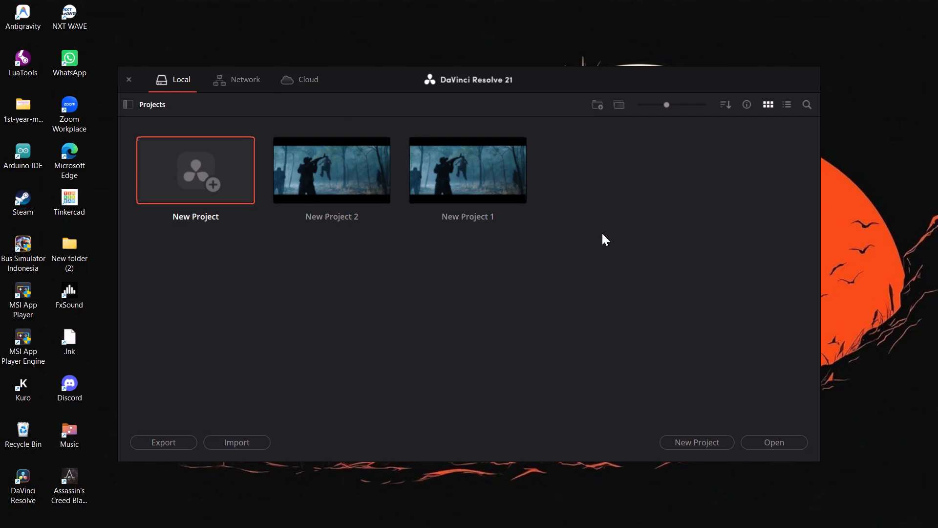
Create a new local project, keeping the suggested default name and media location.
{"action": "left_click", "coordinate": [230, 167]}
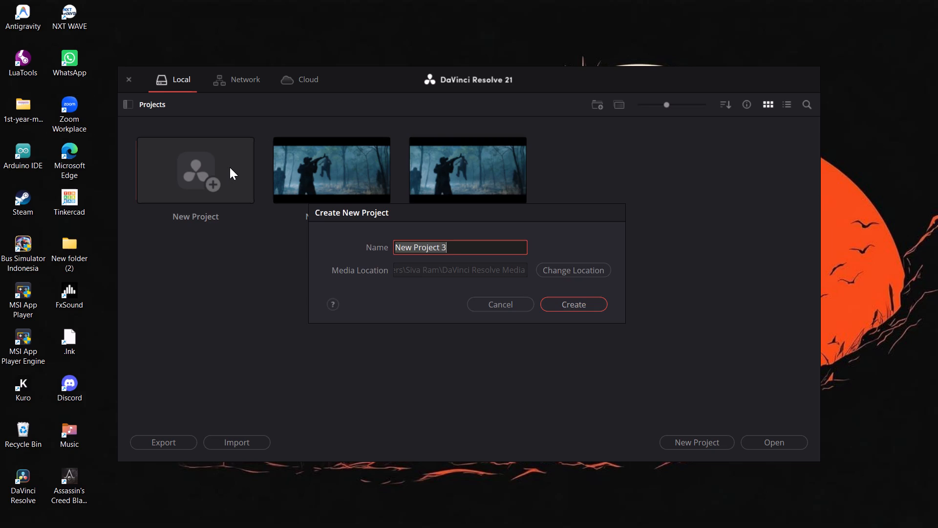
{"action": "left_click", "coordinate": [571, 305]}
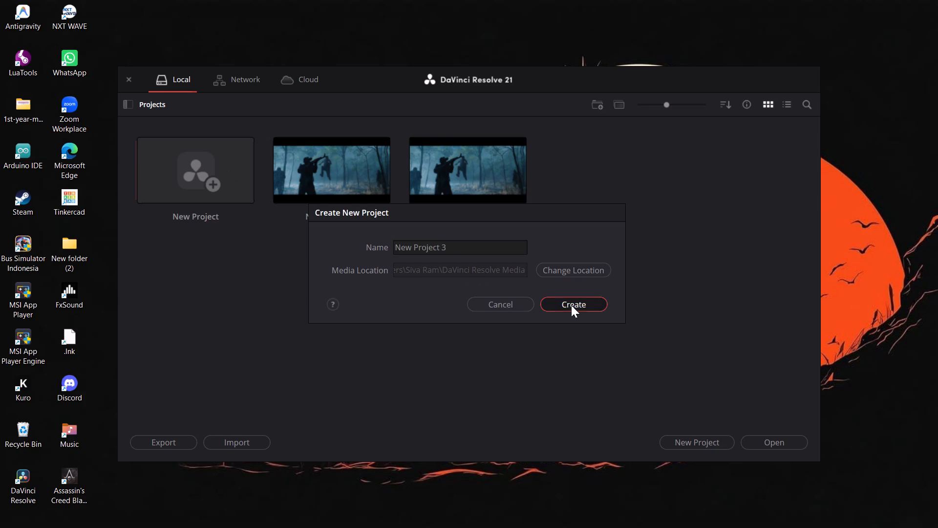
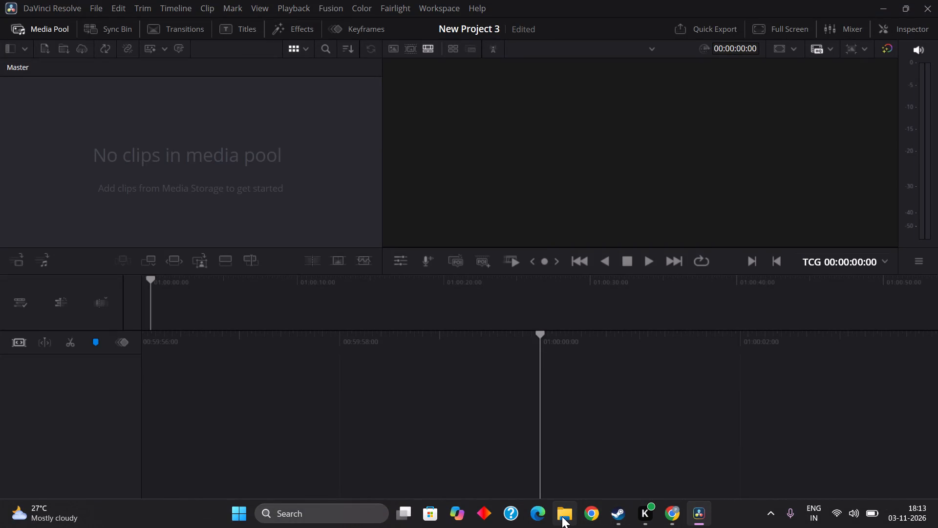
Add the two newest BMW M4 MP4 files from Downloads to the empty timeline, changing the project frame rate to 29.97 fps.
{"action": "left_click", "coordinate": [562, 516]}
{"action": "left_click", "coordinate": [251, 125]}
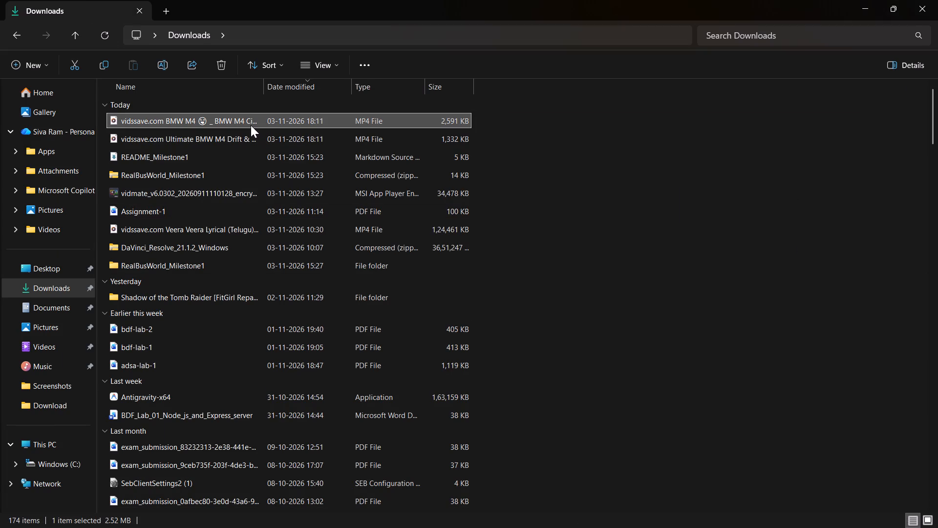
{"action": "left_click", "coordinate": [248, 134], "text": "ctrl"}
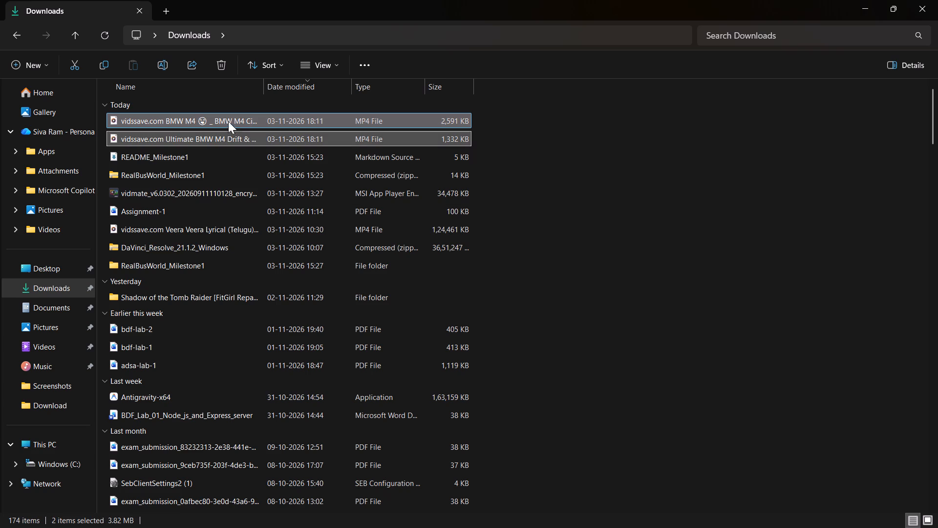
{"action": "left_click_drag", "start_coordinate": [218, 118], "coordinate": [694, 520]}
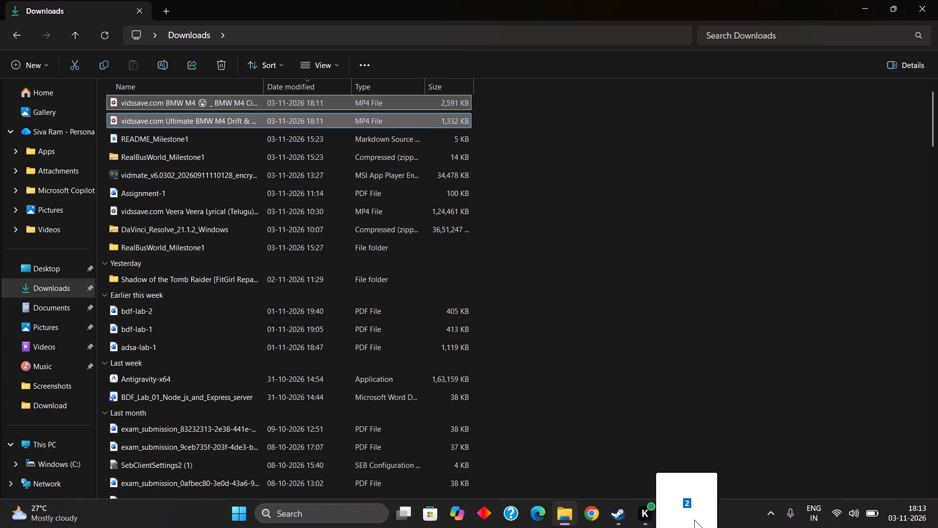
{"action": "left_click_drag", "start_coordinate": [694, 520], "coordinate": [572, 415]}
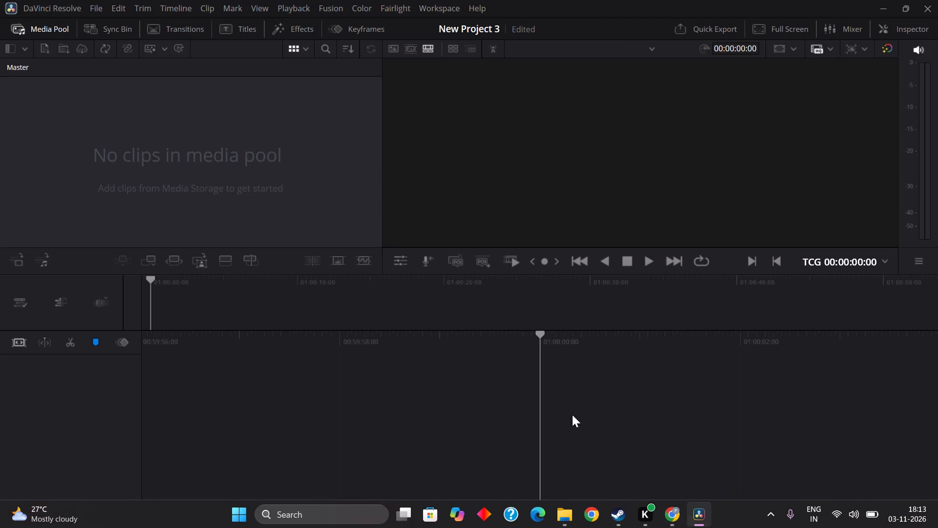
{"action": "left_click_drag", "start_coordinate": [572, 415], "coordinate": [530, 401]}
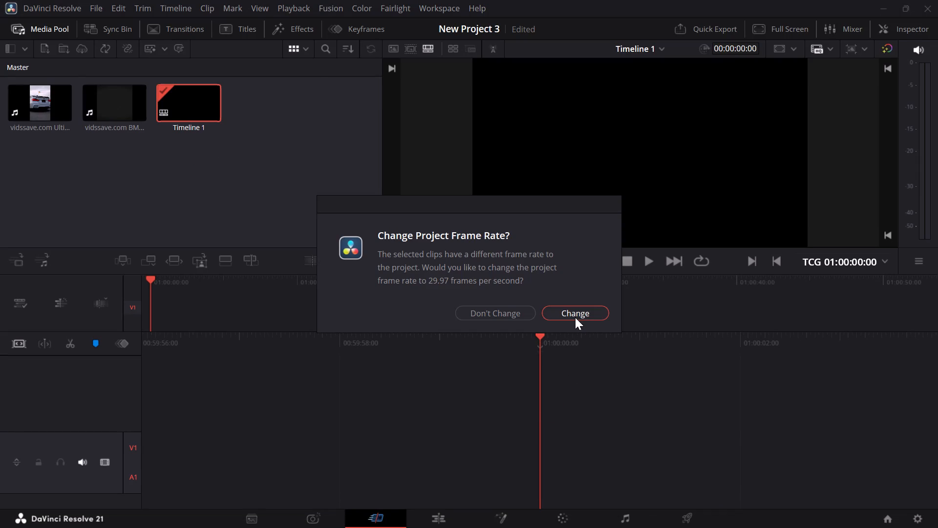
{"action": "left_click", "coordinate": [575, 317]}
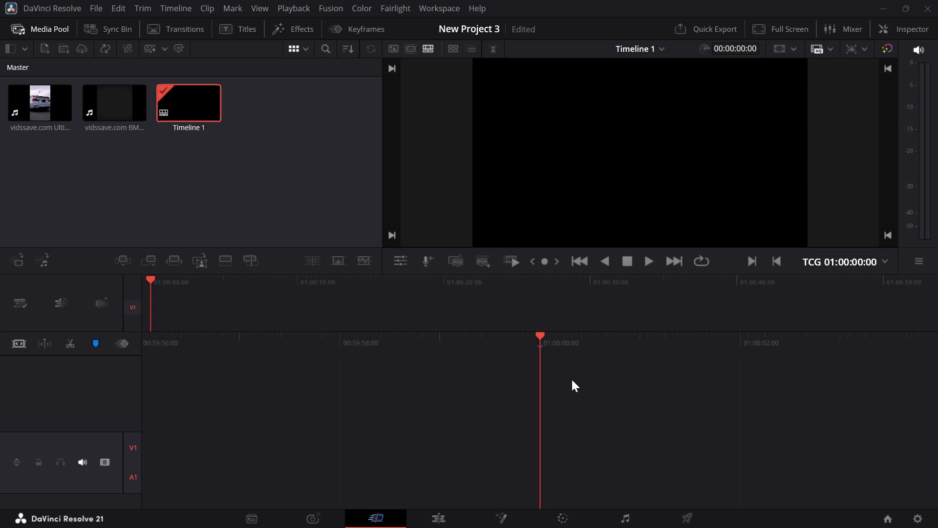
{"action": "left_click", "coordinate": [575, 397]}
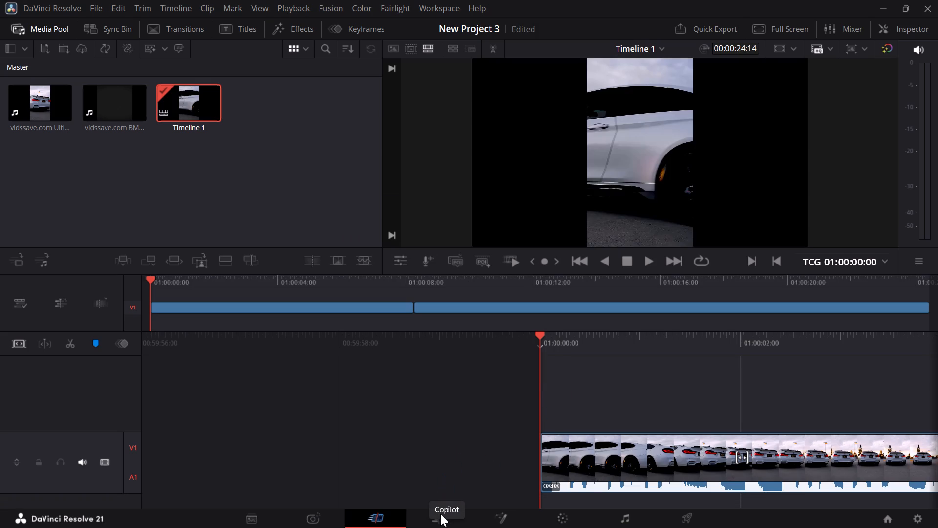
Skim through the two BMW M4 clips on the timeline and check the options available for the second clip.
{"action": "left_click", "coordinate": [440, 514]}
{"action": "scroll", "coordinate": [705, 420], "scroll_direction": "down", "scroll_amount": 4}
{"action": "scroll", "coordinate": [766, 456], "scroll_direction": "left", "scroll_amount": 5}
{"action": "scroll", "coordinate": [766, 456], "scroll_direction": "right", "scroll_amount": 1}
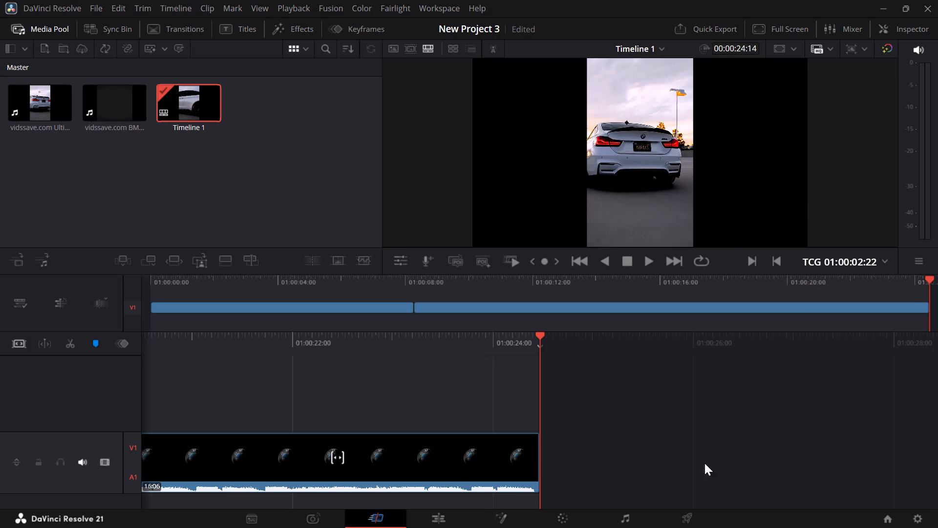
{"action": "scroll", "coordinate": [456, 476], "scroll_direction": "right", "scroll_amount": 10}
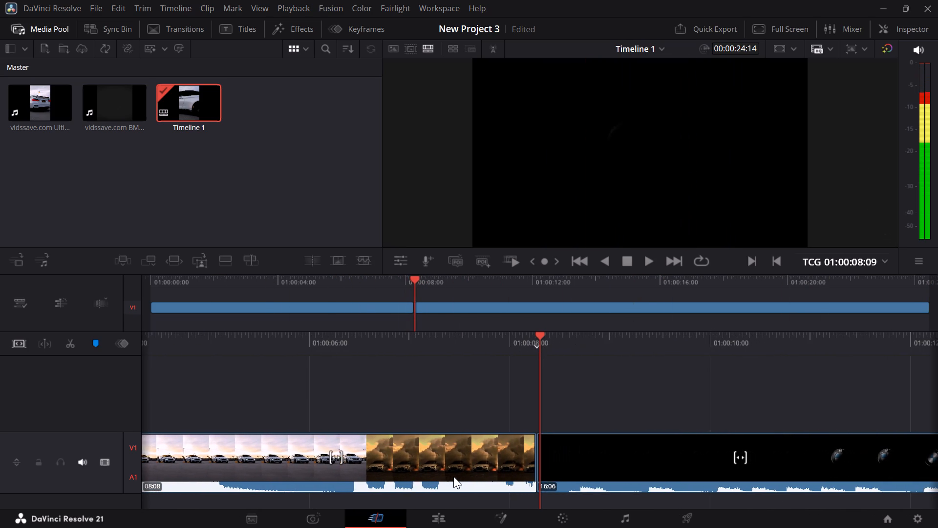
{"action": "left_click", "coordinate": [590, 468]}
{"action": "scroll", "coordinate": [590, 468], "scroll_direction": "down", "scroll_amount": 1}
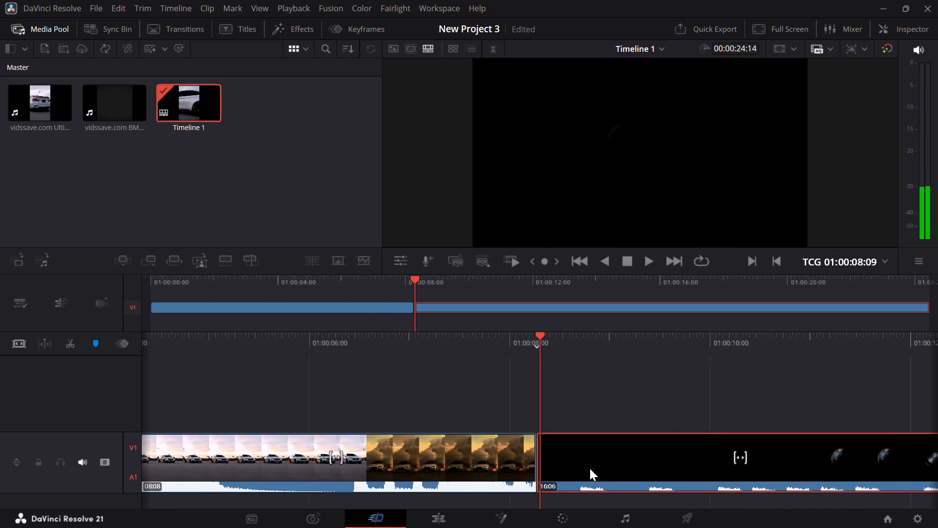
{"action": "scroll", "coordinate": [634, 399], "scroll_direction": "down", "scroll_amount": 1}
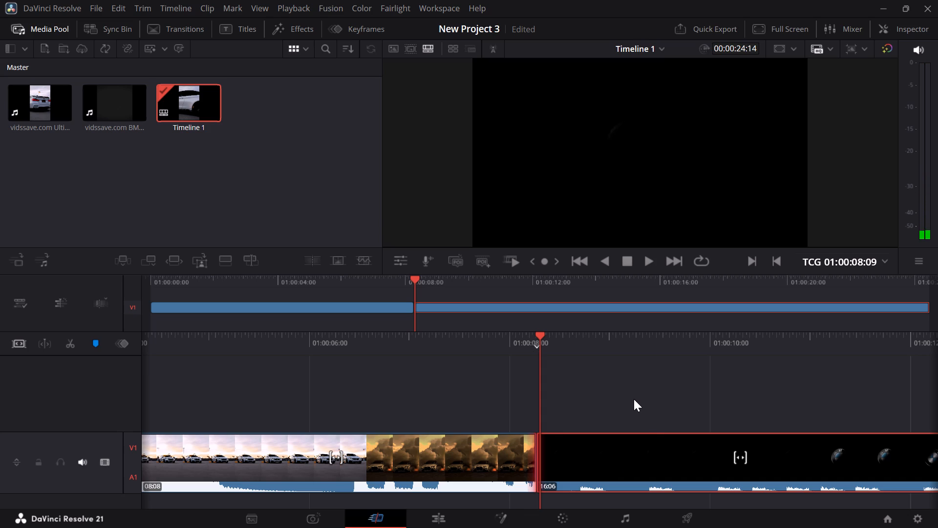
{"action": "right_click", "coordinate": [646, 438]}
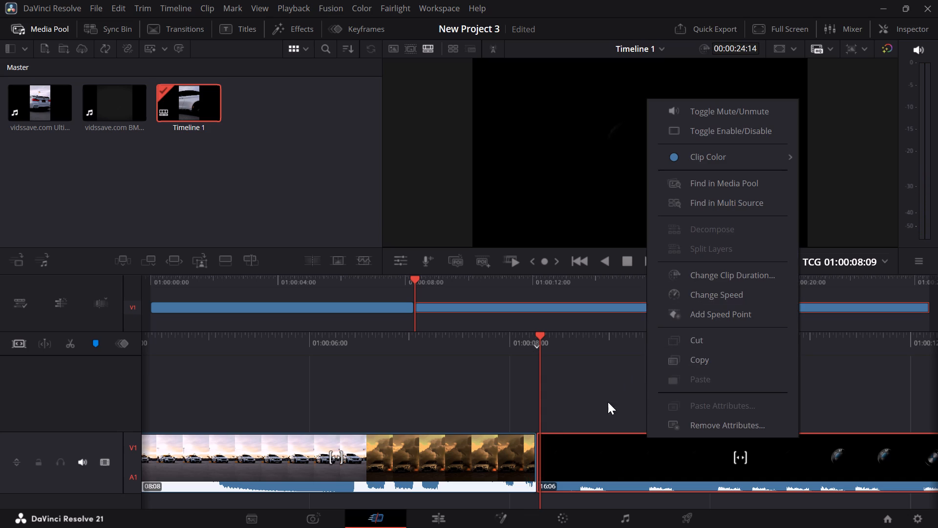
{"action": "left_click", "coordinate": [602, 439]}
On the Edit page, unlink the video and audio of the second clip, "BMW M4 Cinematic video editing".
{"action": "left_click", "coordinate": [430, 522]}
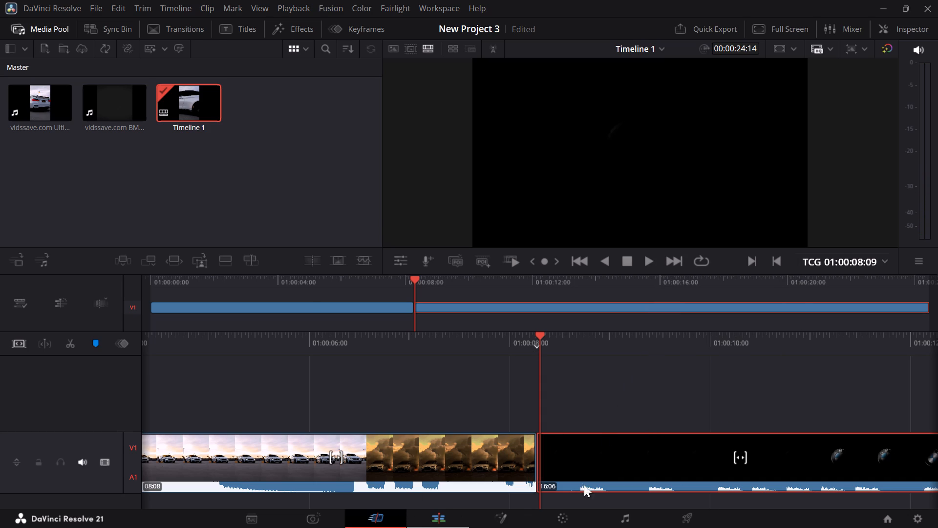
{"action": "left_click", "coordinate": [618, 460]}
{"action": "right_click", "coordinate": [655, 392]}
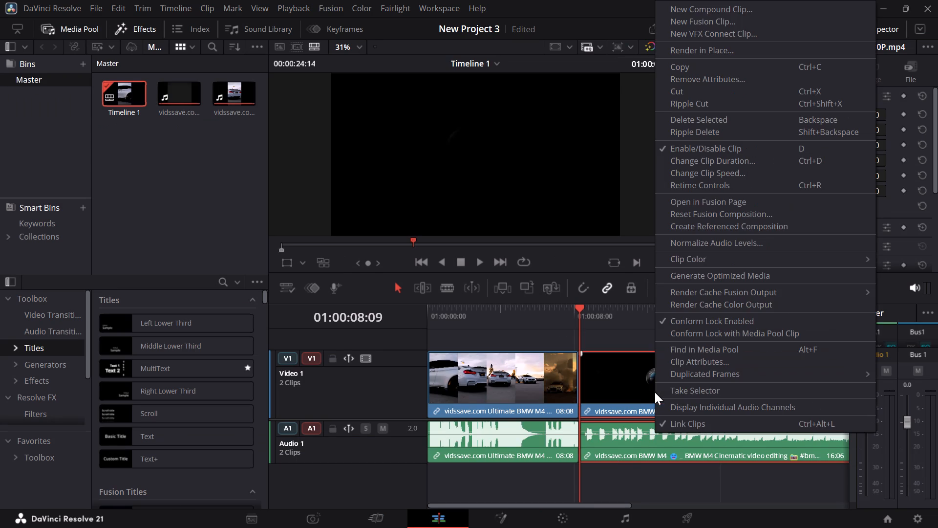
{"action": "left_click", "coordinate": [678, 424]}
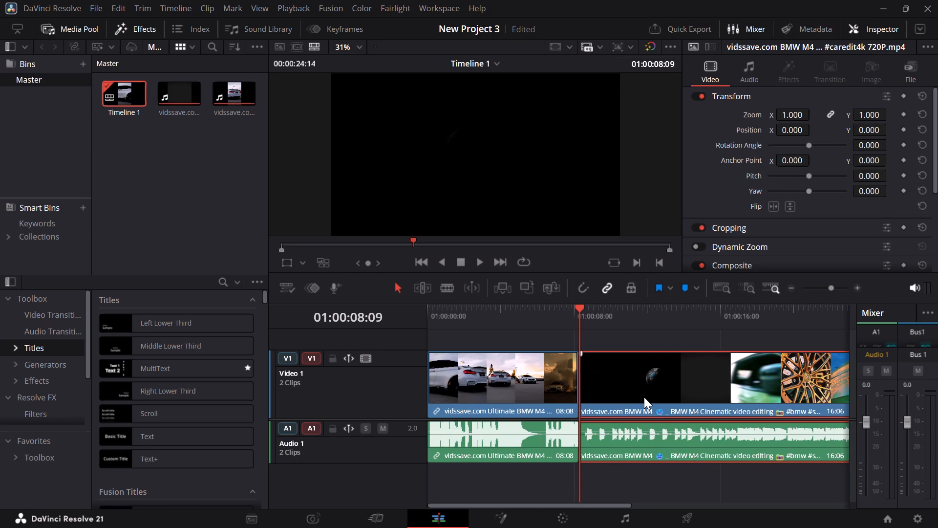
{"action": "left_click", "coordinate": [644, 397]}
{"action": "left_click", "coordinate": [641, 471]}
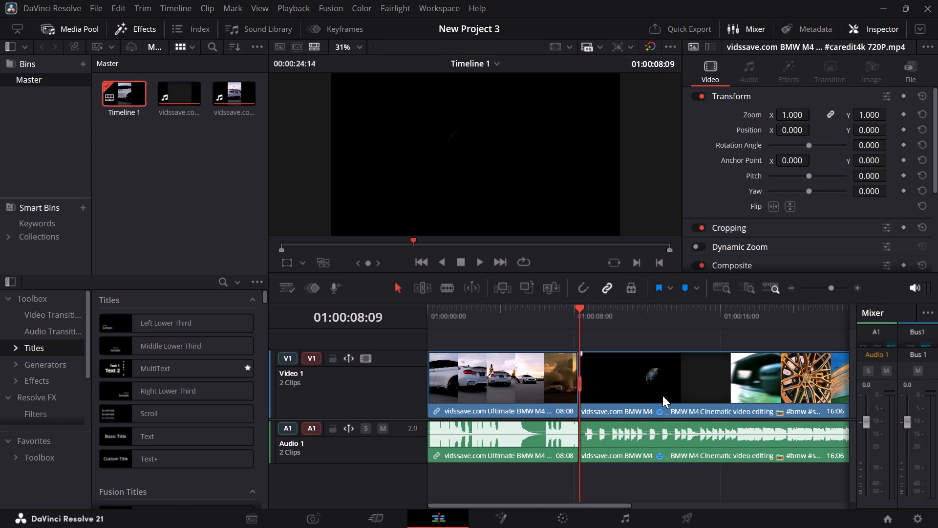
Move the second clip's video up onto a new Video 2 track, keeping its start time.
{"action": "left_click", "coordinate": [662, 396]}
{"action": "left_click_drag", "start_coordinate": [662, 396], "coordinate": [662, 332]}
Delete the second clip's audio from the Audio 1 track.
{"action": "left_click", "coordinate": [632, 445]}
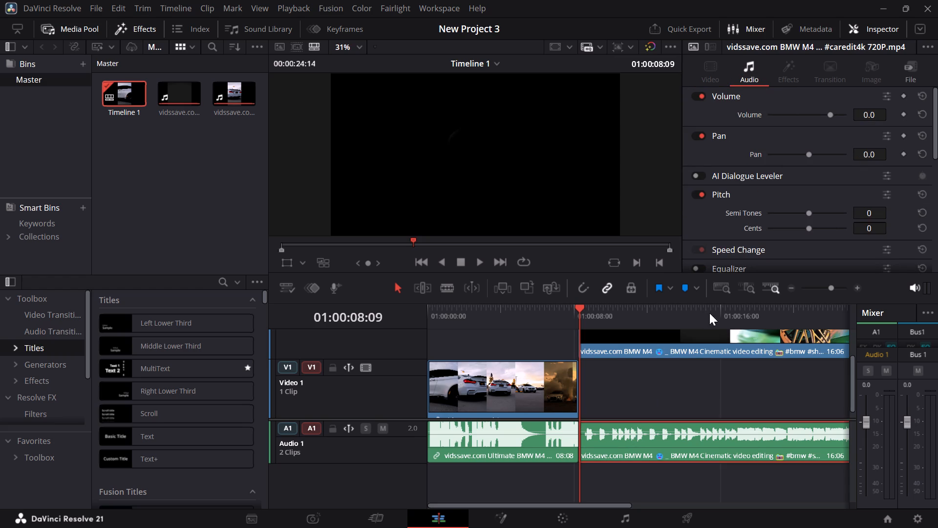
{"action": "left_click", "coordinate": [665, 434]}
{"action": "key", "text": "BackSpace"}
Unlink the video and audio of the first clip, "Ultimate BMW M4 Drift".
{"action": "left_click", "coordinate": [520, 408]}
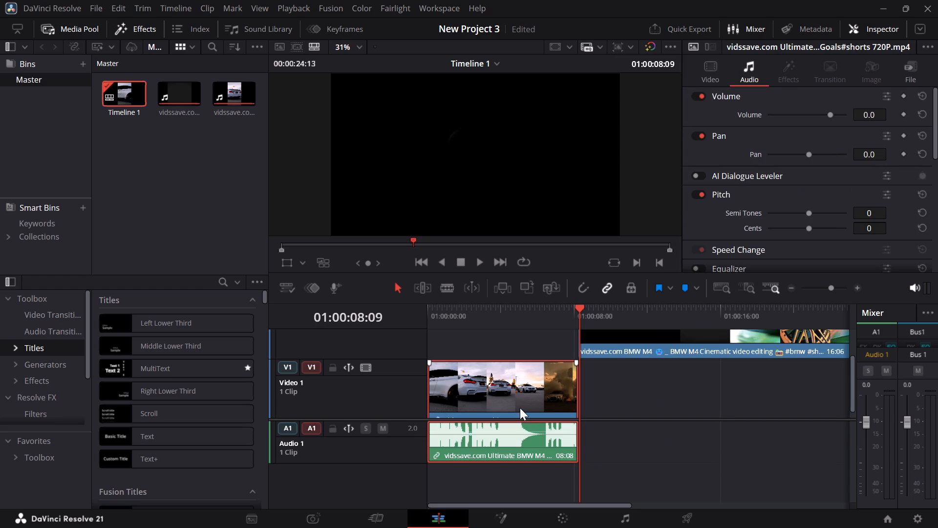
{"action": "left_click_drag", "start_coordinate": [520, 408], "coordinate": [515, 387]}
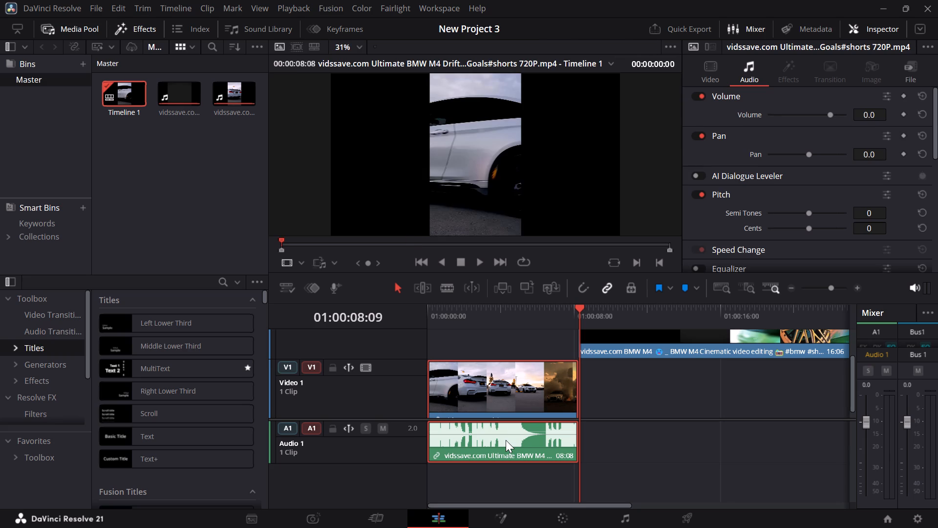
{"action": "left_click", "coordinate": [506, 440]}
{"action": "right_click", "coordinate": [506, 440]}
{"action": "left_click", "coordinate": [561, 434]}
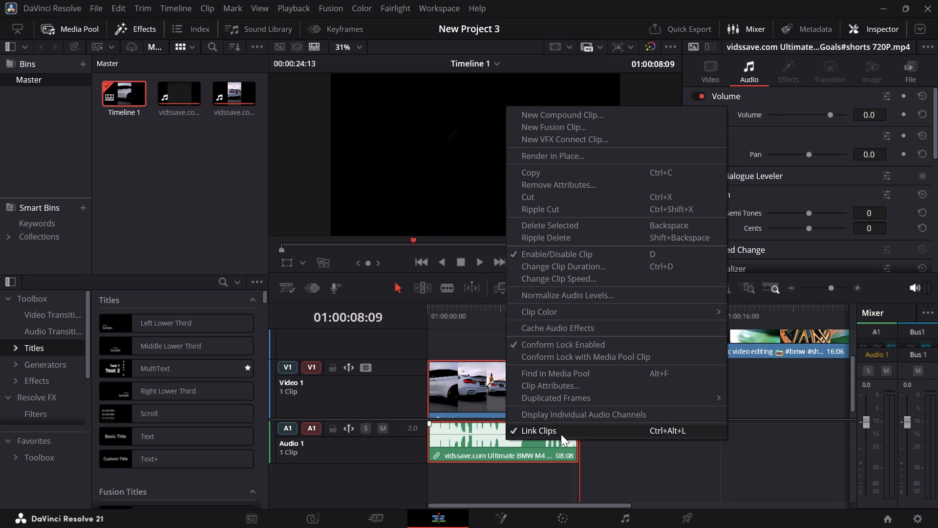
{"action": "left_click", "coordinate": [515, 437]}
{"action": "left_click", "coordinate": [644, 463]}
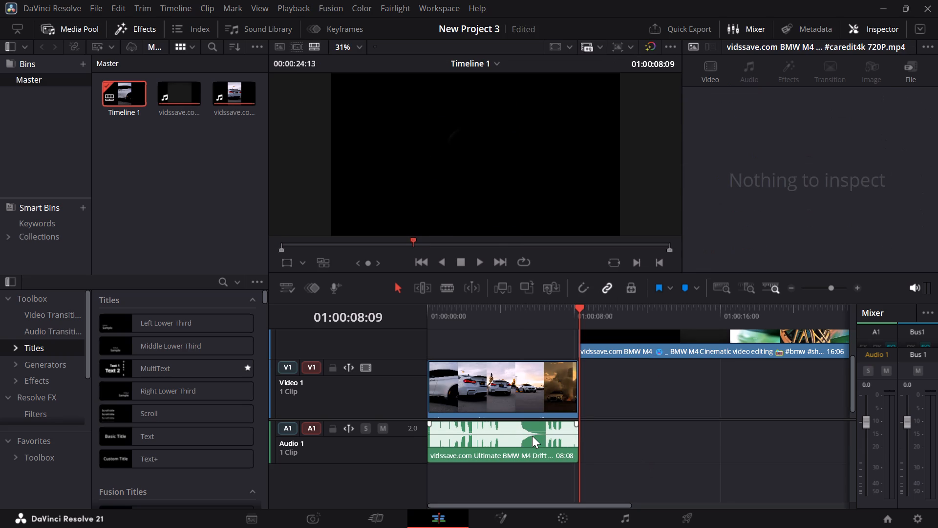
Cut the first clip's audio out of the Audio 1 track.
{"action": "left_click", "coordinate": [532, 436]}
{"action": "right_click", "coordinate": [606, 418]}
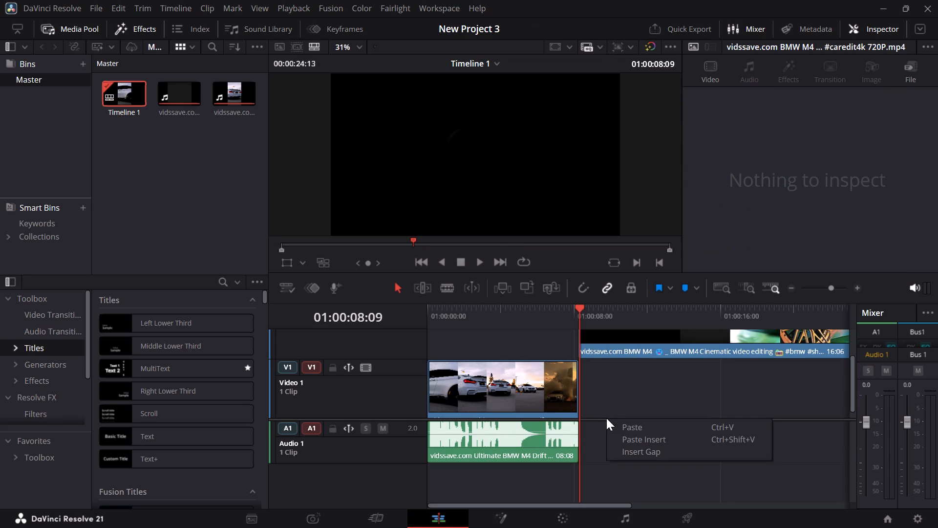
{"action": "left_click", "coordinate": [520, 440]}
{"action": "right_click", "coordinate": [520, 440]}
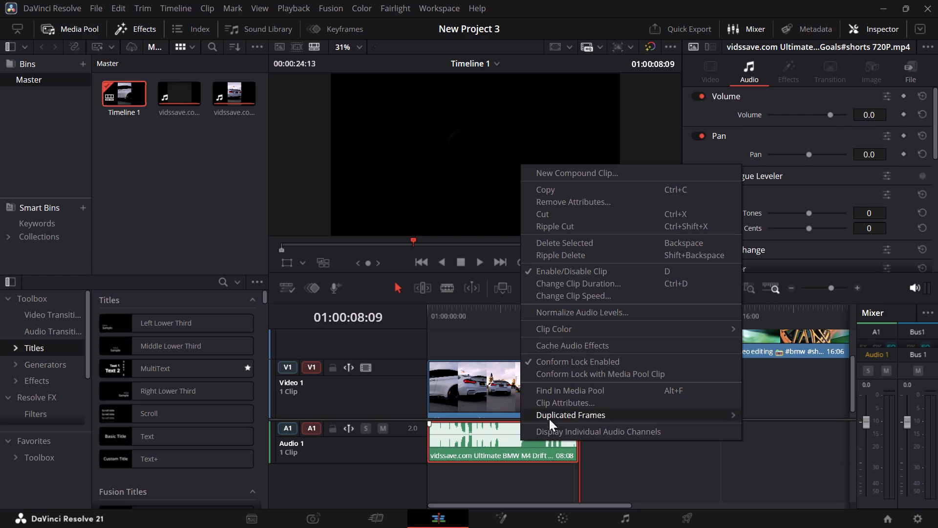
{"action": "left_click", "coordinate": [550, 215]}
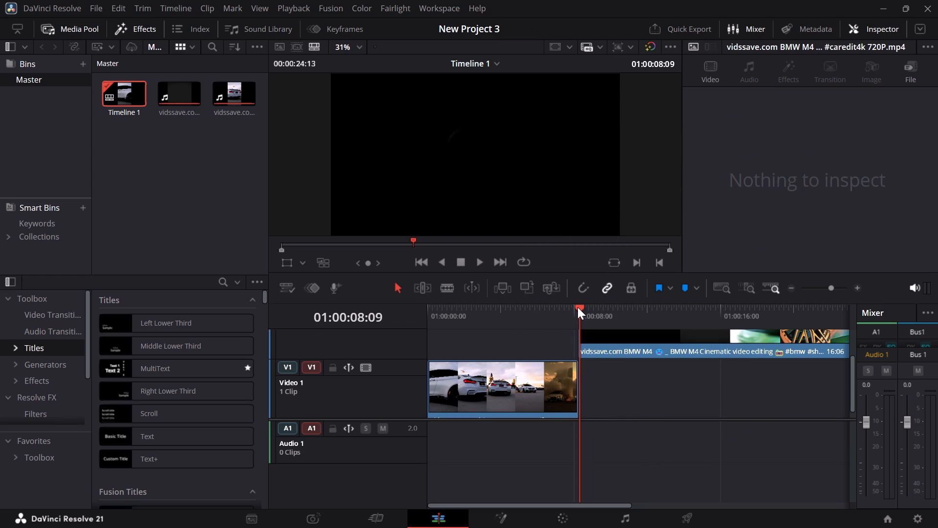
Play the edit from the start through the change to the second clip, and return the playhead to 01:00:00:00.
{"action": "left_click_drag", "start_coordinate": [577, 307], "coordinate": [293, 299]}
{"action": "scroll", "coordinate": [536, 399], "scroll_direction": "right", "scroll_amount": 2}
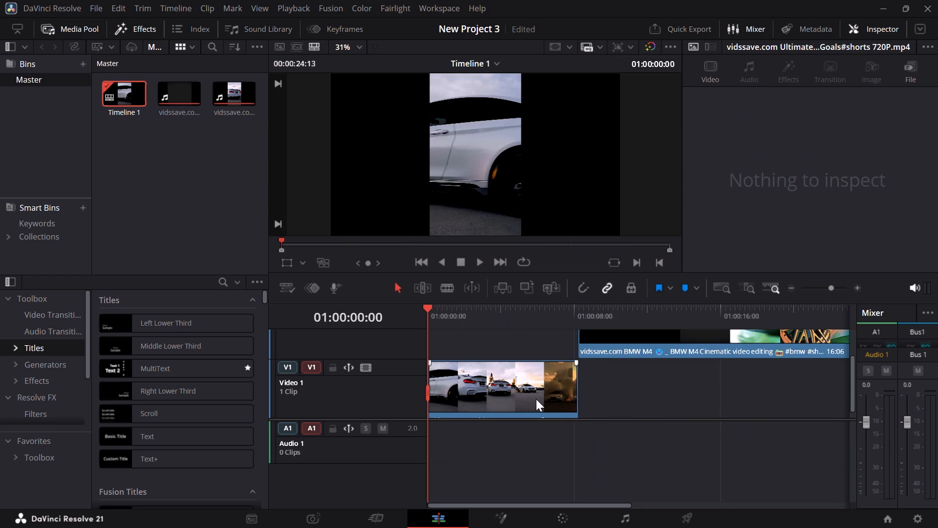
{"action": "scroll", "coordinate": [536, 399], "scroll_direction": "right", "scroll_amount": 13}
{"action": "scroll", "coordinate": [533, 448], "scroll_direction": "right", "scroll_amount": 18}
{"action": "scroll", "coordinate": [524, 427], "scroll_direction": "right", "scroll_amount": 6}
{"action": "key", "text": "space"}
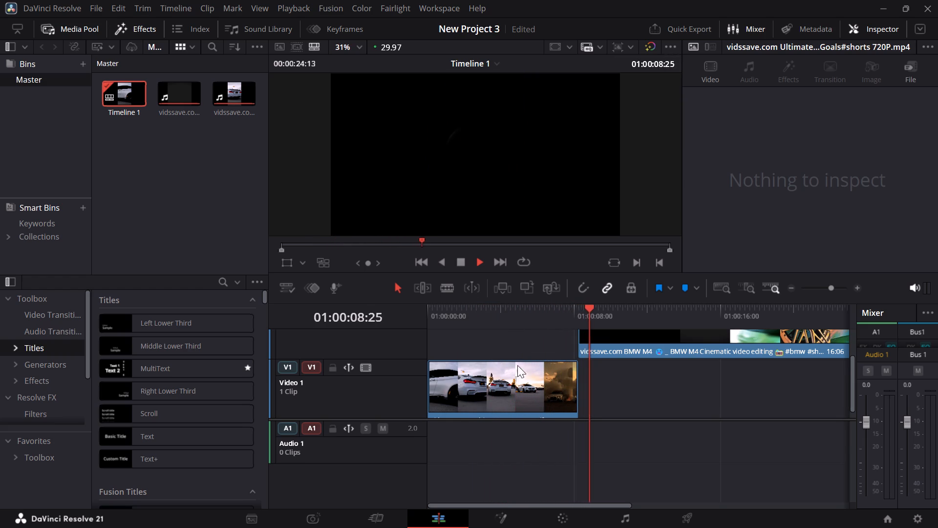
{"action": "key", "text": "space"}
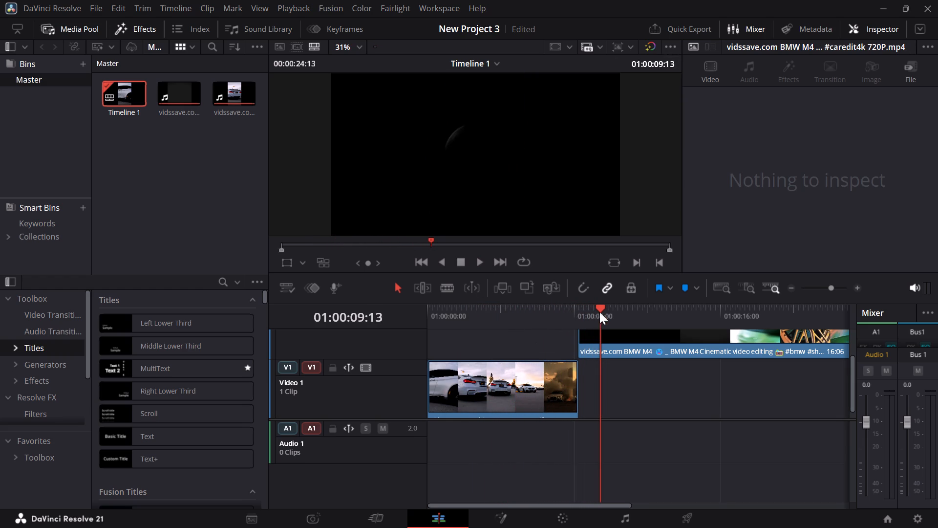
{"action": "left_click_drag", "start_coordinate": [598, 307], "coordinate": [373, 341]}
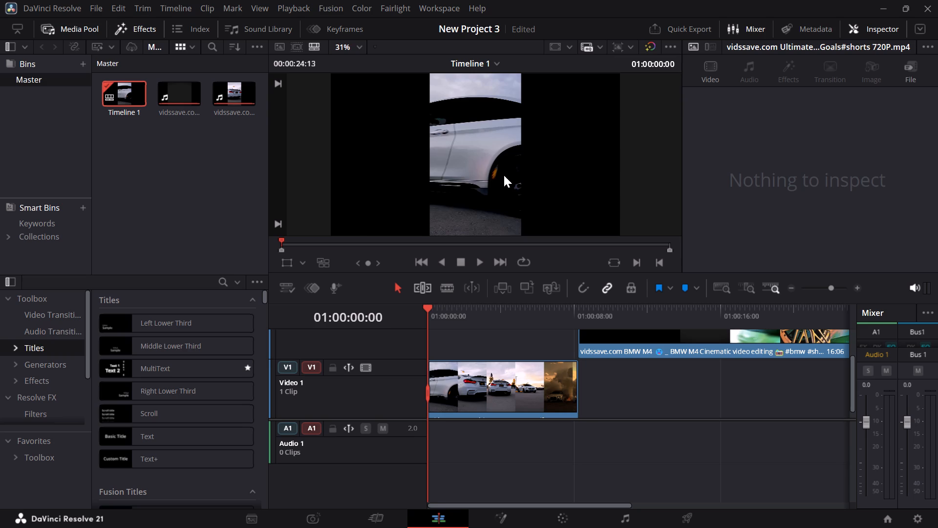
Select the second BMW M4 clip on Video 2 and move the playhead to its start at 01:00:08:08.
{"action": "scroll", "coordinate": [629, 403], "scroll_direction": "up", "scroll_amount": 1}
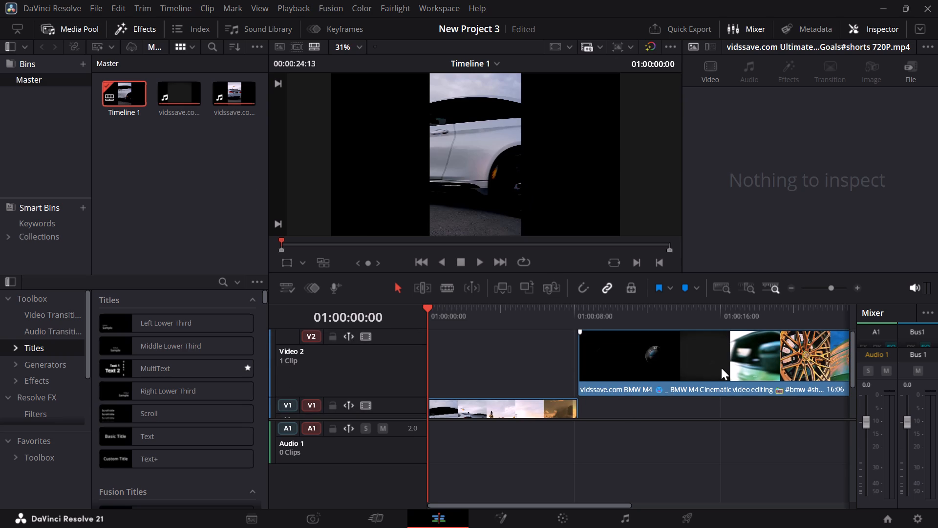
{"action": "left_click", "coordinate": [709, 362]}
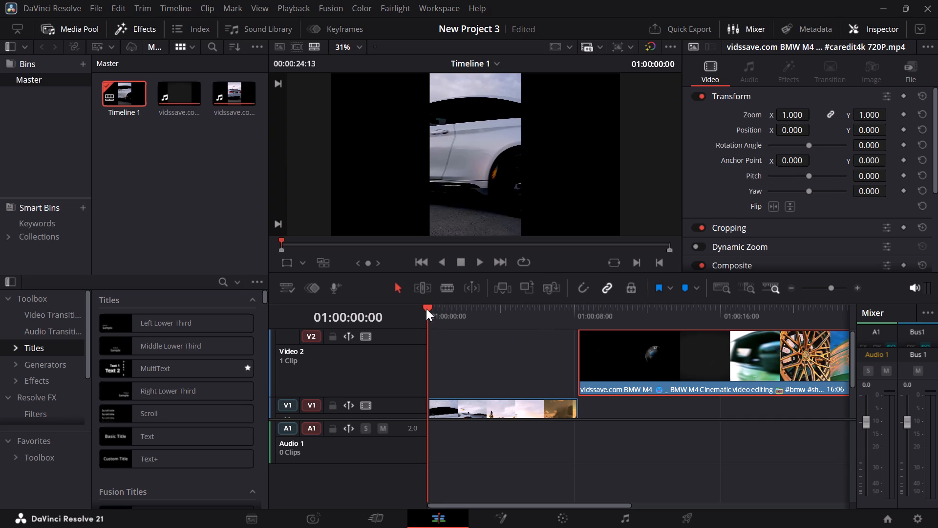
{"action": "left_click_drag", "start_coordinate": [426, 308], "coordinate": [579, 308]}
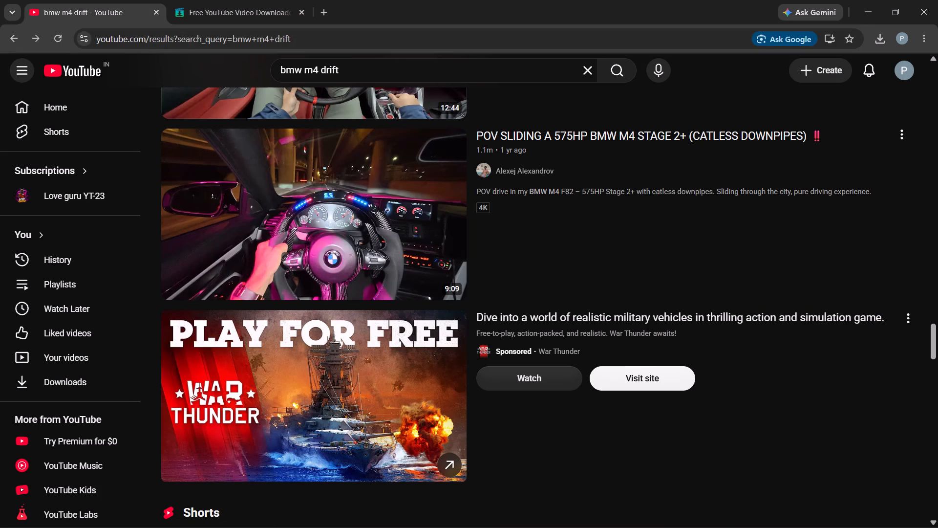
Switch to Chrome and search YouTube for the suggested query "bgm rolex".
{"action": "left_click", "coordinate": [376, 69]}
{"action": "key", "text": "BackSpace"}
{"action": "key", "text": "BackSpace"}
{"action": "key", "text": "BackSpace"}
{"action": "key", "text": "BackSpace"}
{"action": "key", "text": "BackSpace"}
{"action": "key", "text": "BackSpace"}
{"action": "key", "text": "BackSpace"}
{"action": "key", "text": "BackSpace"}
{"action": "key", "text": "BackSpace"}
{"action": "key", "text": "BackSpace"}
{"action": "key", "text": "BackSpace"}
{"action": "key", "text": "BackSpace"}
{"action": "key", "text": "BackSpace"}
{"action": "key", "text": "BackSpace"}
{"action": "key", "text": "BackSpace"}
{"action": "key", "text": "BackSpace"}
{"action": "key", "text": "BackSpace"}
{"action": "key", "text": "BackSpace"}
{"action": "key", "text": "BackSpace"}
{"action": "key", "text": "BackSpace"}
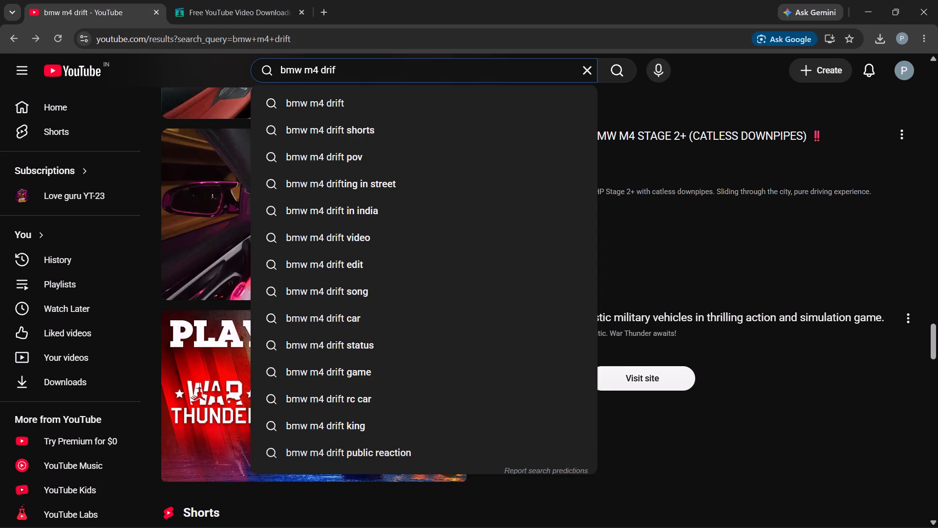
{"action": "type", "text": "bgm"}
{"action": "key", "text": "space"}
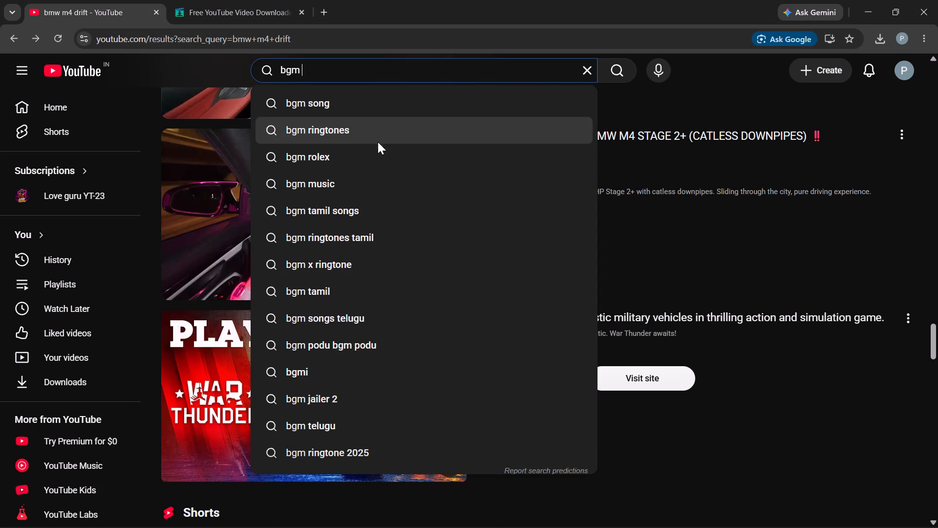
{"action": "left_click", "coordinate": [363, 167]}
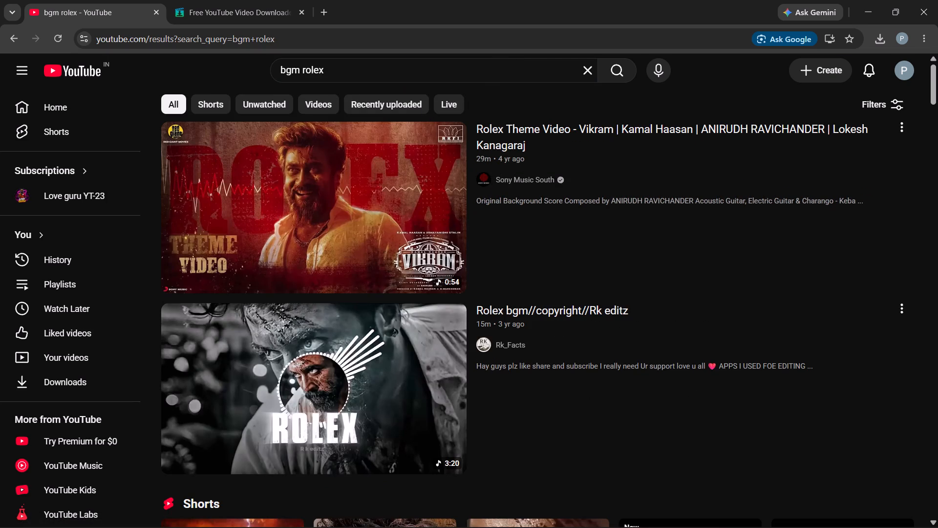
Replace the YouTube search with "ravana" and choose the suggestion "ravana mavan da nayagan song".
{"action": "left_click", "coordinate": [365, 73]}
{"action": "key", "text": "BackSpace"}
{"action": "key", "text": "BackSpace"}
{"action": "key", "text": "BackSpace"}
{"action": "key", "text": "BackSpace"}
{"action": "key", "text": "BackSpace"}
{"action": "key", "text": "BackSpace"}
{"action": "key", "text": "BackSpace"}
{"action": "key", "text": "BackSpace"}
{"action": "key", "text": "BackSpace"}
{"action": "key", "text": "BackSpace"}
{"action": "key", "text": "BackSpace"}
{"action": "key", "text": "BackSpace"}
{"action": "key", "text": "BackSpace"}
{"action": "key", "text": "BackSpace"}
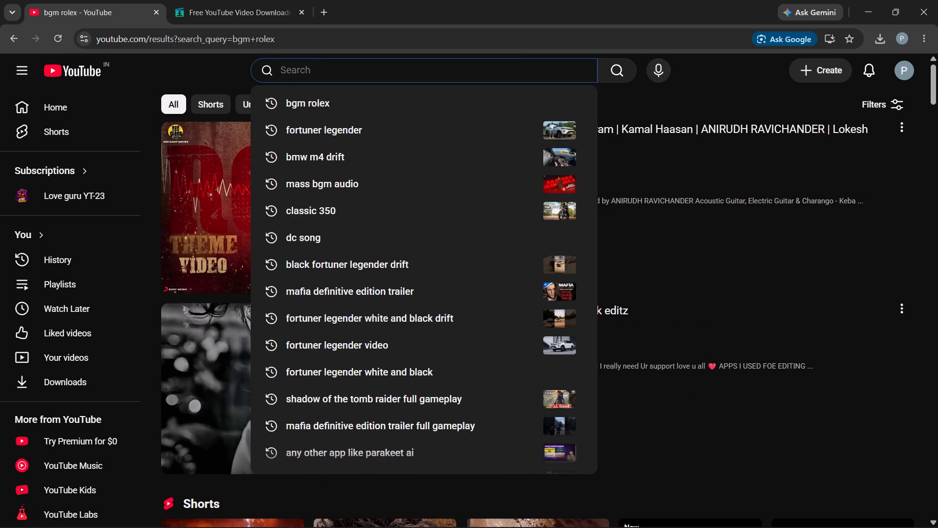
{"action": "type", "text": "ravana"}
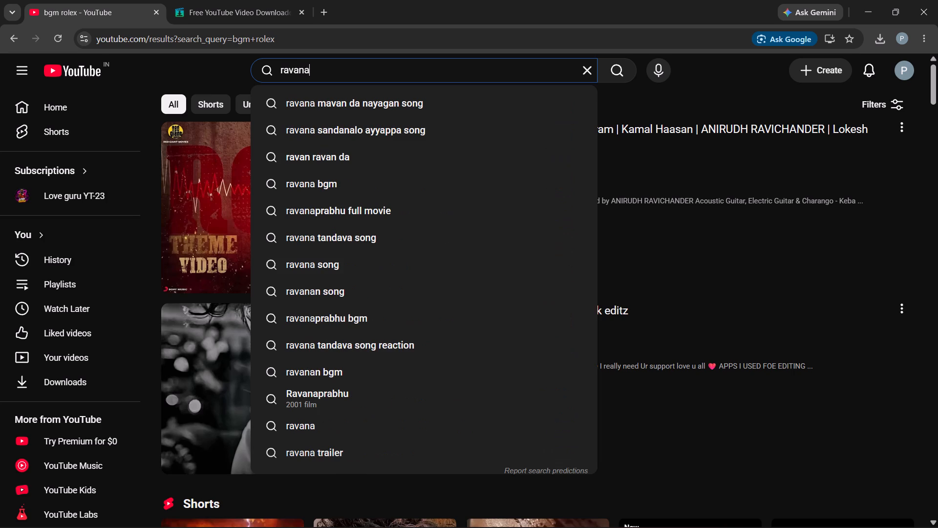
{"action": "left_click", "coordinate": [363, 114]}
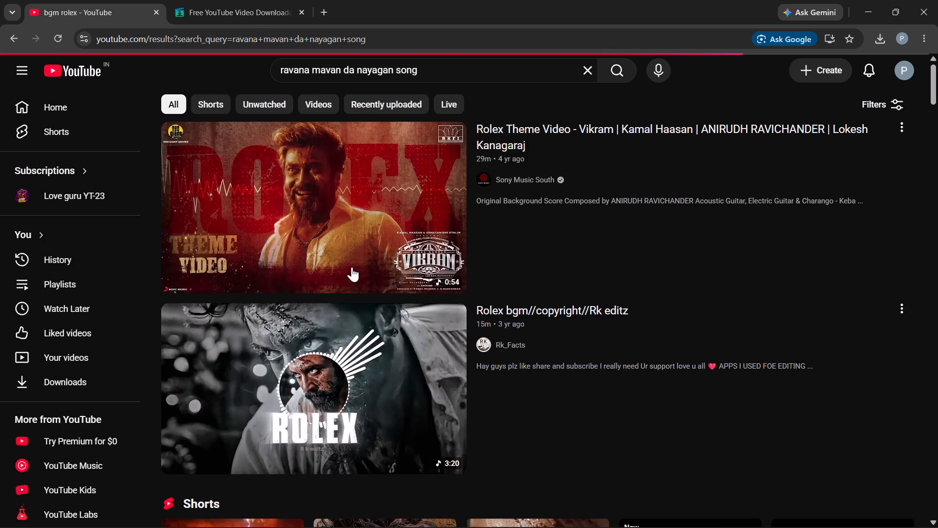
Open the "Jana Nayagan - Raavana Mavandaa Lyrical" video and copy its link, then return to the search results and close the mini player.
{"action": "left_click", "coordinate": [362, 230]}
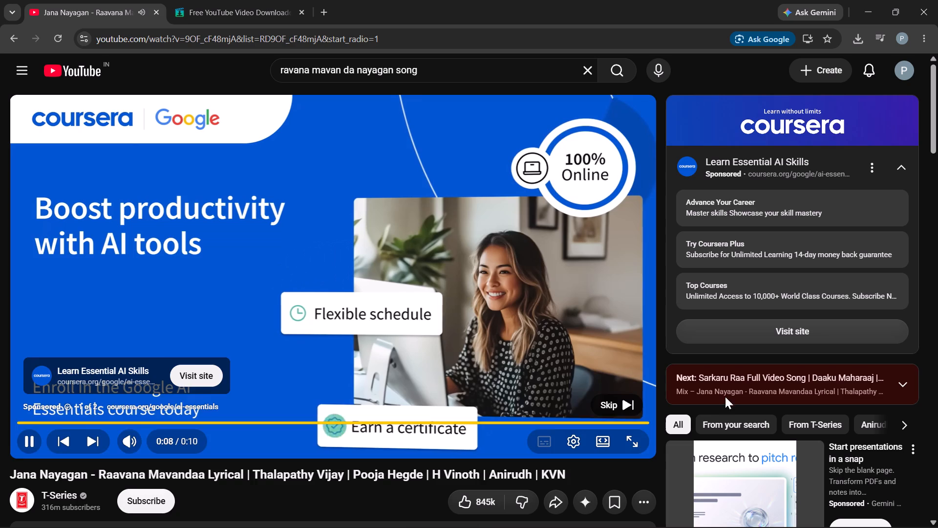
{"action": "left_click", "coordinate": [618, 400]}
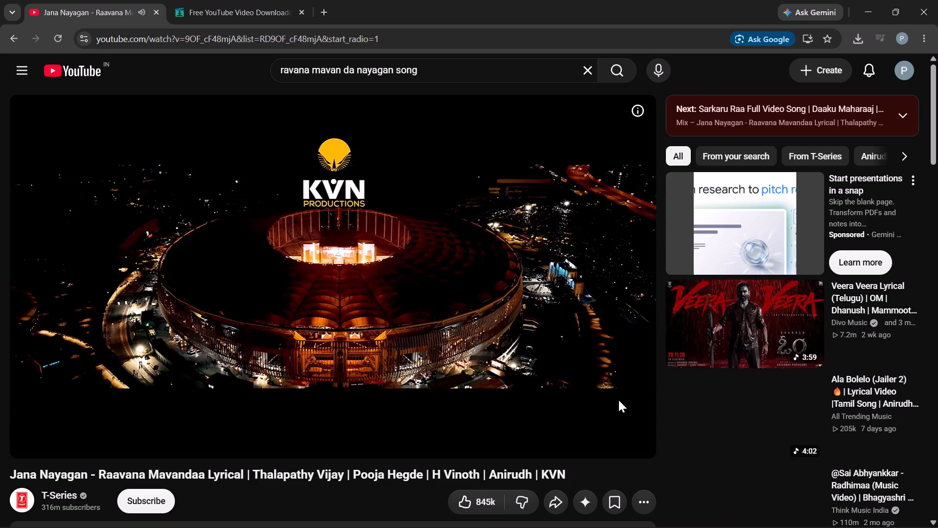
{"action": "triple_click", "coordinate": [393, 42]}
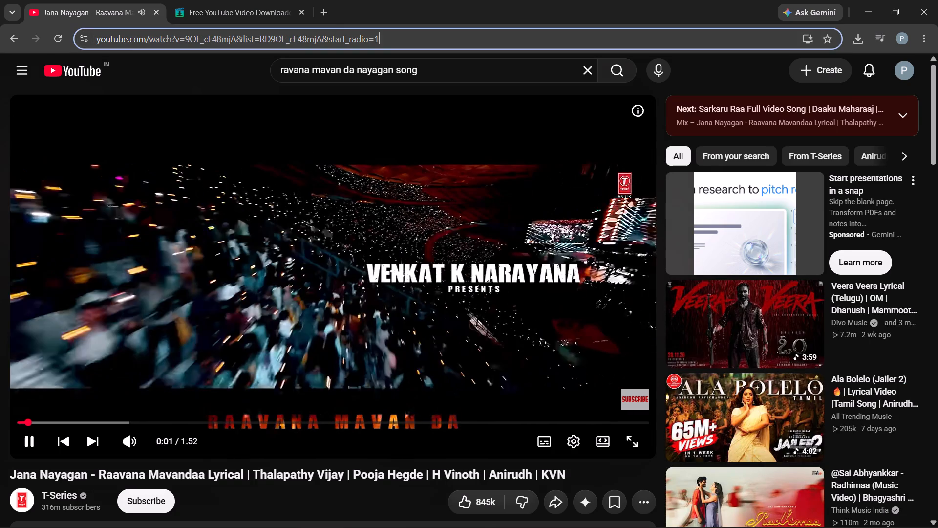
{"action": "key", "text": "ctrl+c"}
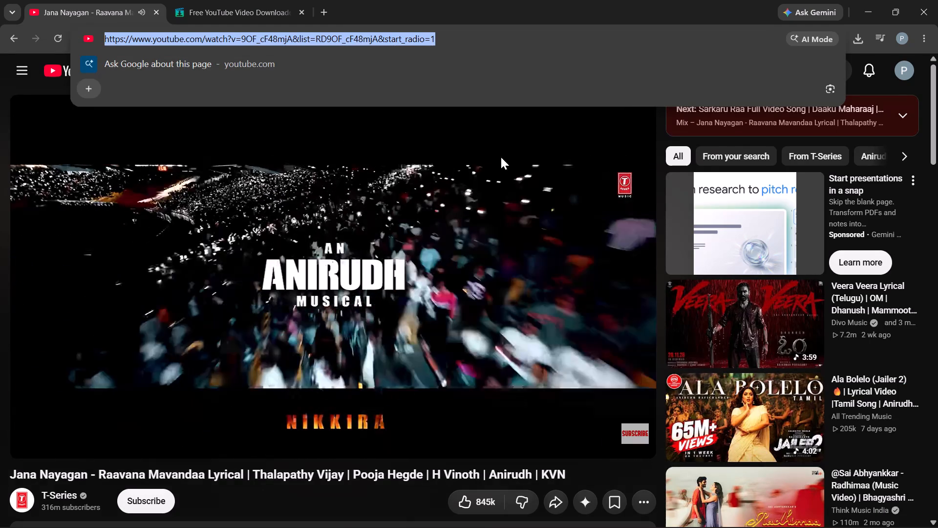
{"action": "left_click", "coordinate": [10, 42]}
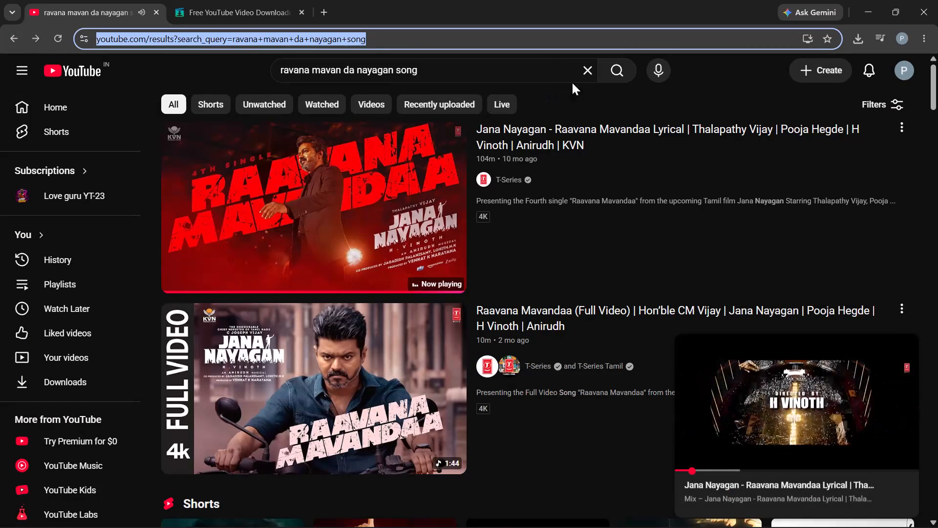
{"action": "left_click", "coordinate": [904, 354]}
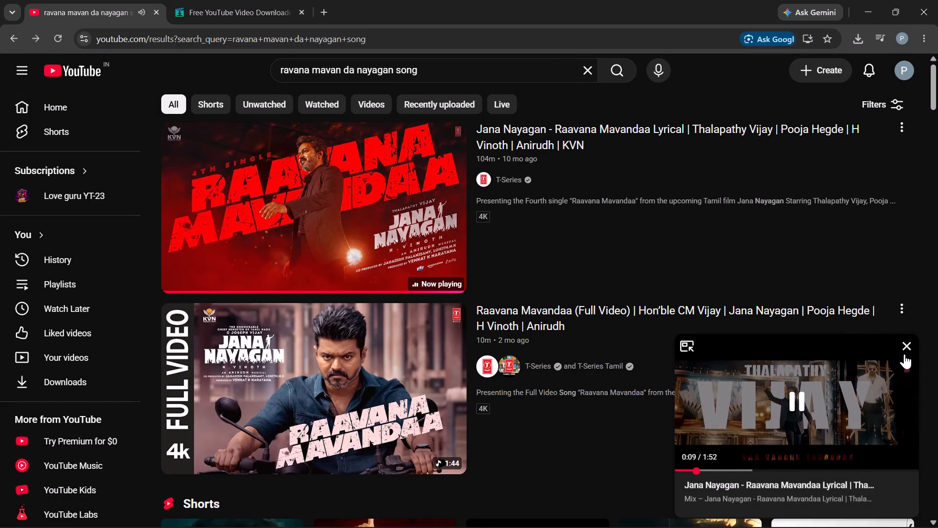
Replace the old link in the vidssave downloader with the copied song link and download the 240P MP4.
{"action": "left_click", "coordinate": [269, 0]}
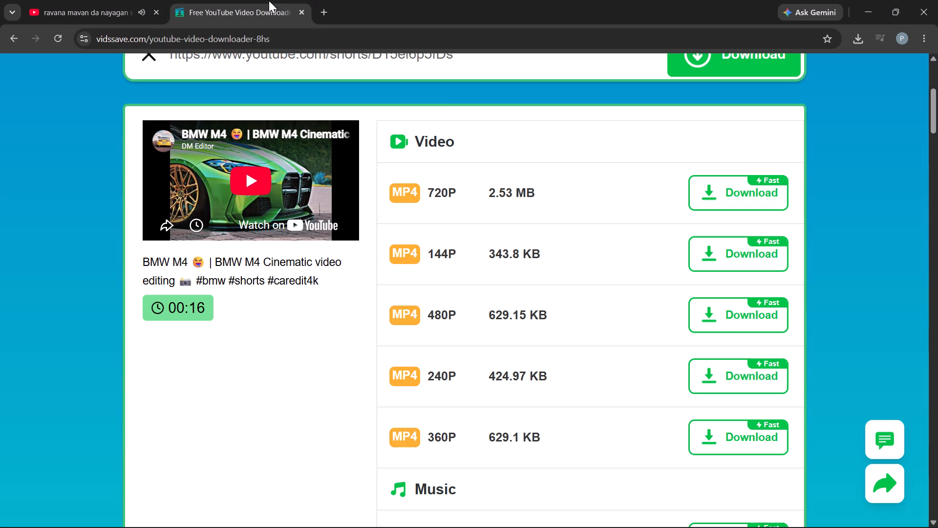
{"action": "left_click", "coordinate": [158, 60]}
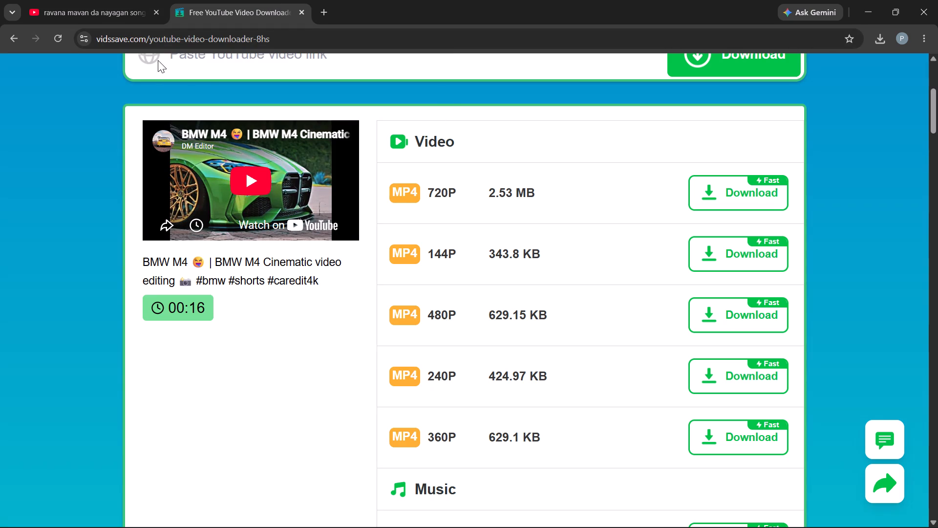
{"action": "left_click", "coordinate": [230, 64]}
{"action": "key", "text": "ctrl+v"}
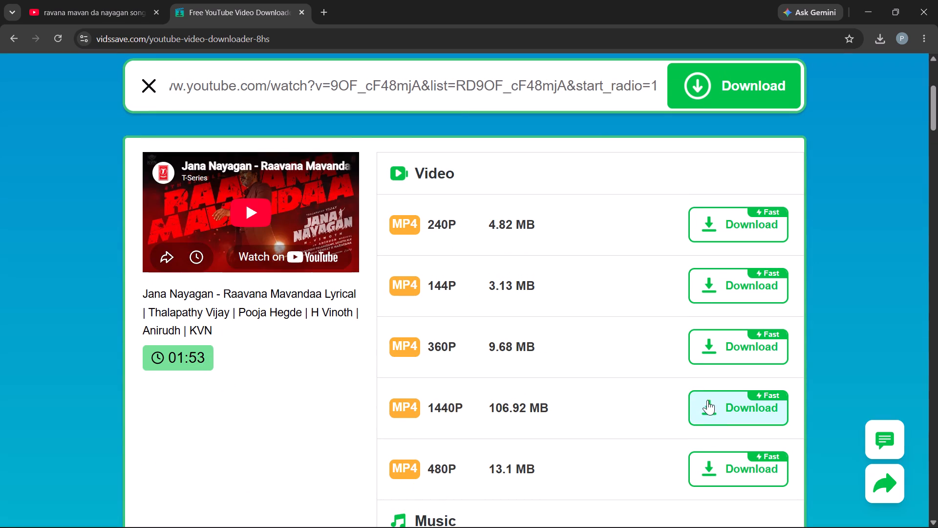
{"action": "left_click", "coordinate": [728, 220]}
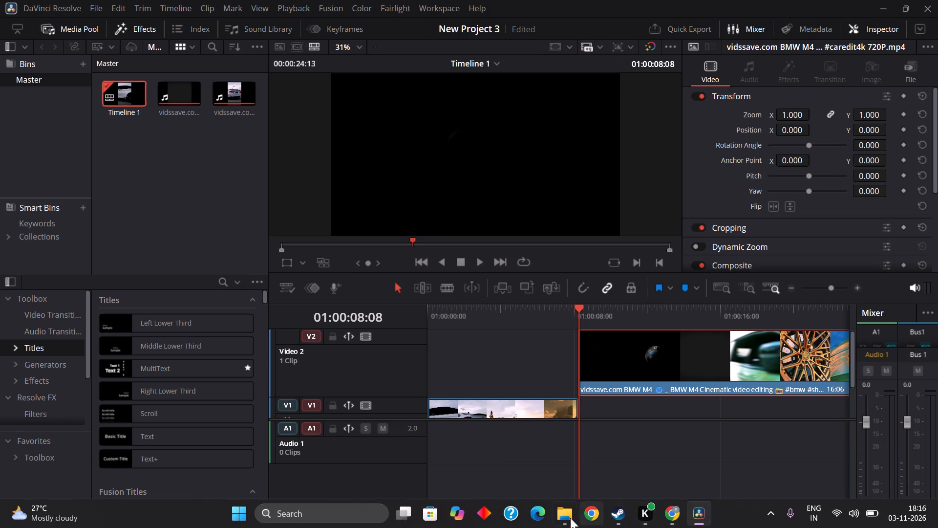
In File Explorer, refresh the Downloads folder and pick up the new "Jana Nayagan - Raavana Mavandaa" MP4 for the Resolve project.
{"action": "left_click", "coordinate": [565, 516]}
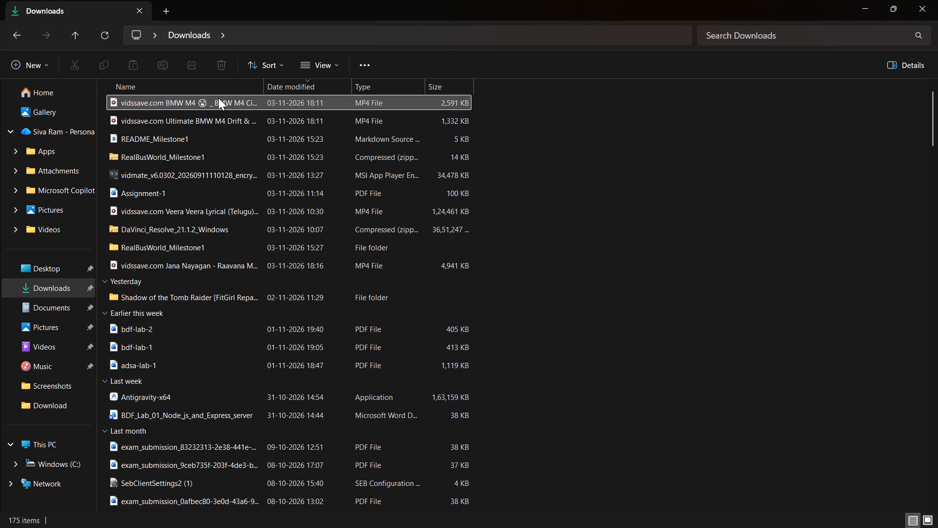
{"action": "left_click", "coordinate": [218, 98]}
{"action": "scroll", "coordinate": [213, 123], "scroll_direction": "up", "scroll_amount": 1}
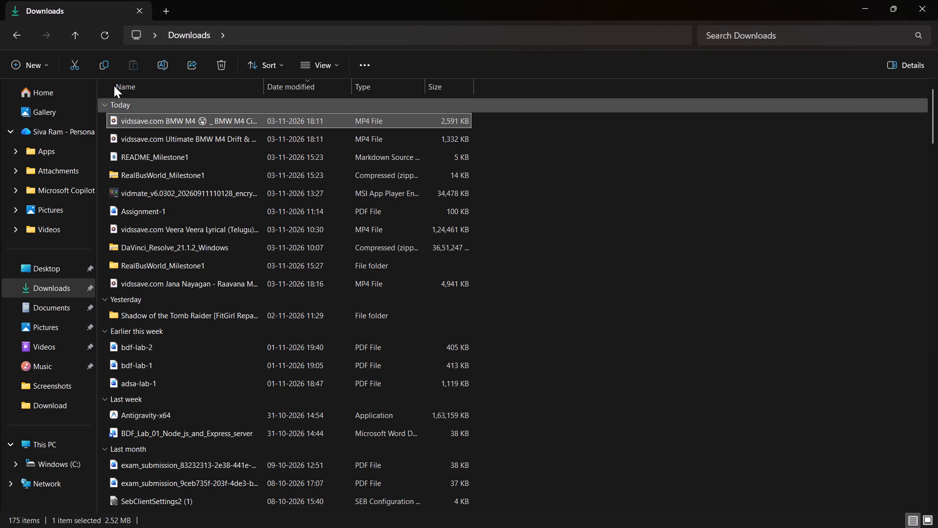
{"action": "left_click", "coordinate": [108, 33]}
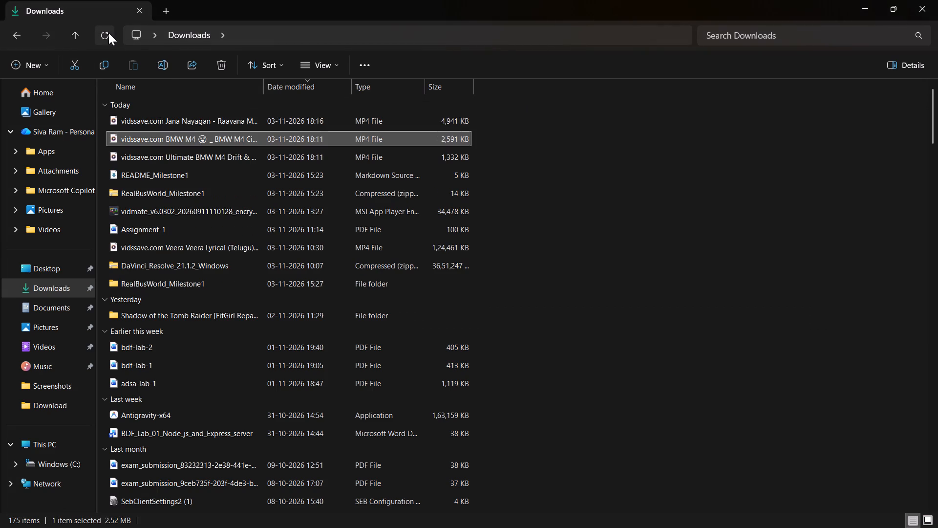
{"action": "left_click", "coordinate": [178, 121]}
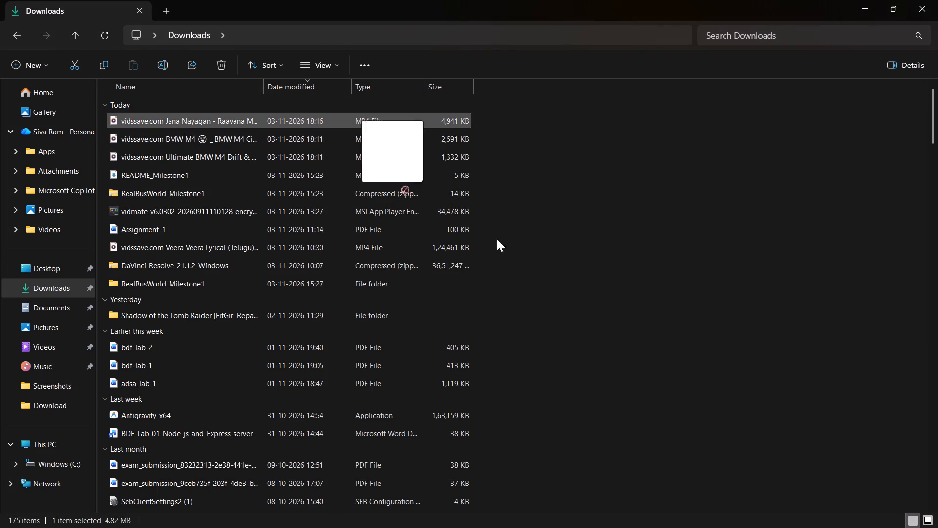
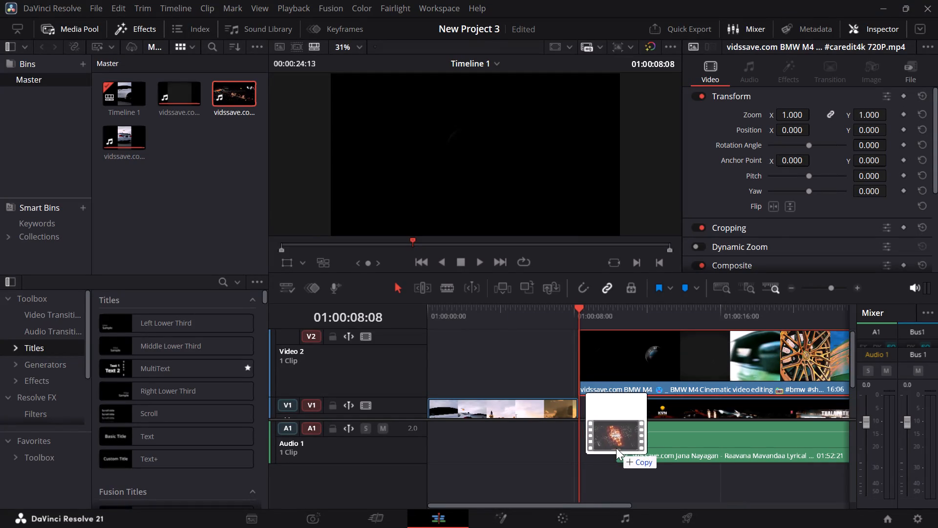
Unlink the Raavana Mavandaa clip's video from its audio and delete only its video part from the Video 1 track.
{"action": "left_click", "coordinate": [647, 446]}
{"action": "right_click", "coordinate": [647, 446]}
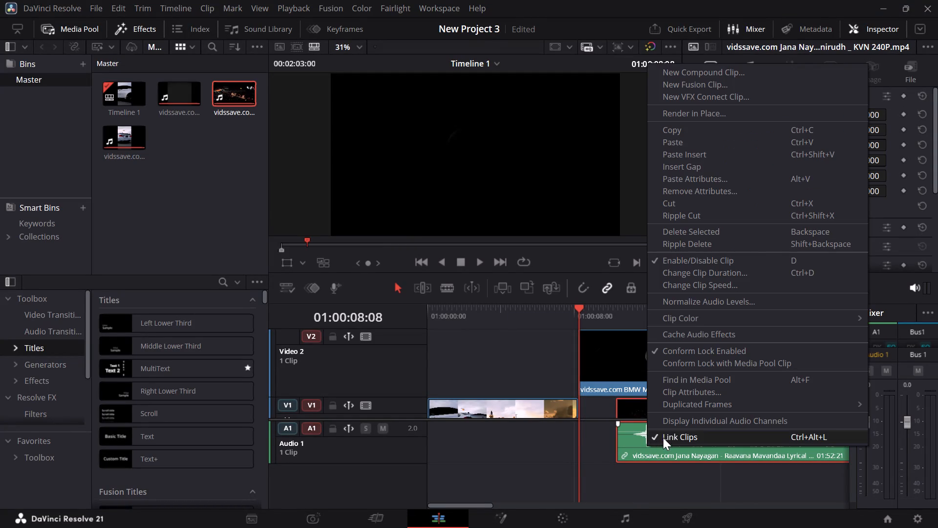
{"action": "left_click", "coordinate": [663, 438]}
{"action": "left_click", "coordinate": [654, 413]}
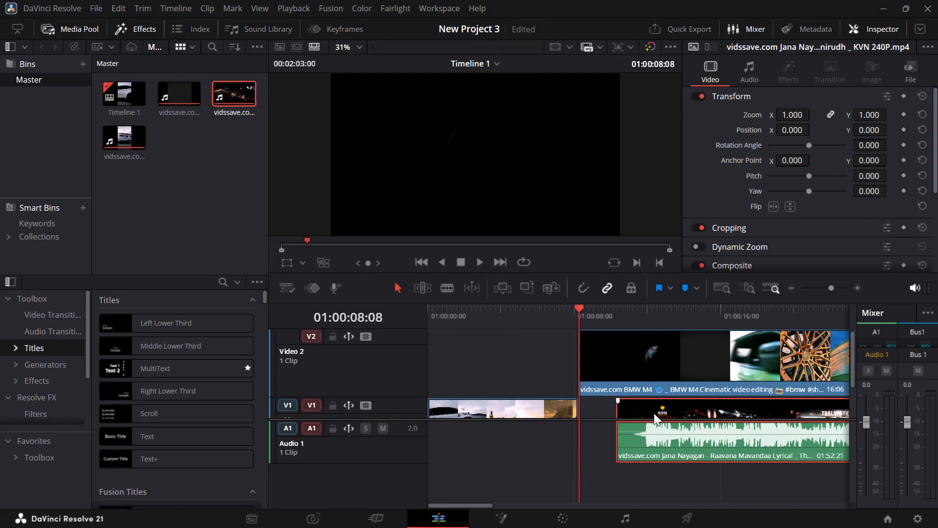
{"action": "left_click", "coordinate": [584, 451]}
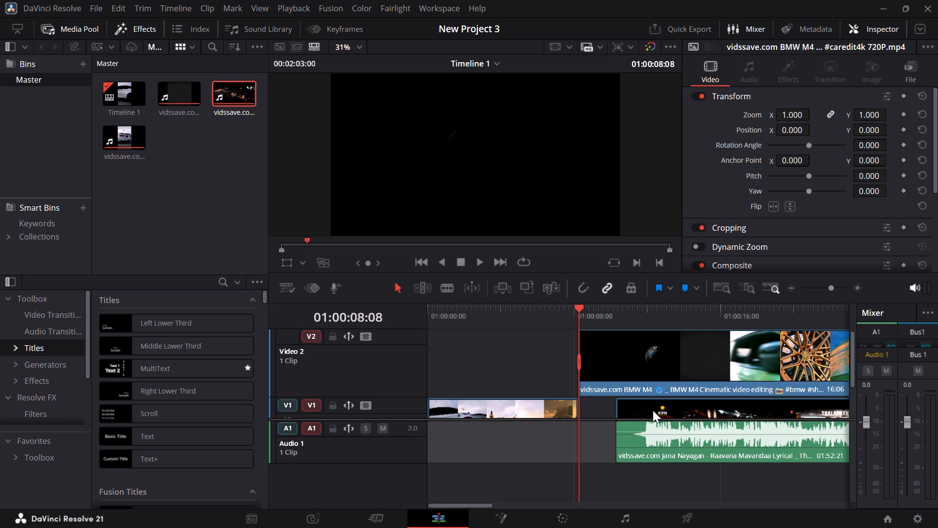
{"action": "left_click", "coordinate": [653, 410]}
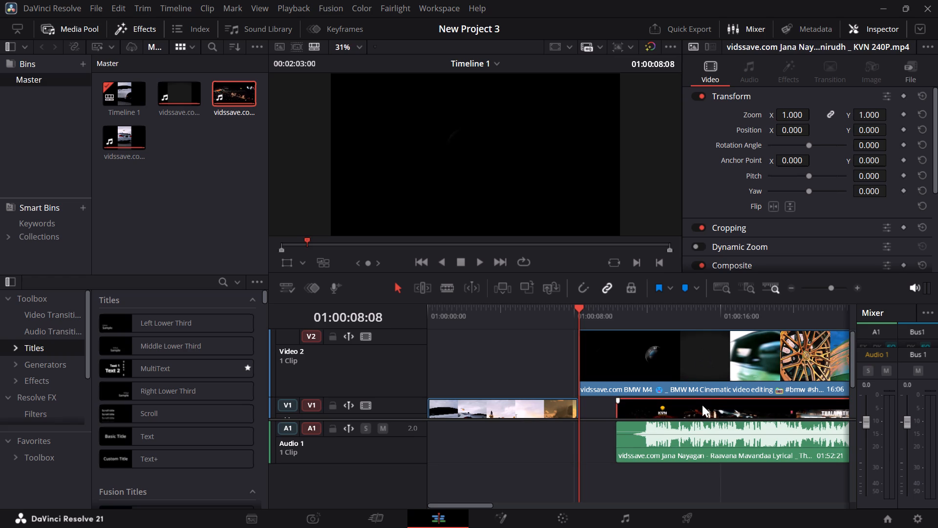
{"action": "key", "text": "BackSpace"}
Move the Raavana Mavandaa audio clip to the very start of the Audio 1 track.
{"action": "left_click", "coordinate": [697, 443]}
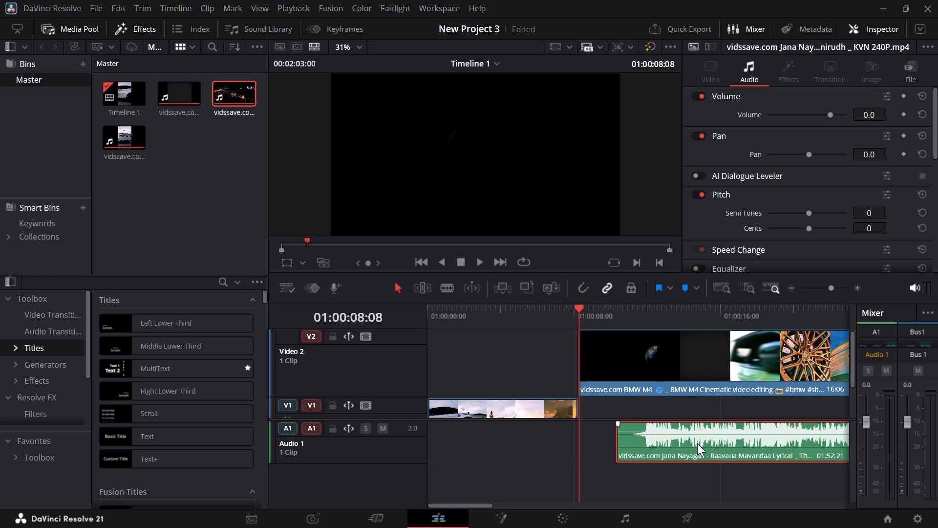
{"action": "left_click_drag", "start_coordinate": [697, 443], "coordinate": [438, 440]}
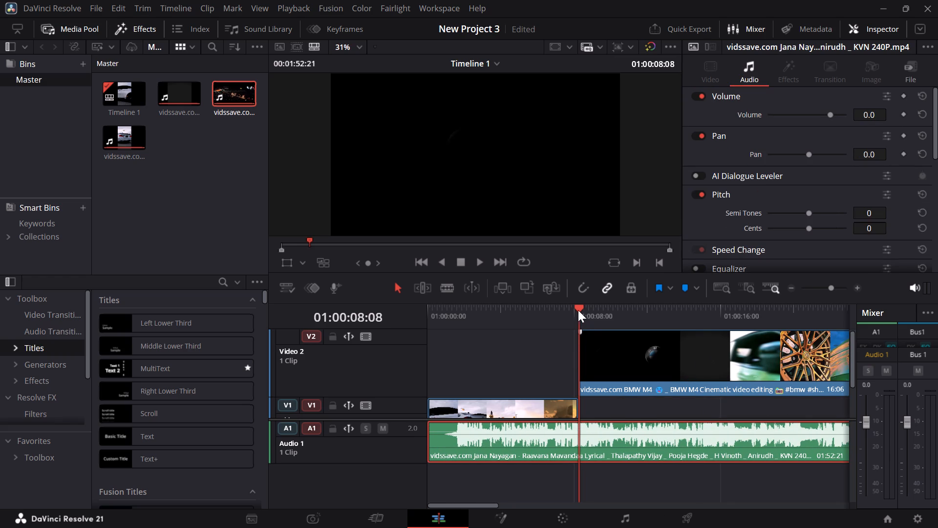
Play the timeline from the start past both BMW M4 clips to check the song's level in the mixer.
{"action": "left_click_drag", "start_coordinate": [577, 308], "coordinate": [366, 301]}
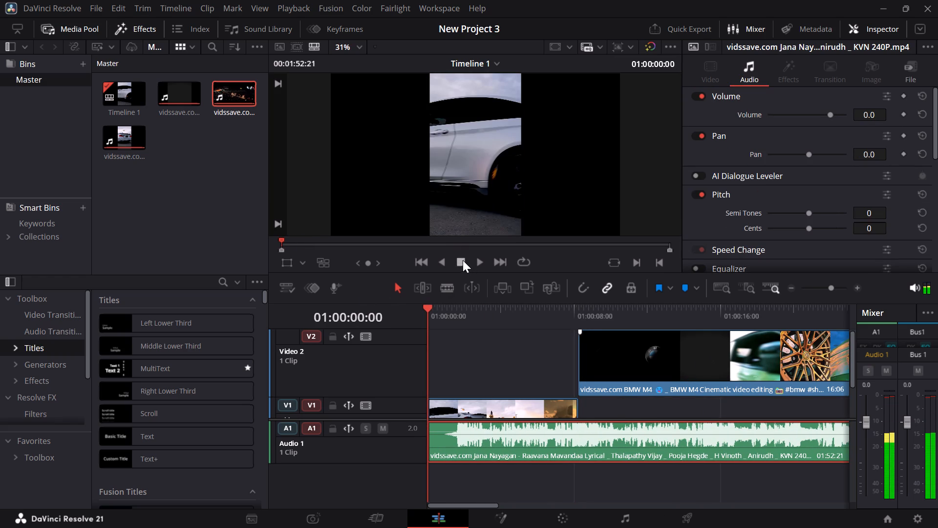
{"action": "key", "text": "space"}
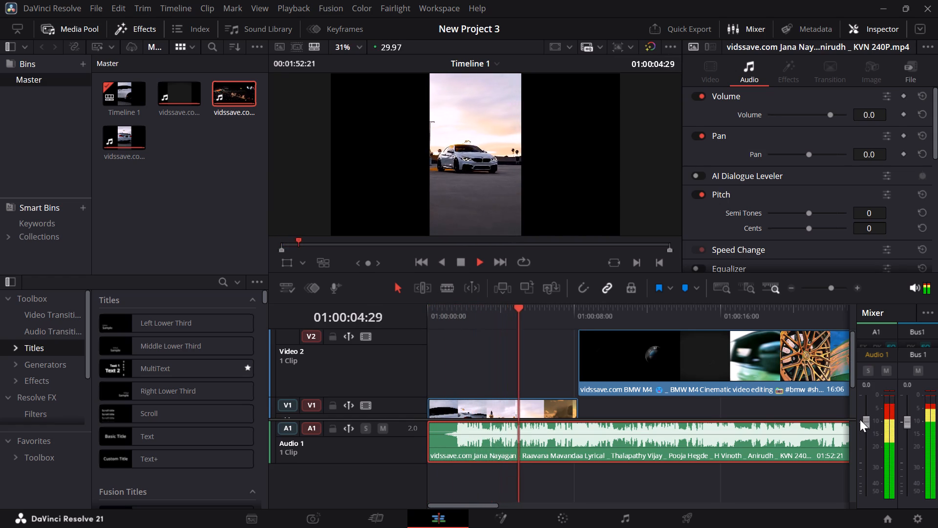
{"action": "left_click", "coordinate": [756, 30]}
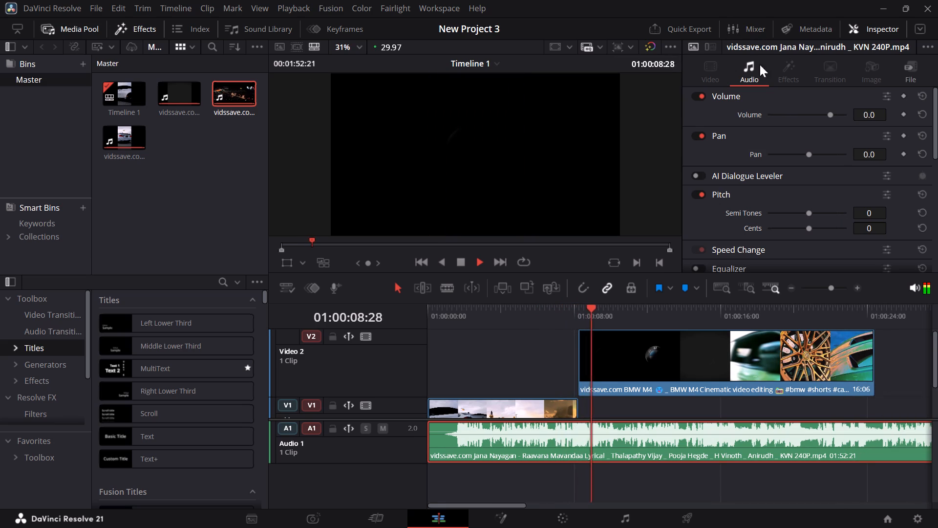
{"action": "left_click", "coordinate": [746, 29]}
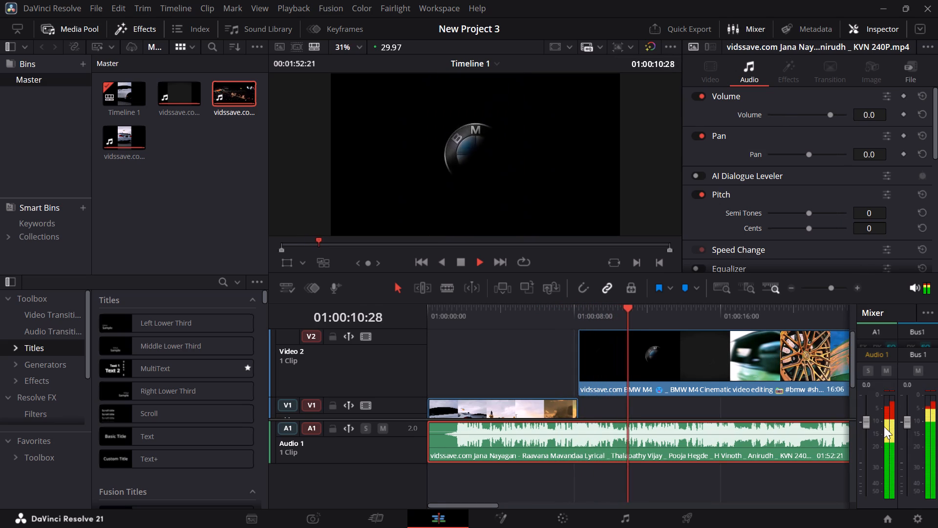
{"action": "left_click", "coordinate": [865, 423]}
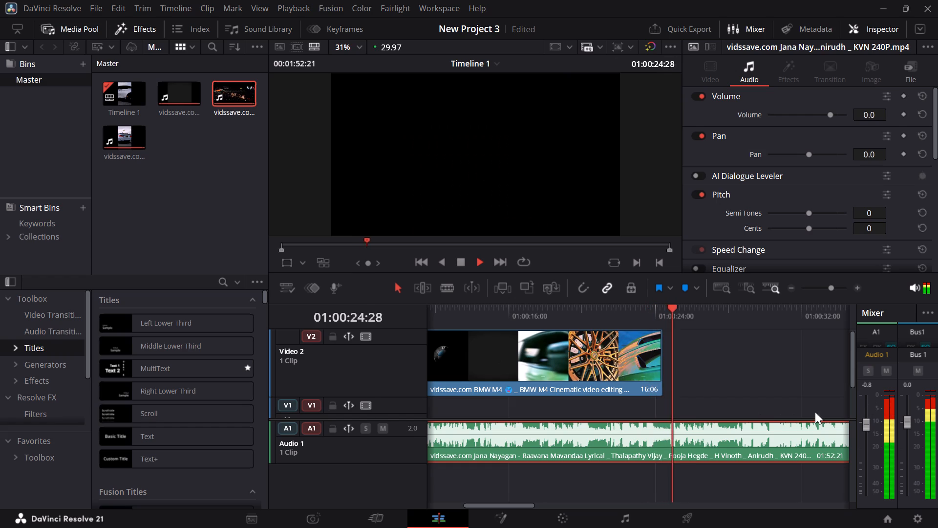
{"action": "key", "text": "space"}
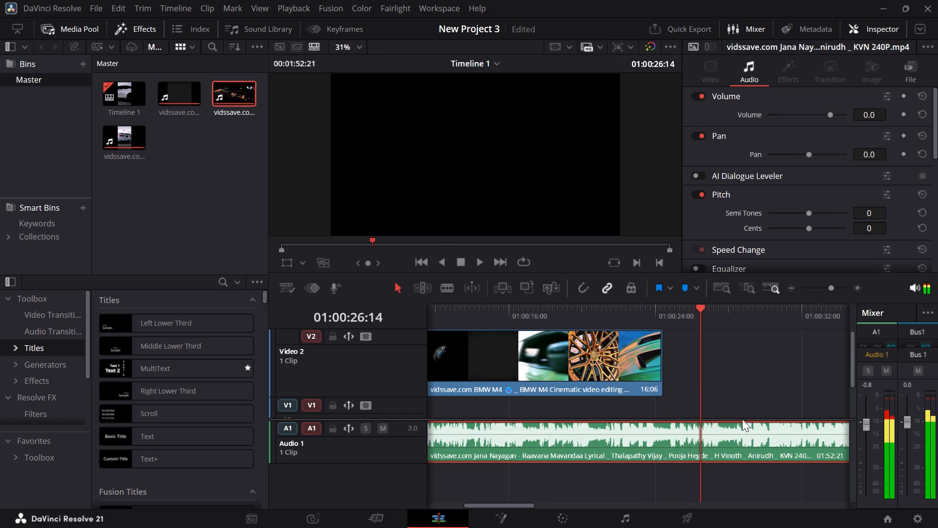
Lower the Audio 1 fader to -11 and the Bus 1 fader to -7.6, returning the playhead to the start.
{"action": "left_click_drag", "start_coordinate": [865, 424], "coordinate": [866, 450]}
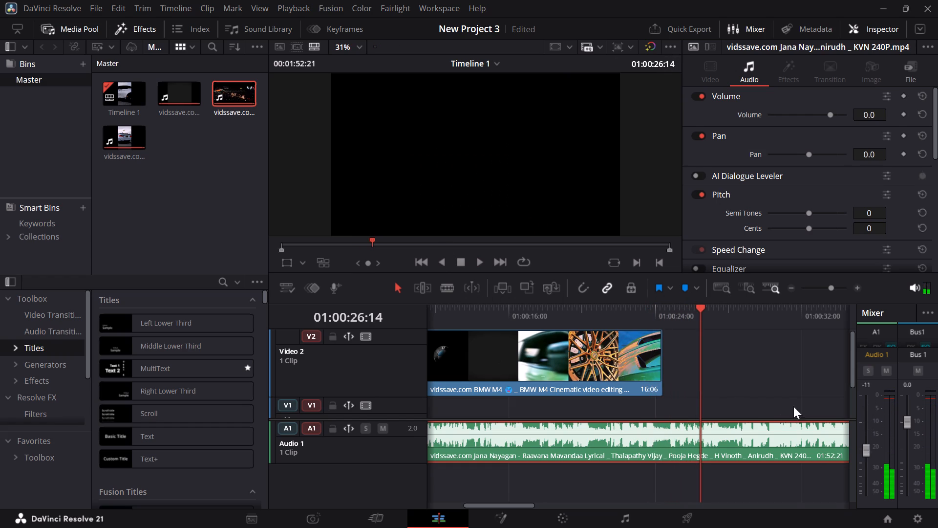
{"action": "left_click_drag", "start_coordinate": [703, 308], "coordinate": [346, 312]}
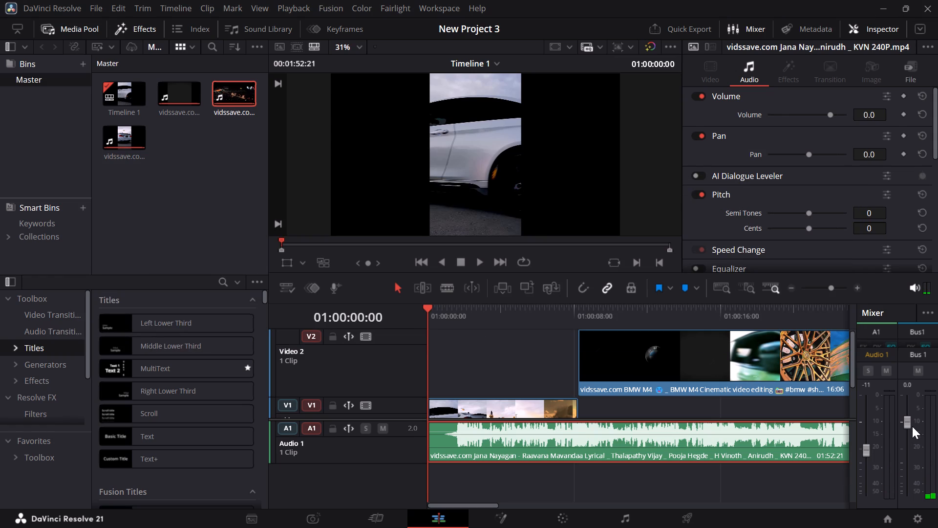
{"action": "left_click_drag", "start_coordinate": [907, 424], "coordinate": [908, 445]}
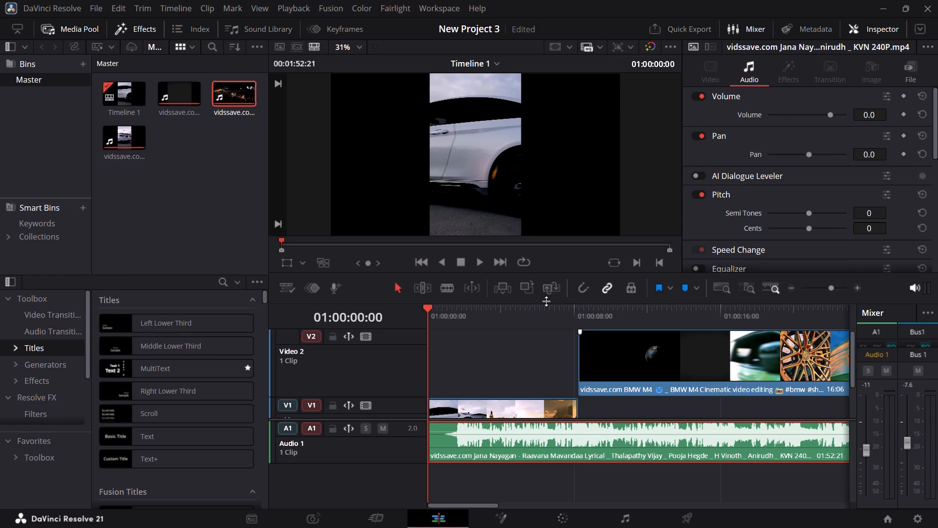
With the timeline playing, try different Audio 1 fader levels and set it to +10.
{"action": "key", "text": "space"}
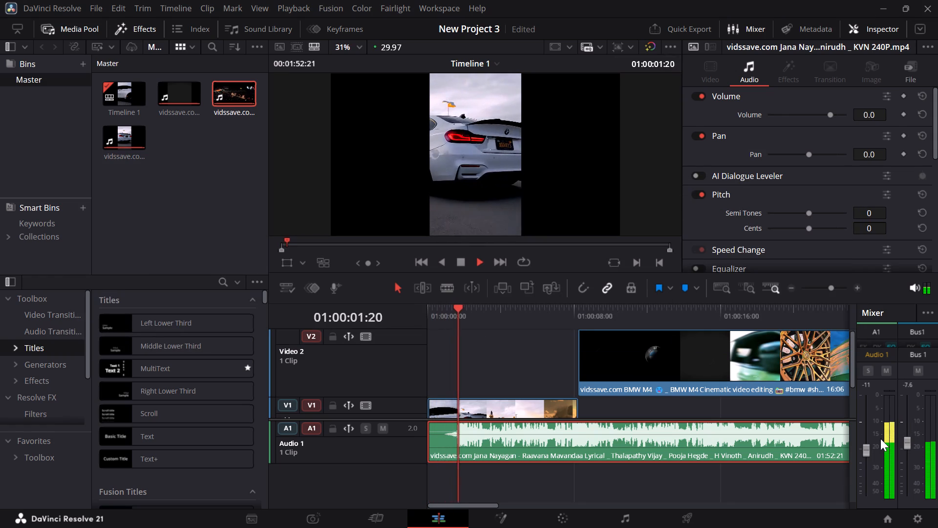
{"action": "left_click_drag", "start_coordinate": [865, 455], "coordinate": [864, 417]}
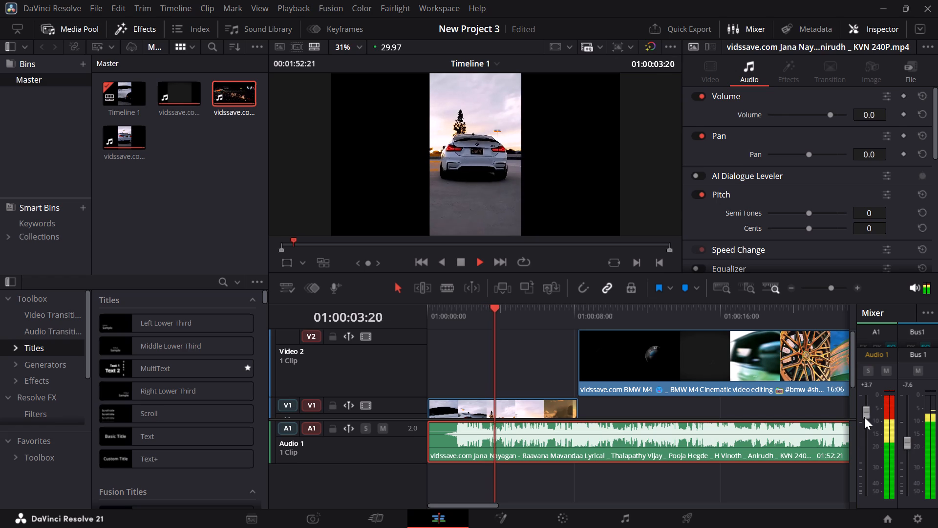
{"action": "left_click_drag", "start_coordinate": [864, 417], "coordinate": [872, 360]}
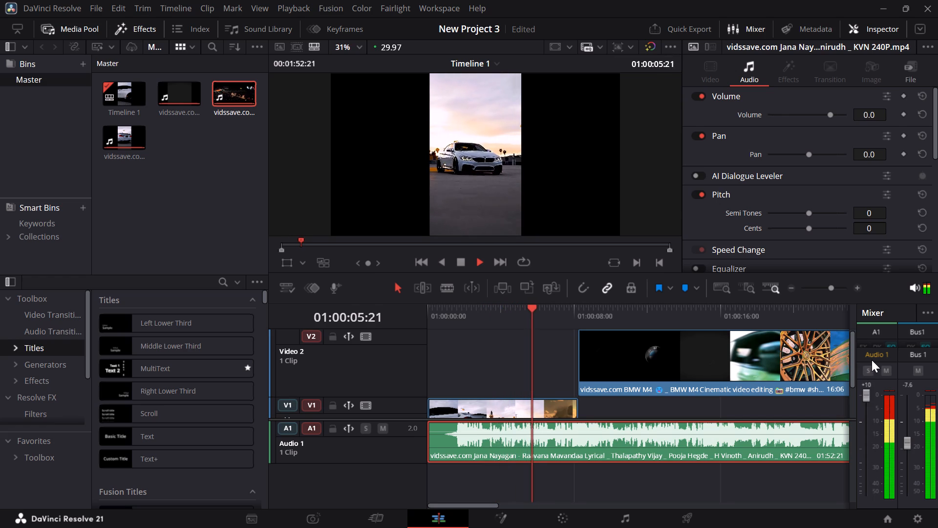
{"action": "left_click_drag", "start_coordinate": [872, 360], "coordinate": [873, 415]}
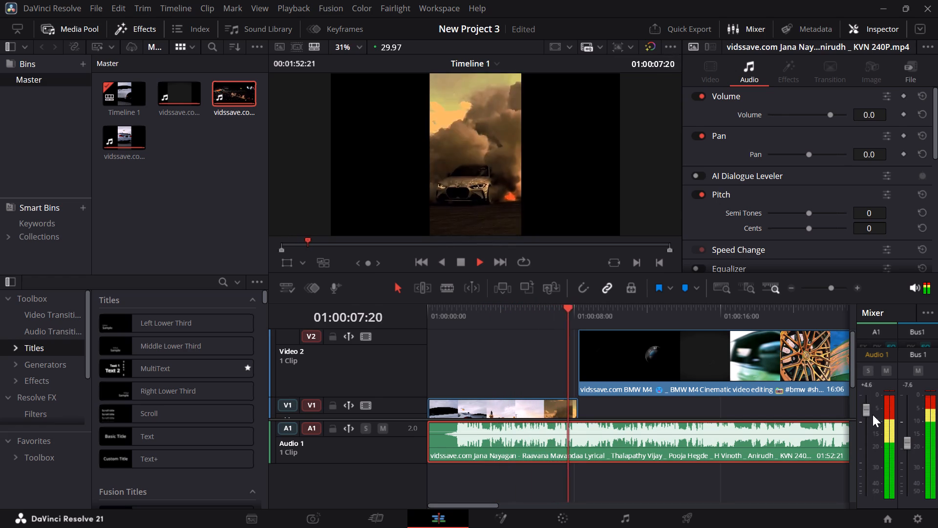
{"action": "left_click_drag", "start_coordinate": [873, 415], "coordinate": [874, 467]}
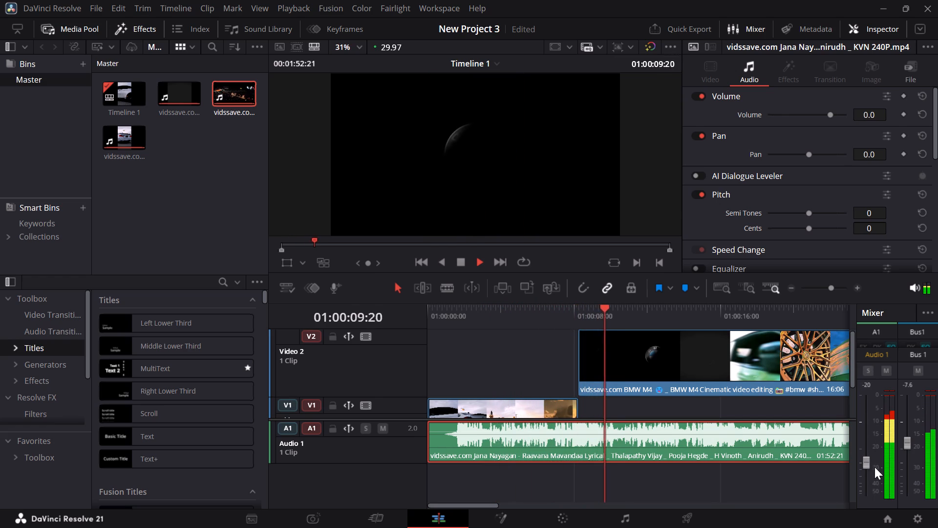
{"action": "left_click_drag", "start_coordinate": [874, 467], "coordinate": [910, 430]}
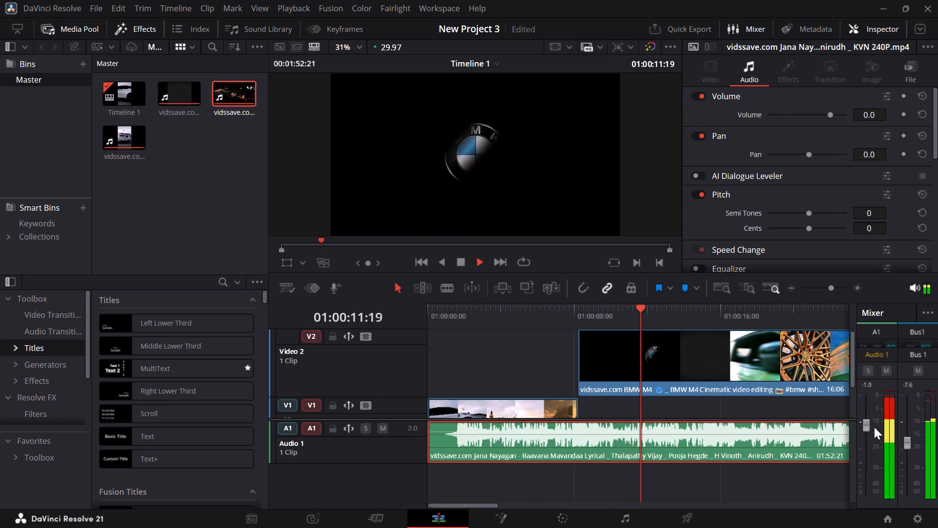
{"action": "left_click_drag", "start_coordinate": [869, 424], "coordinate": [867, 377]}
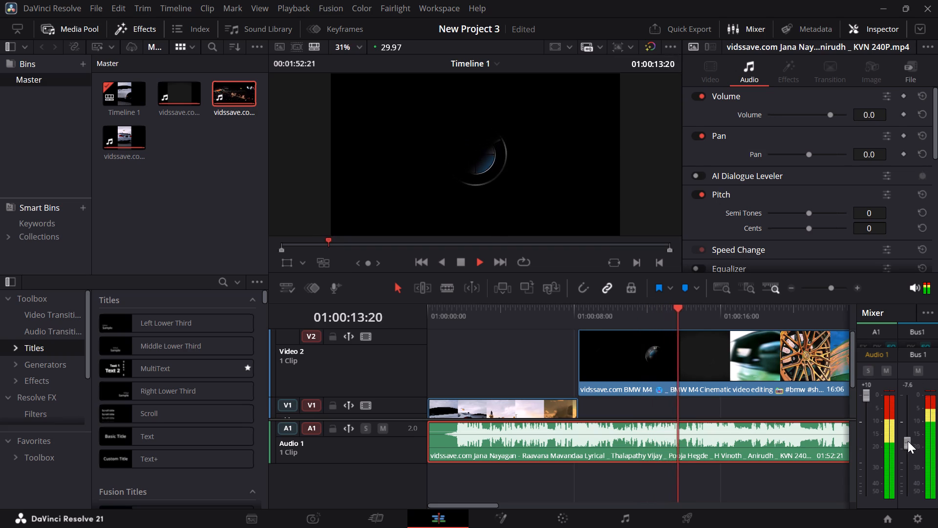
Try different Bus 1 fader levels during playback and set it to about -9.9.
{"action": "left_click_drag", "start_coordinate": [907, 441], "coordinate": [917, 488]}
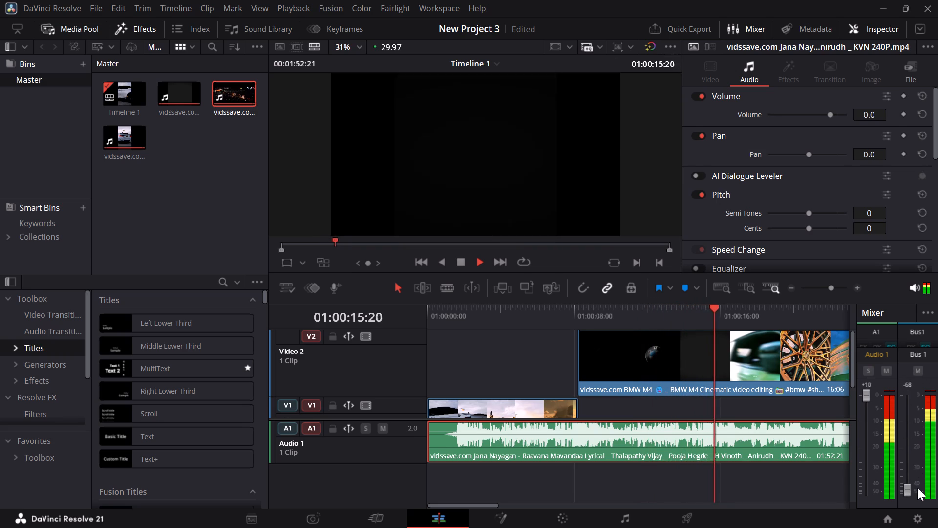
{"action": "left_click_drag", "start_coordinate": [917, 488], "coordinate": [916, 440]}
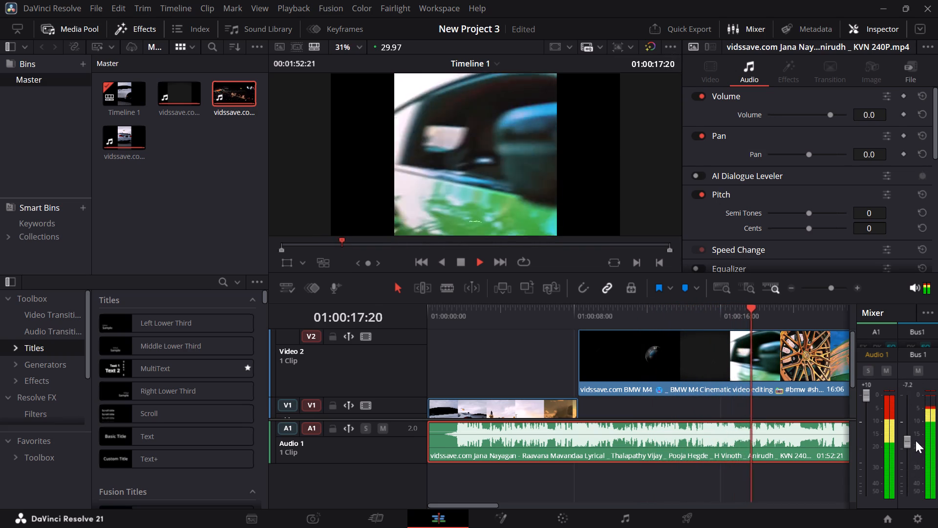
{"action": "left_click_drag", "start_coordinate": [916, 440], "coordinate": [917, 461]}
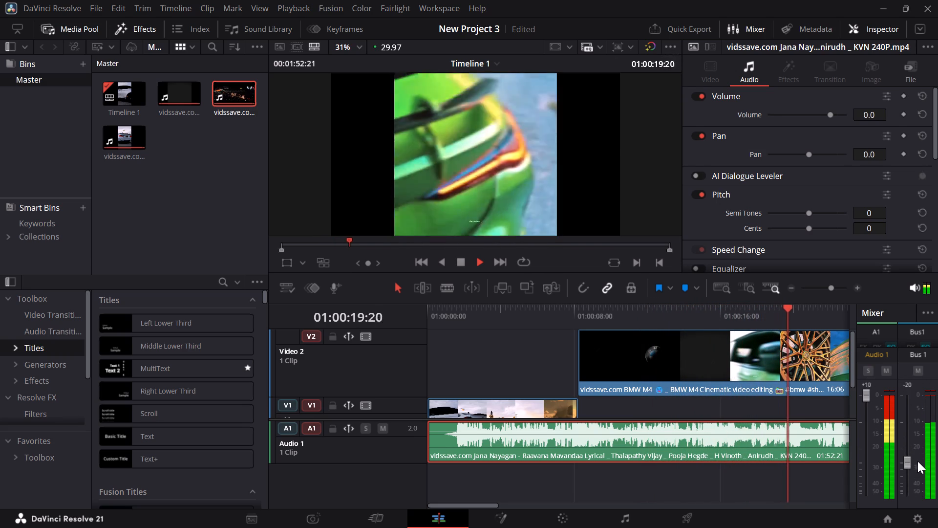
{"action": "left_click_drag", "start_coordinate": [906, 466], "coordinate": [905, 453]}
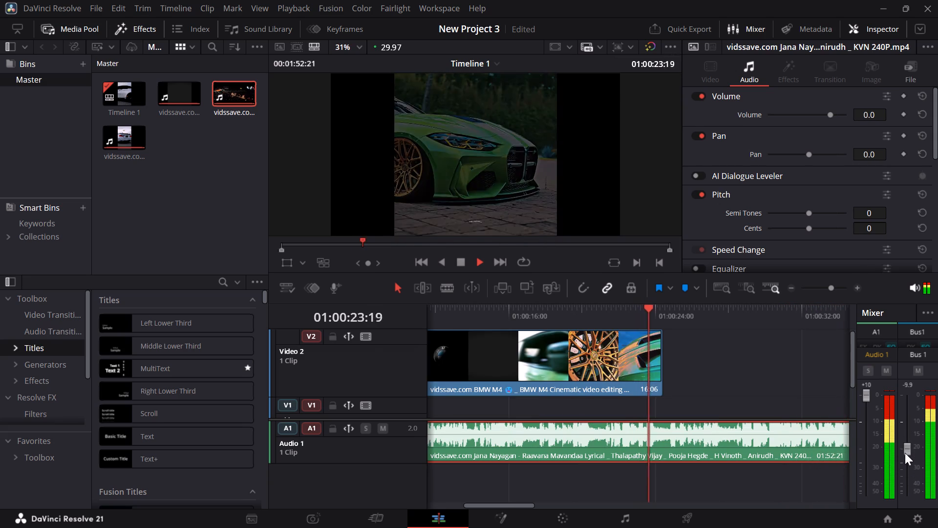
{"action": "left_click_drag", "start_coordinate": [905, 453], "coordinate": [906, 453]}
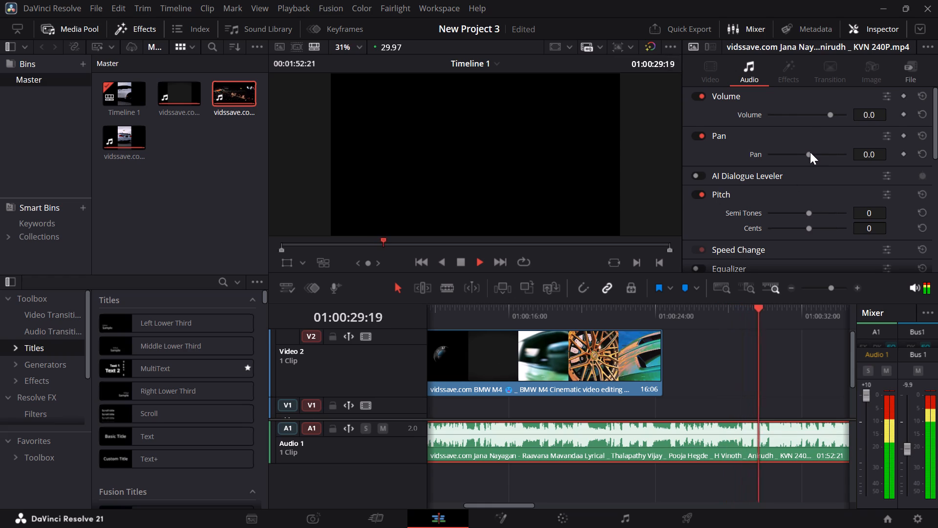
Set the song clip's volume to 3.2 and replay the opening of the timeline to hear it.
{"action": "left_click_drag", "start_coordinate": [830, 114], "coordinate": [810, 123]}
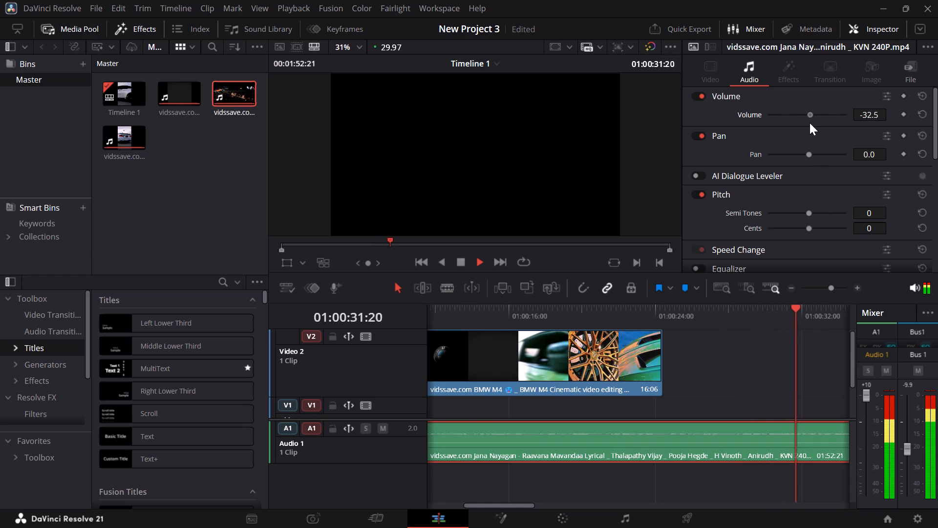
{"action": "left_click_drag", "start_coordinate": [810, 123], "coordinate": [832, 125]}
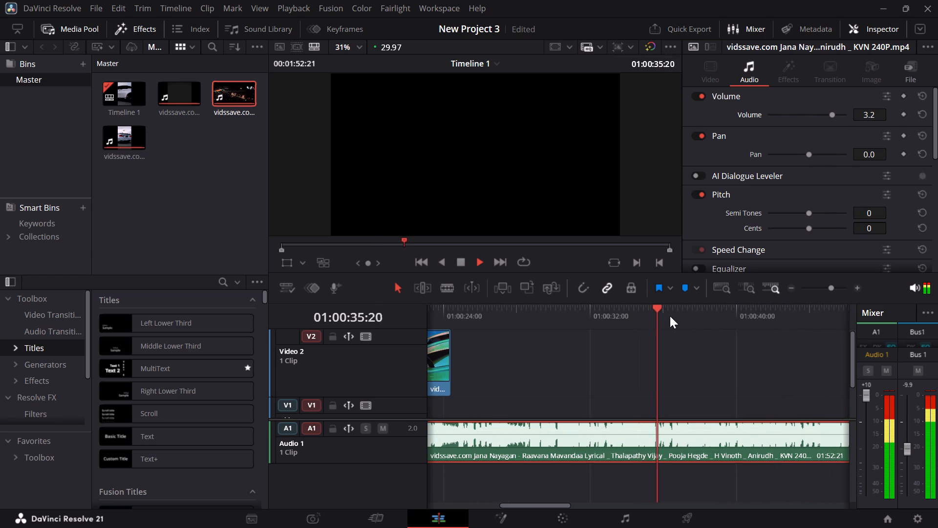
{"action": "left_click_drag", "start_coordinate": [664, 308], "coordinate": [375, 297]}
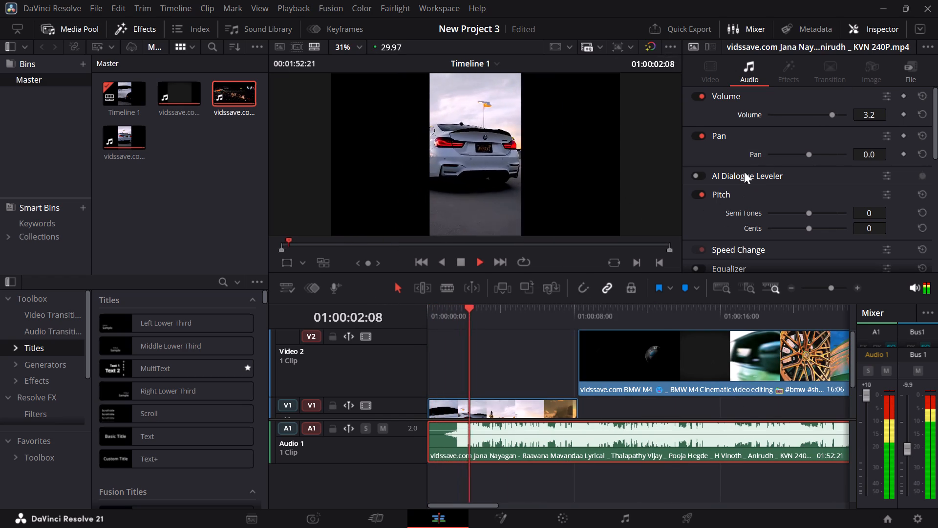
{"action": "key", "text": "space"}
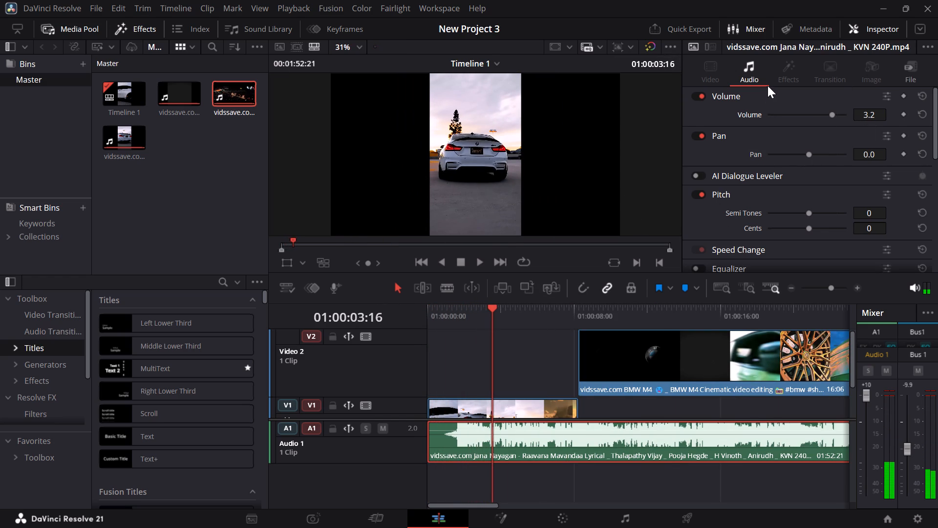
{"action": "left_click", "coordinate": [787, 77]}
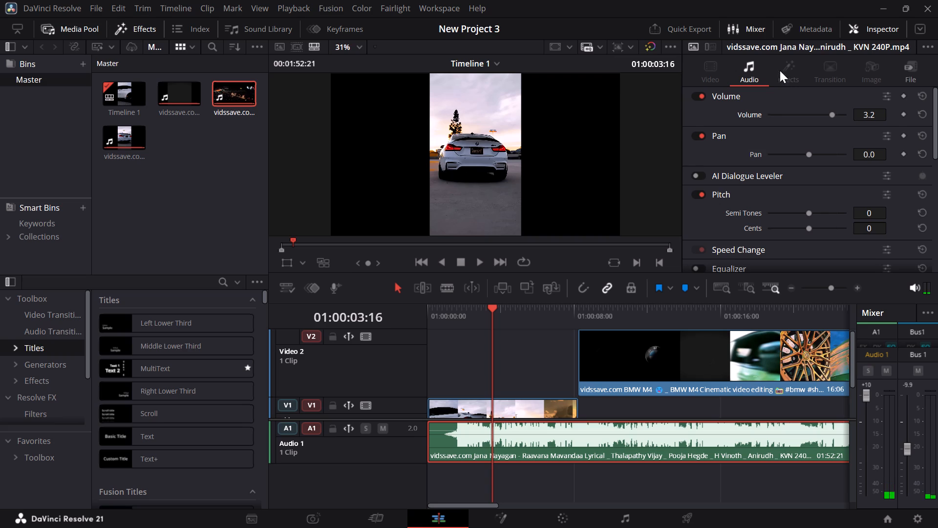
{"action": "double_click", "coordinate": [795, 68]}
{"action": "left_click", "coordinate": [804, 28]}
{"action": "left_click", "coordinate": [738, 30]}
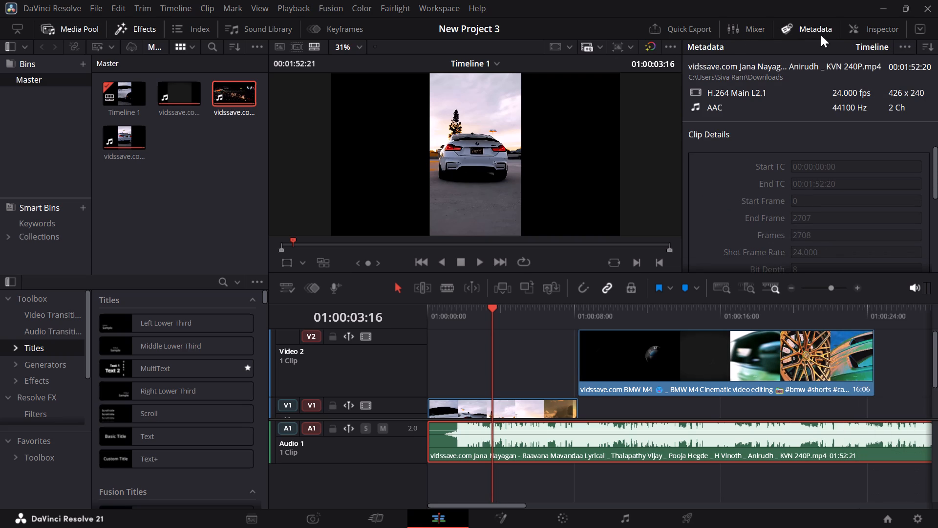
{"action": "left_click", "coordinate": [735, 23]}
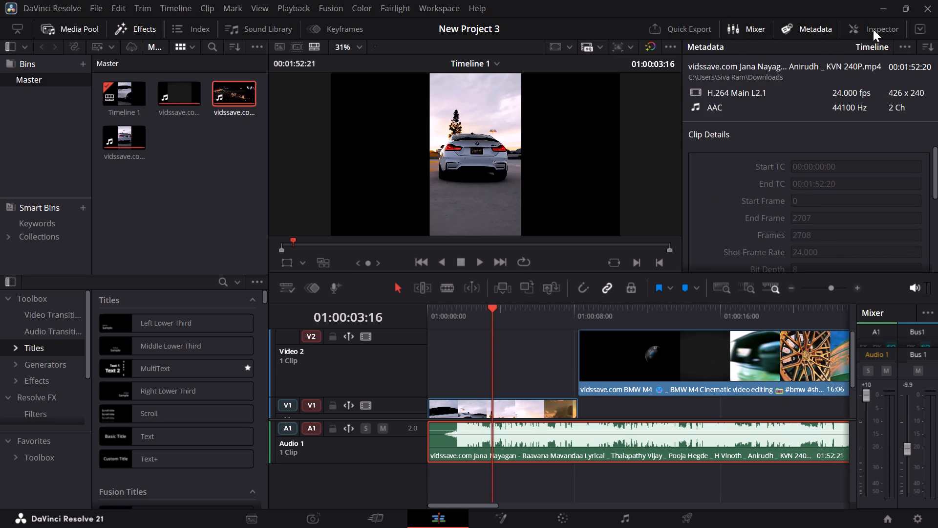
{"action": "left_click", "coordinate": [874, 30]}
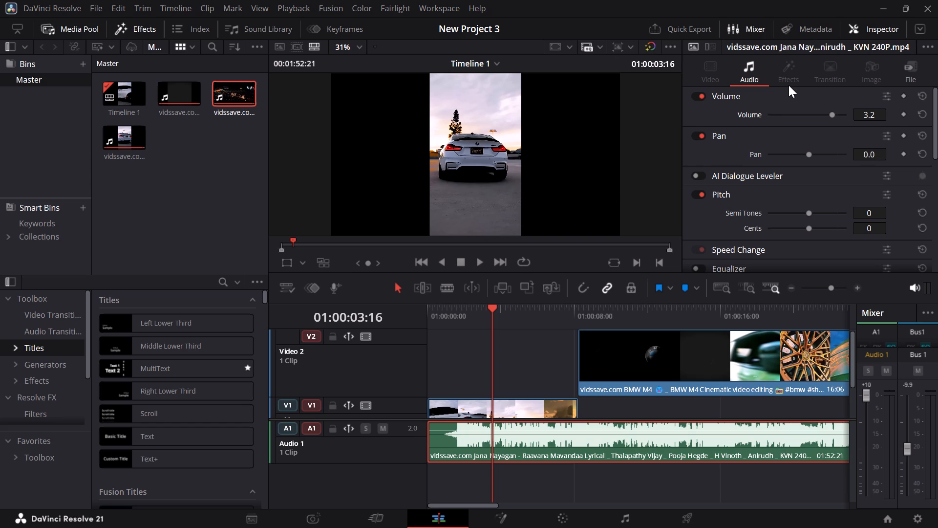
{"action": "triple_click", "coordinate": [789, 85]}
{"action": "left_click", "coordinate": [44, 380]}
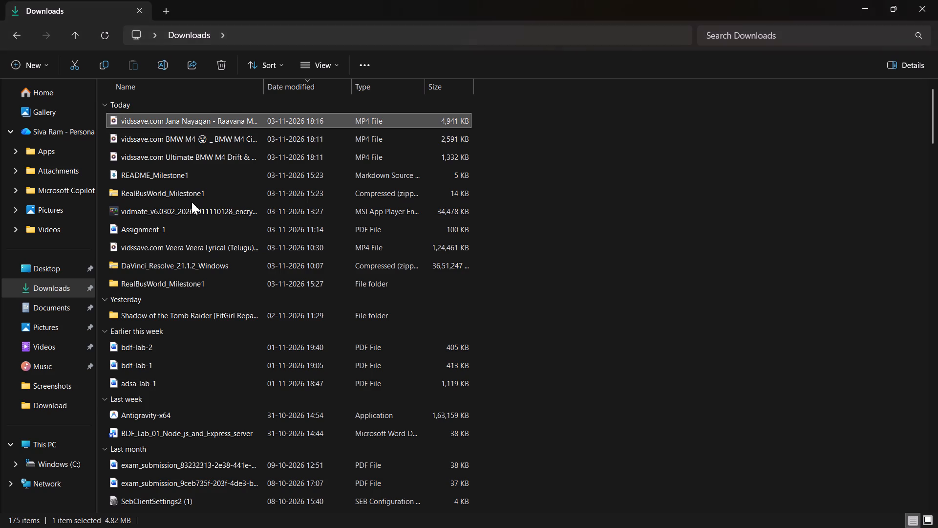
In File Explorer, select the two downloaded BMW M4 MP4 files in the Downloads folder.
{"action": "left_click", "coordinate": [179, 137]}
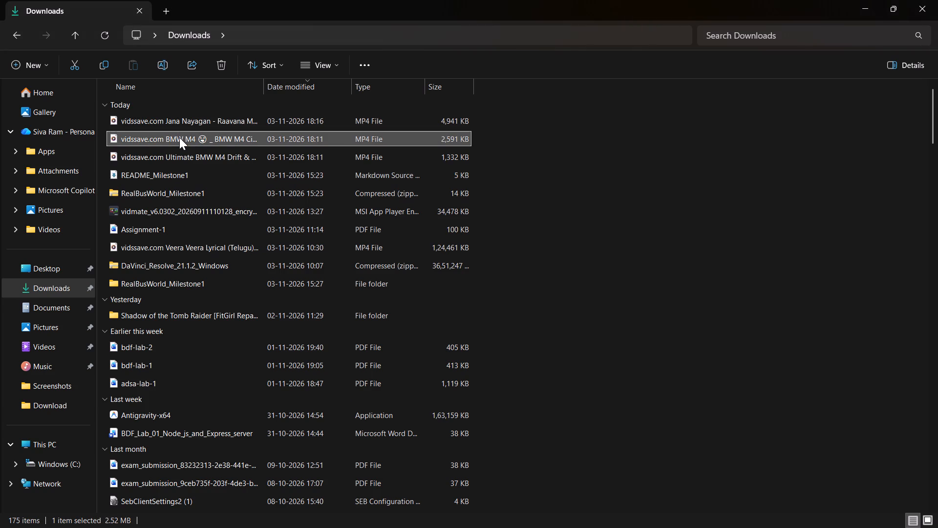
{"action": "left_click", "coordinate": [179, 150], "text": "ctrl"}
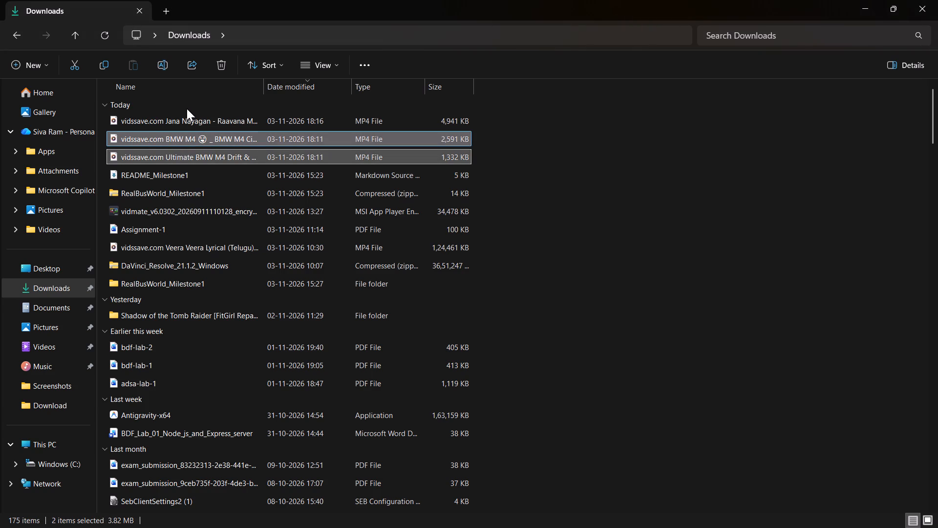
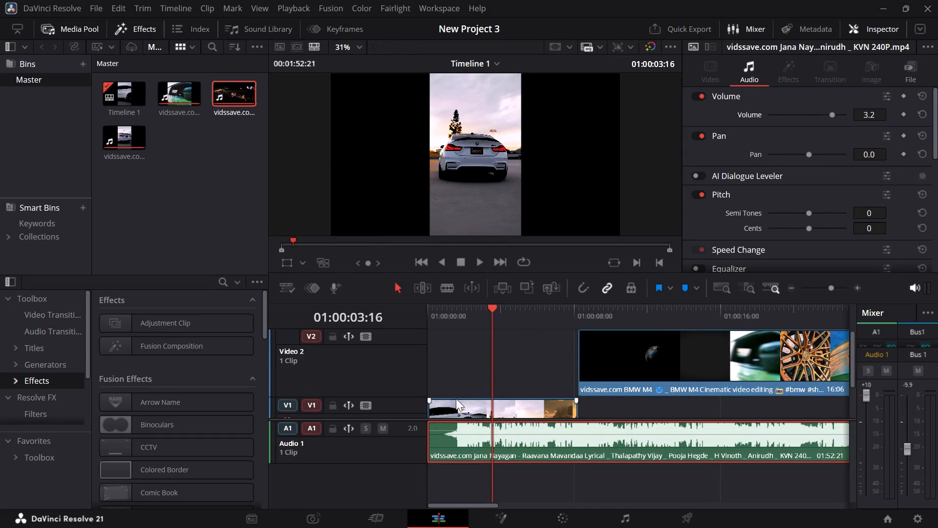
Move the BMW M4 drift clip on Video 1 about 4.5 seconds later along the timeline.
{"action": "left_click_drag", "start_coordinate": [455, 400], "coordinate": [539, 404]}
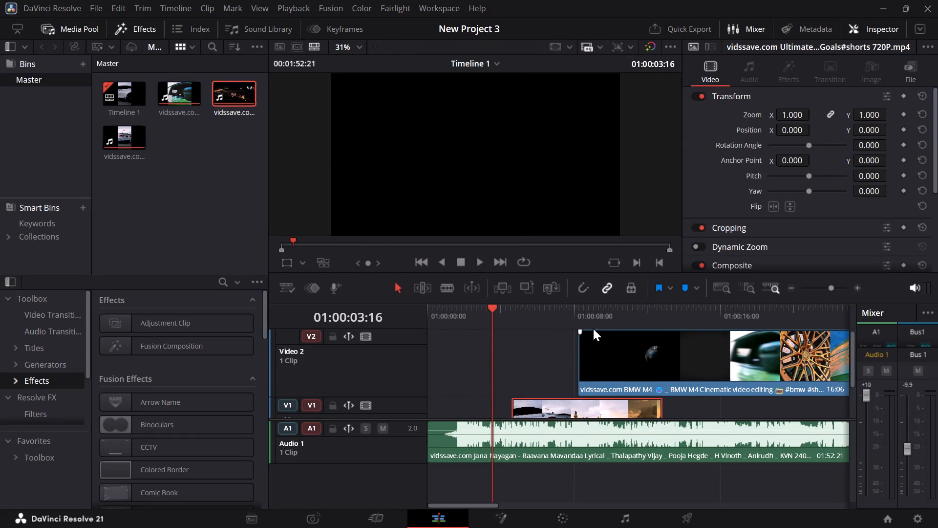
Split the BMW M4 Cinematic clip on Video 2 at about 01:00:16:15, just before the green blurred shot.
{"action": "left_click", "coordinate": [451, 287]}
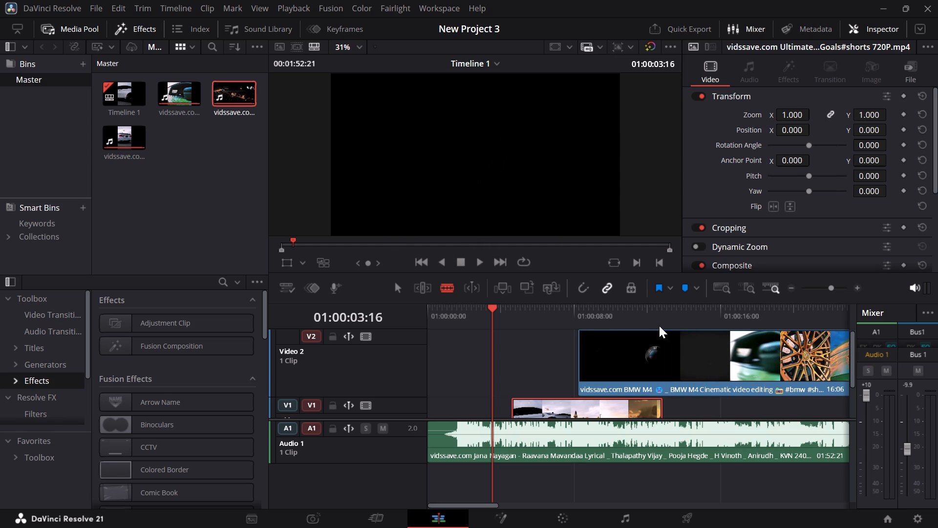
{"action": "left_click", "coordinate": [730, 344]}
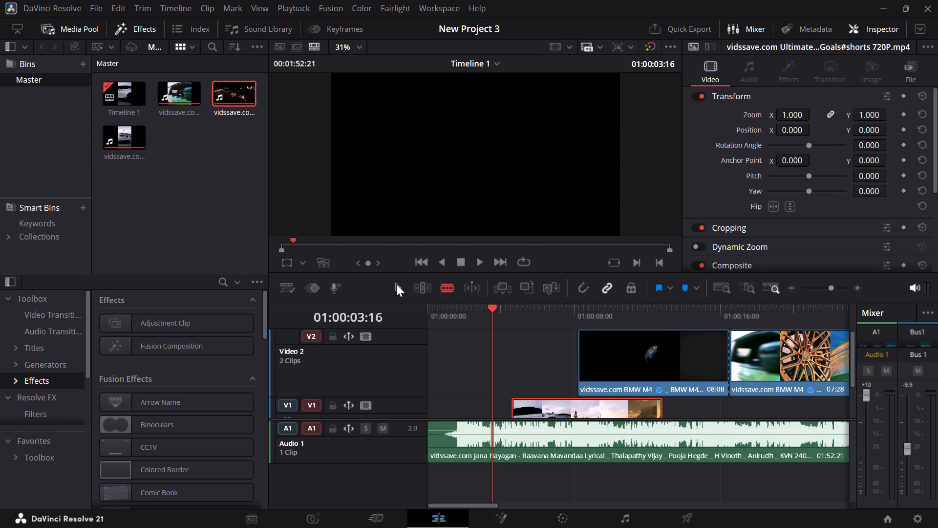
{"action": "left_click", "coordinate": [396, 284]}
Move the dark first piece of the Cinematic clip earlier on Video 2 and ripple-delete the empty space before it.
{"action": "left_click_drag", "start_coordinate": [684, 369], "coordinate": [613, 357]}
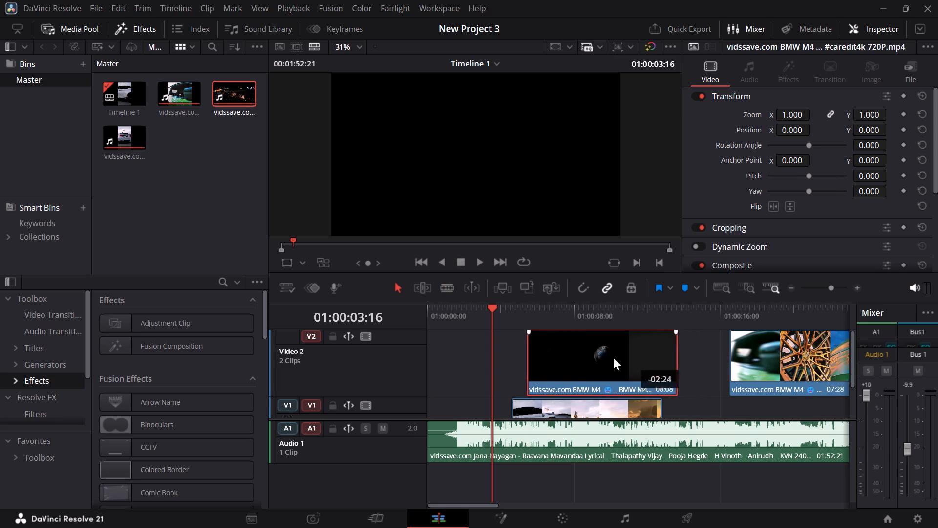
{"action": "left_click_drag", "start_coordinate": [613, 357], "coordinate": [605, 350]}
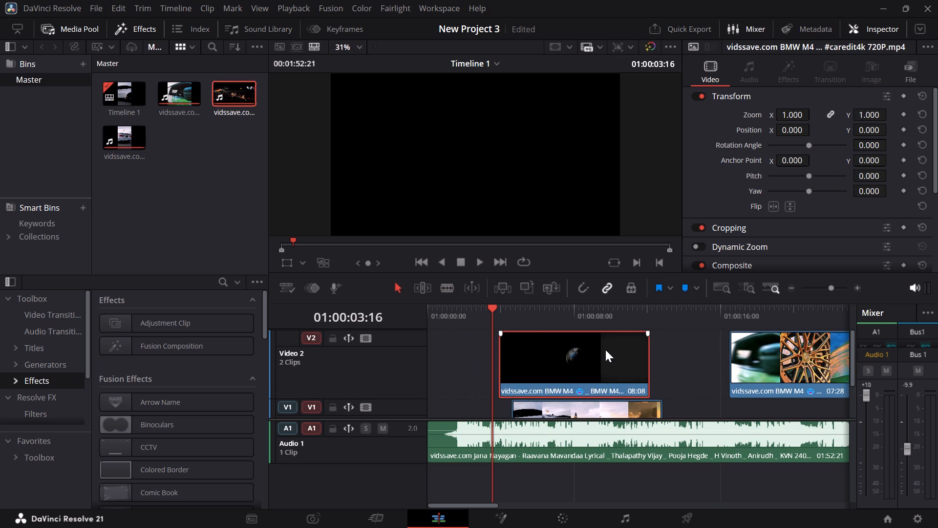
{"action": "left_click", "coordinate": [473, 355]}
{"action": "key", "text": "BackSpace"}
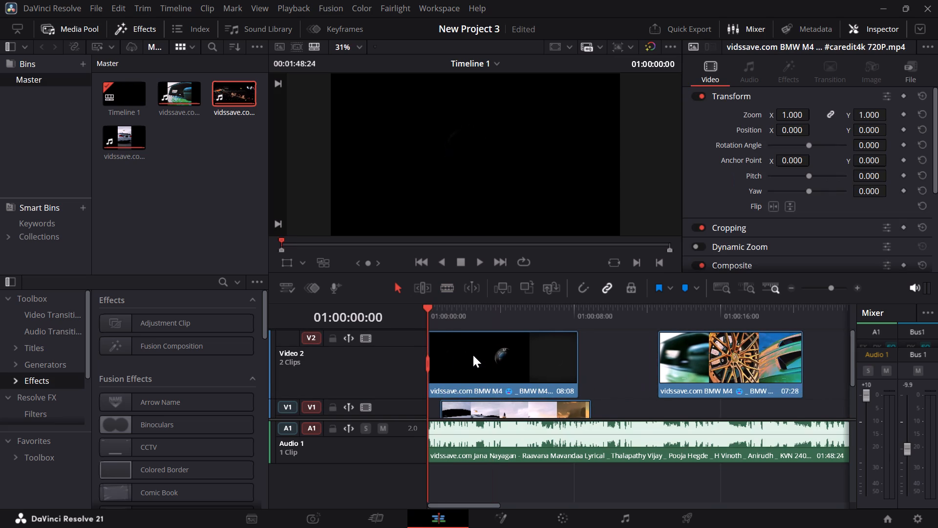
Move the drift clip on Video 1 and the wheel piece on Video 2 later, leaving open space after the dark opening piece.
{"action": "left_click_drag", "start_coordinate": [490, 415], "coordinate": [605, 399]}
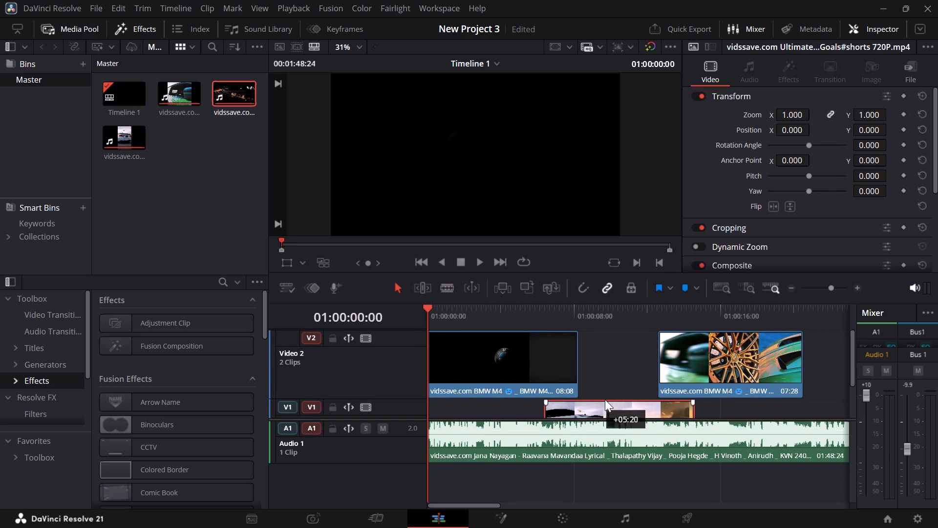
{"action": "left_click_drag", "start_coordinate": [605, 399], "coordinate": [630, 402]}
{"action": "left_click_drag", "start_coordinate": [696, 362], "coordinate": [760, 356]}
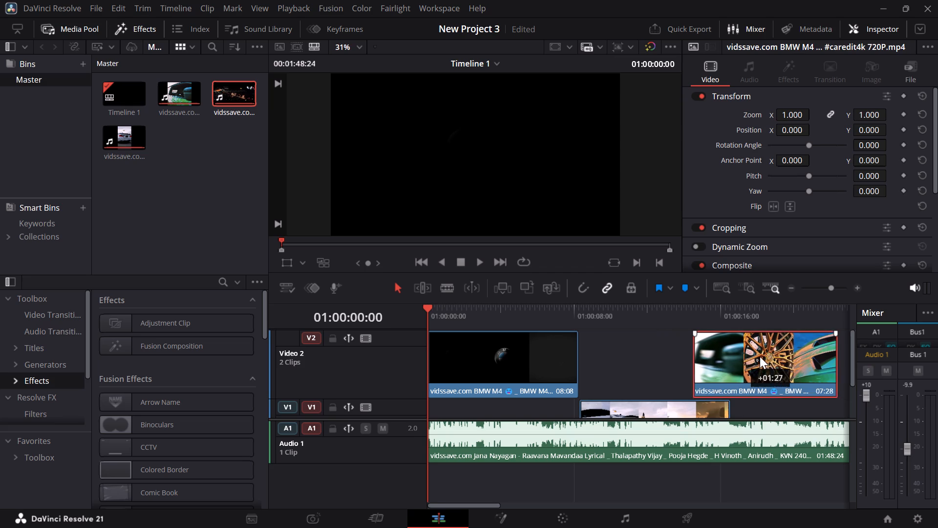
{"action": "left_click_drag", "start_coordinate": [760, 356], "coordinate": [831, 352]}
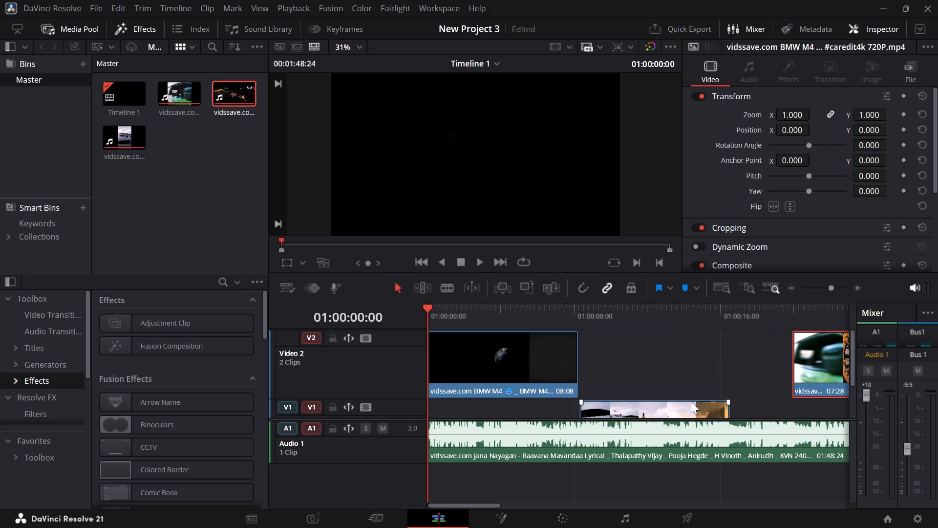
{"action": "left_click_drag", "start_coordinate": [652, 403], "coordinate": [737, 400]}
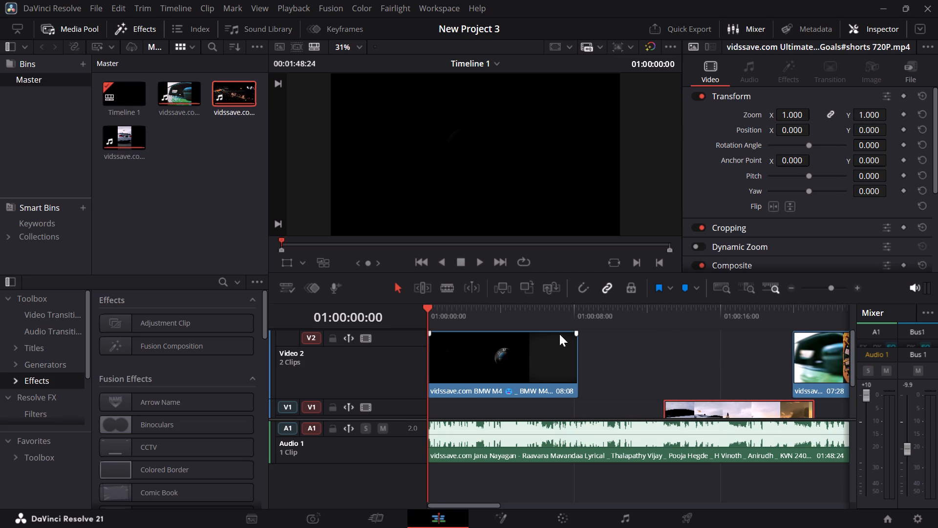
Play the opening piece through its end, and move the playhead back to 01:00:05:09.
{"action": "key", "text": "space"}
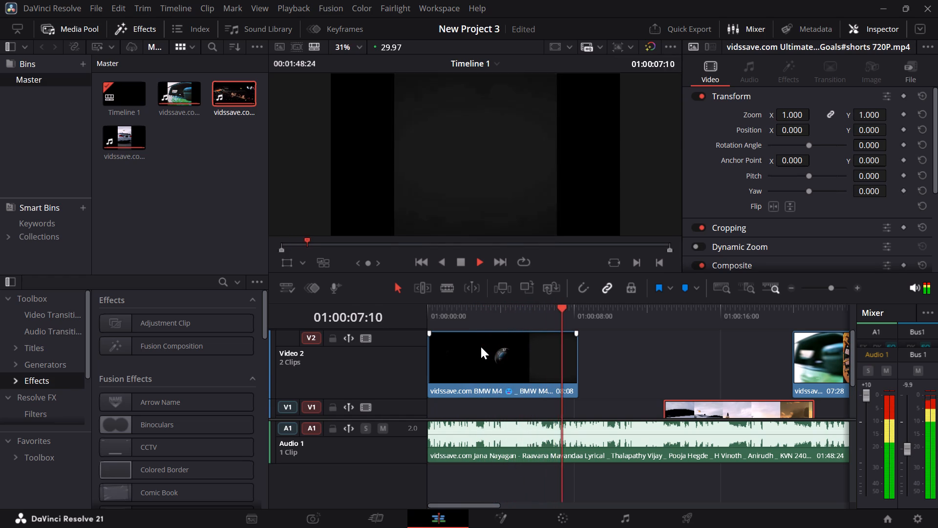
{"action": "key", "text": "space"}
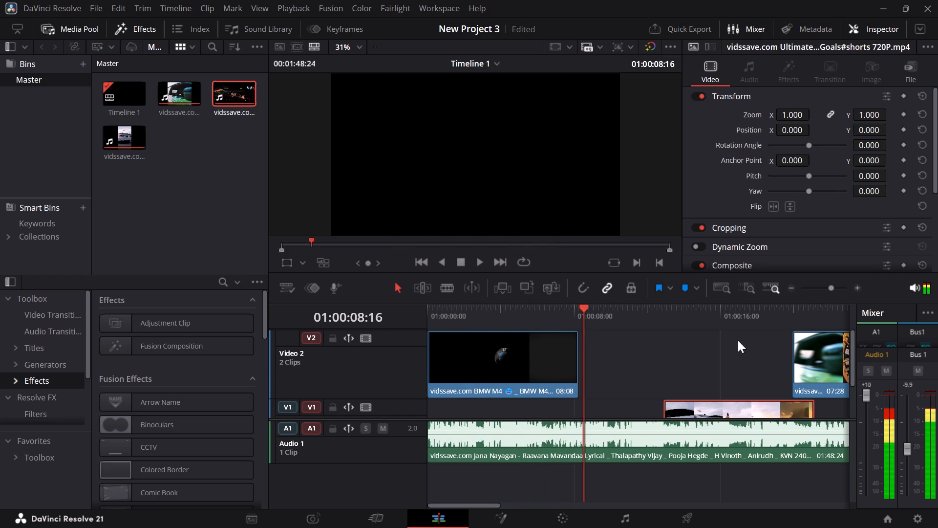
{"action": "left_click_drag", "start_coordinate": [581, 309], "coordinate": [529, 307]}
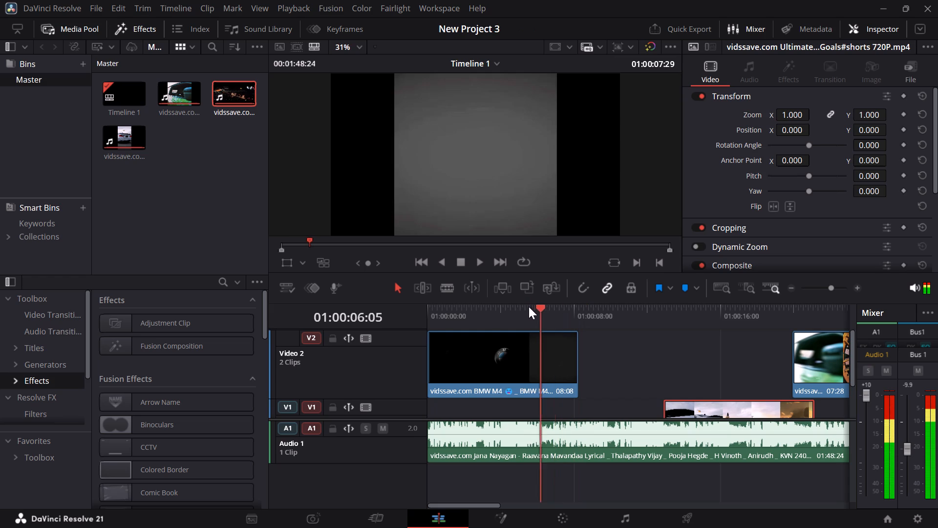
{"action": "left_click_drag", "start_coordinate": [529, 307], "coordinate": [525, 307]}
Move the drift clip from Video 1 up to Video 2, between the dark opening piece and the wheel piece.
{"action": "left_click_drag", "start_coordinate": [687, 411], "coordinate": [652, 354]}
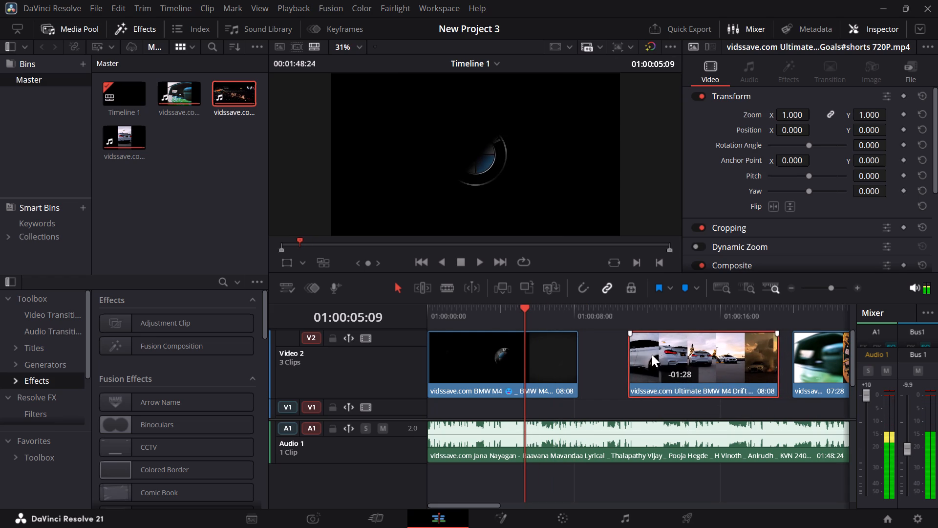
{"action": "left_click_drag", "start_coordinate": [652, 354], "coordinate": [652, 354]}
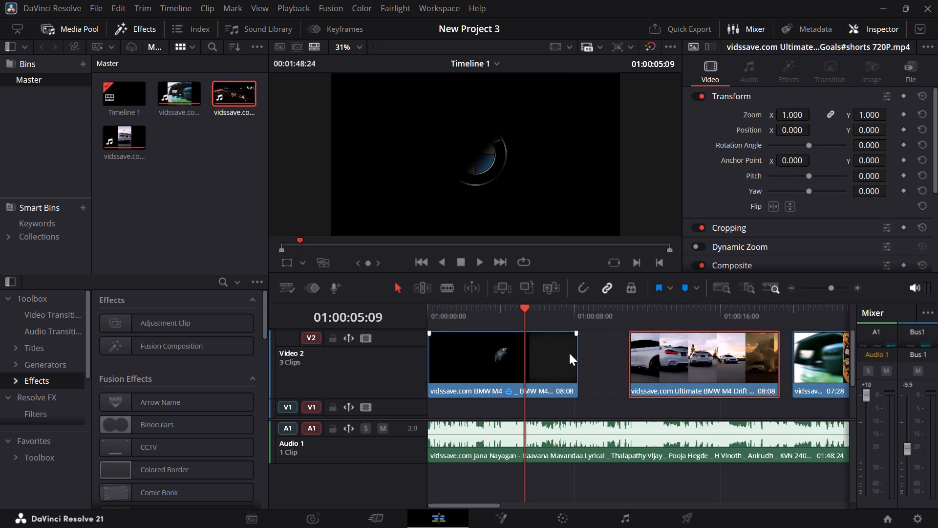
Split the drift clip on Video 2 so that its first piece lasts 03:07.
{"action": "left_click", "coordinate": [452, 285]}
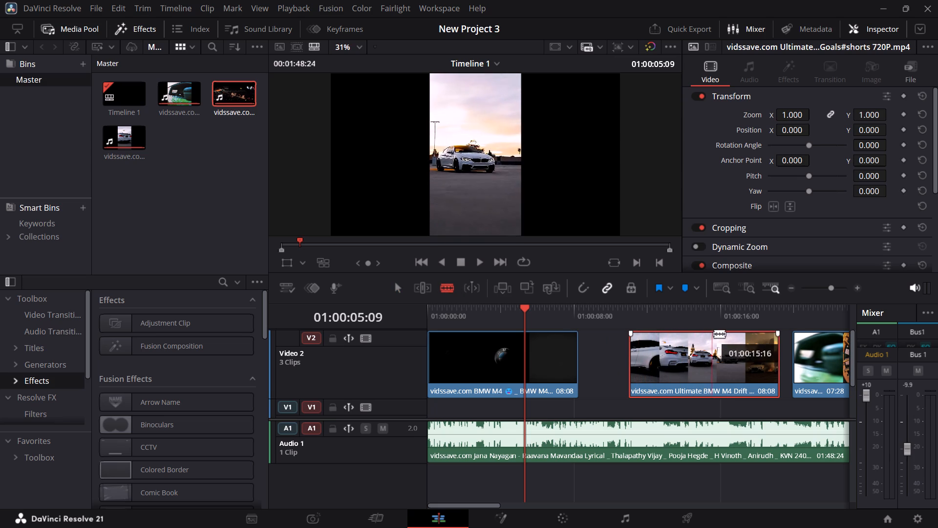
{"action": "left_click", "coordinate": [688, 339]}
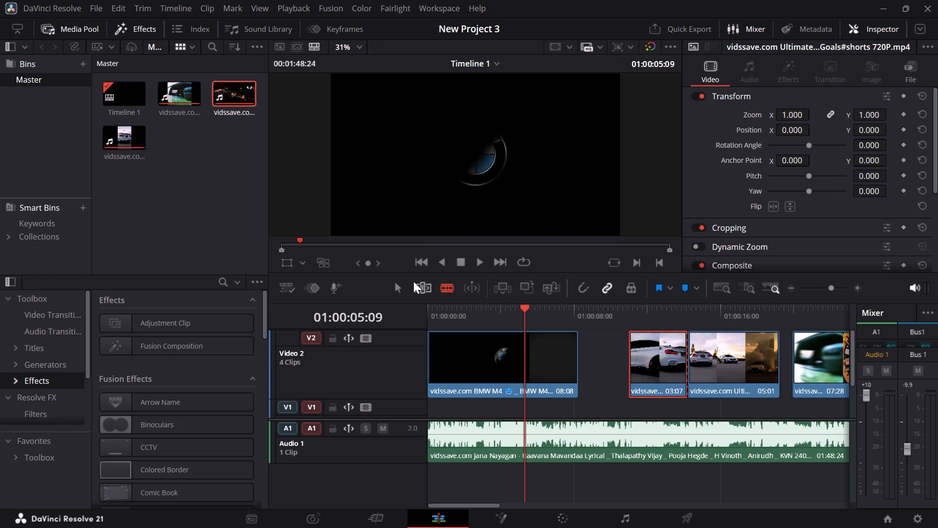
{"action": "left_click", "coordinate": [397, 286]}
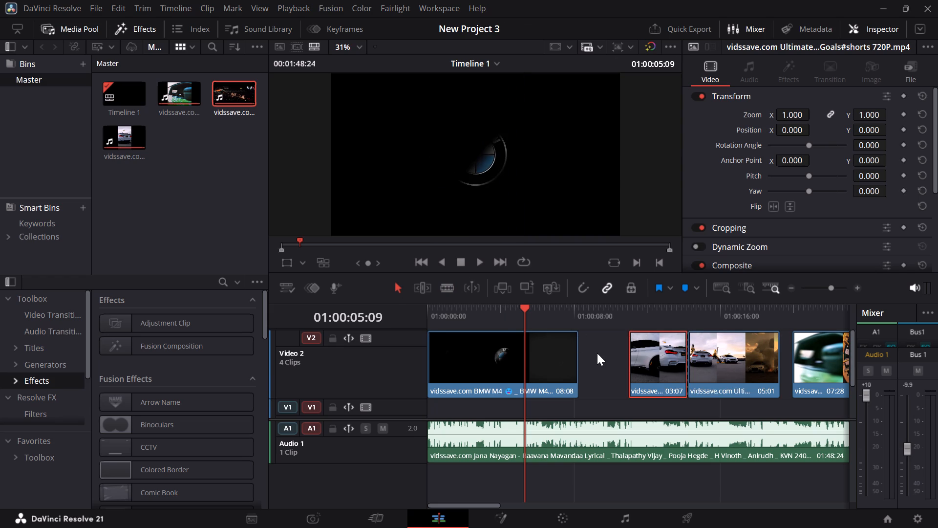
Ripple-delete the gap between the dark opening piece and the first drift piece on Video 2.
{"action": "left_click", "coordinate": [597, 353]}
{"action": "key", "text": "BackSpace"}
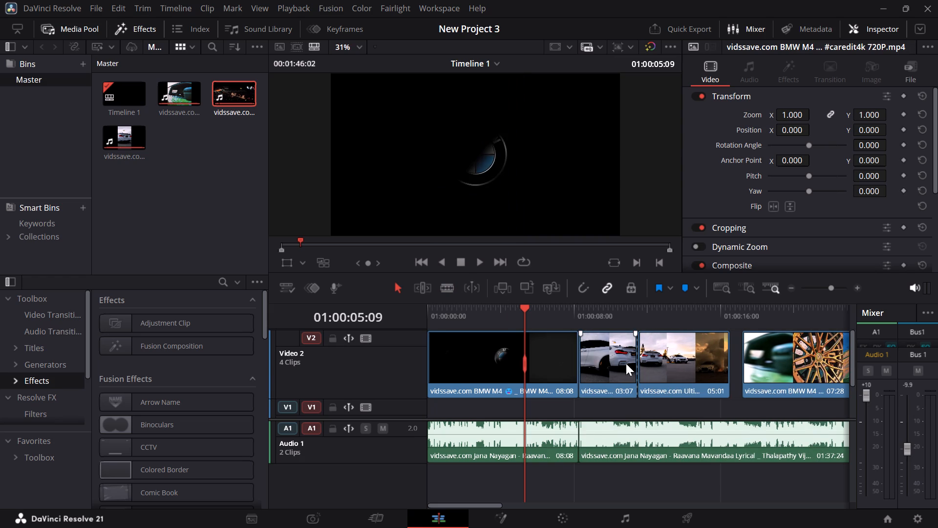
Move the 05:01 second drift piece from Video 2 straight down to Video 1, keeping its time position.
{"action": "double_click", "coordinate": [662, 373]}
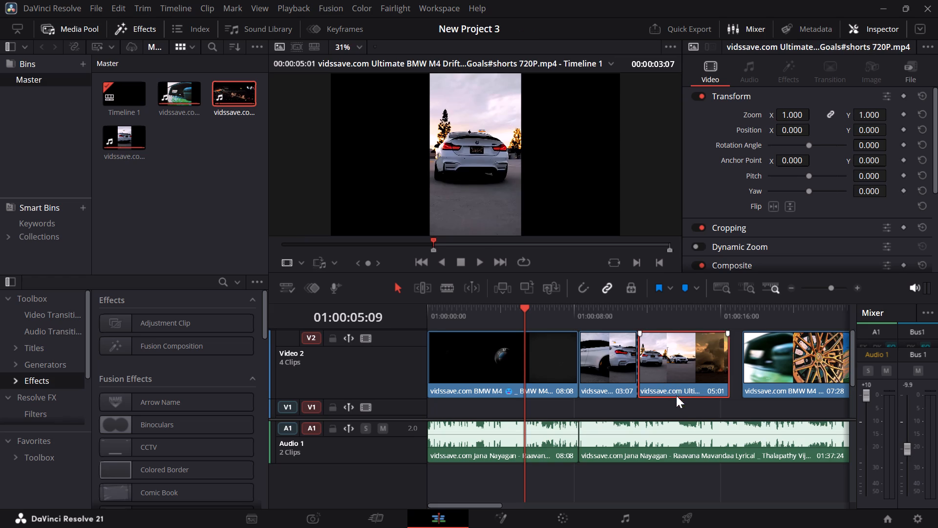
{"action": "left_click_drag", "start_coordinate": [683, 385], "coordinate": [683, 409]}
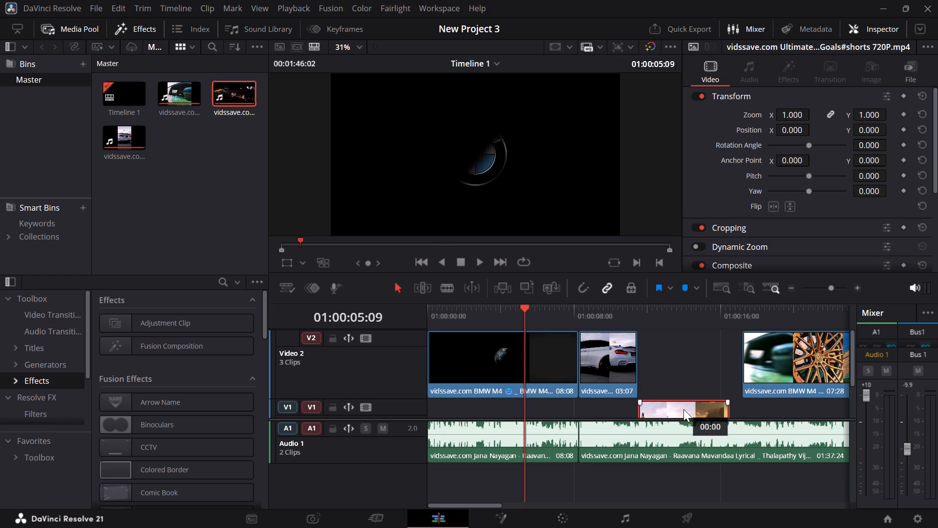
{"action": "left_click_drag", "start_coordinate": [683, 409], "coordinate": [683, 409]}
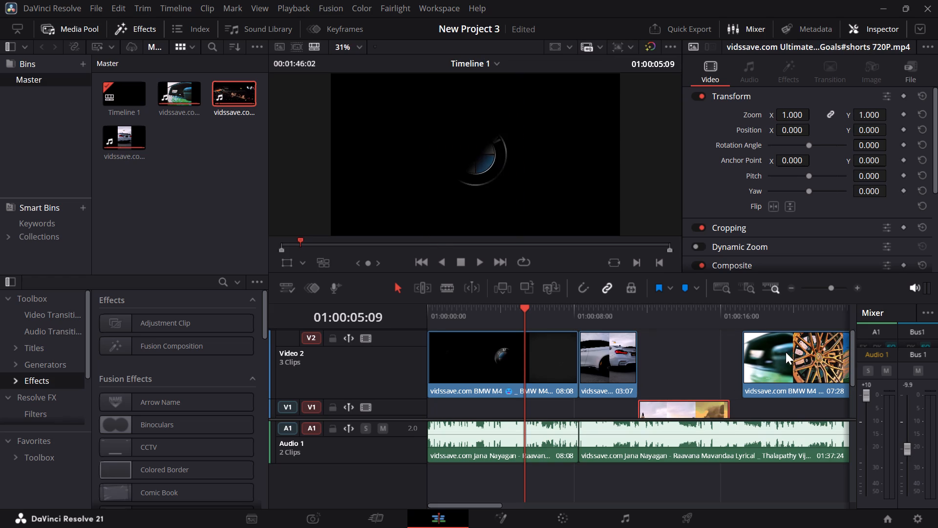
Move the wheel piece on Video 2 about two seconds earlier, toward the first drift piece.
{"action": "left_click_drag", "start_coordinate": [776, 355], "coordinate": [743, 353]}
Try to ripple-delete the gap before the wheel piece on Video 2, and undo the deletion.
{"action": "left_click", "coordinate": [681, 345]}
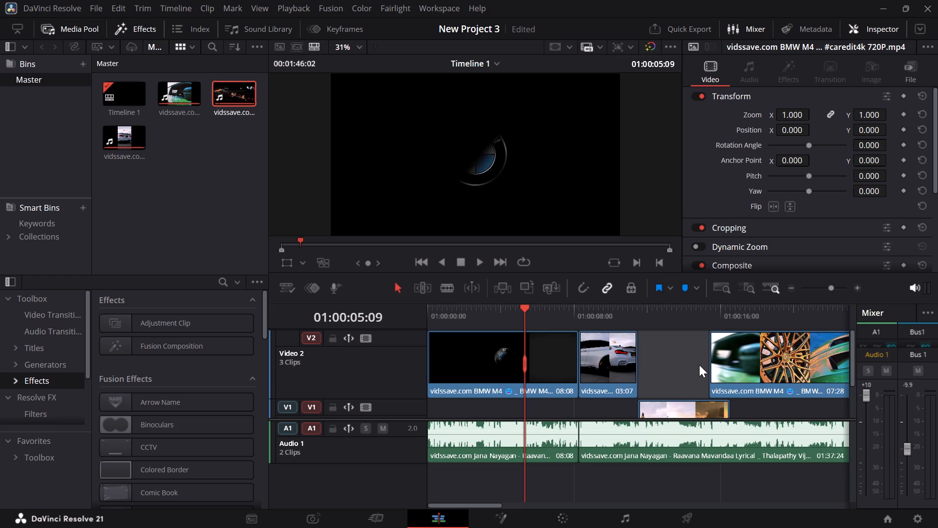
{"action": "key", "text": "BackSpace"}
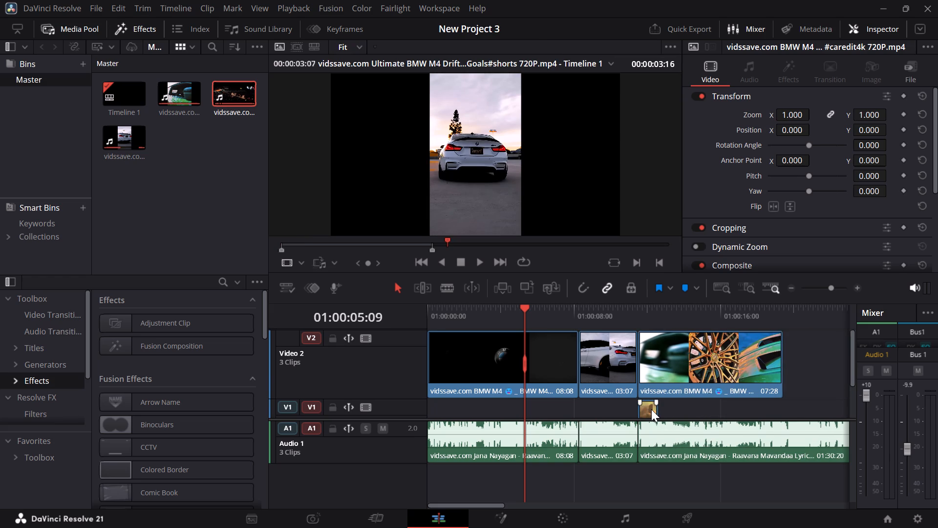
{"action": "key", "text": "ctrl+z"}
Move the second drift piece on Video 1 later along the timeline, past the end of the wheel piece.
{"action": "left_click_drag", "start_coordinate": [677, 409], "coordinate": [713, 408]}
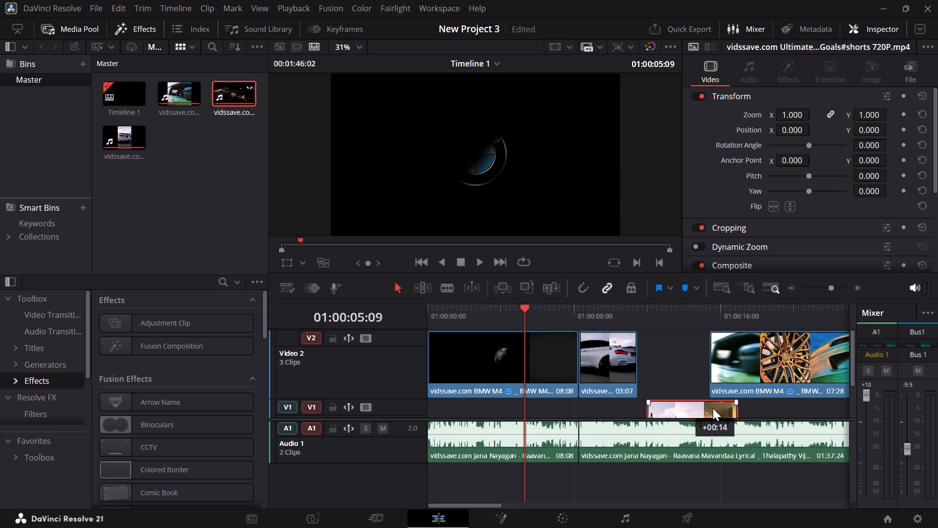
{"action": "left_click_drag", "start_coordinate": [713, 408], "coordinate": [830, 407]}
{"action": "scroll", "coordinate": [716, 403], "scroll_direction": "left", "scroll_amount": 1}
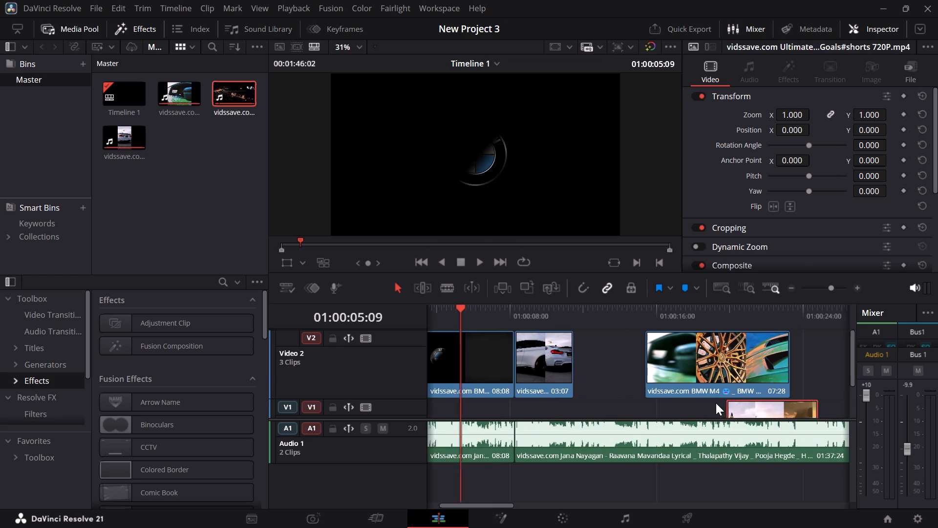
{"action": "scroll", "coordinate": [716, 403], "scroll_direction": "left", "scroll_amount": 1}
{"action": "left_click_drag", "start_coordinate": [701, 404], "coordinate": [791, 400]}
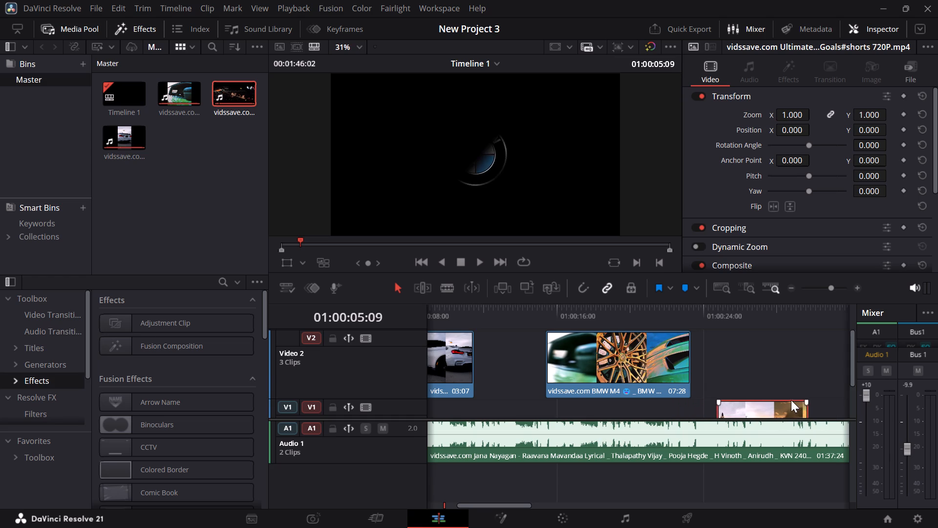
Ripple-delete the gap between the first drift piece and the wheel piece on Video 2.
{"action": "left_click", "coordinate": [508, 359]}
{"action": "key", "text": "BackSpace"}
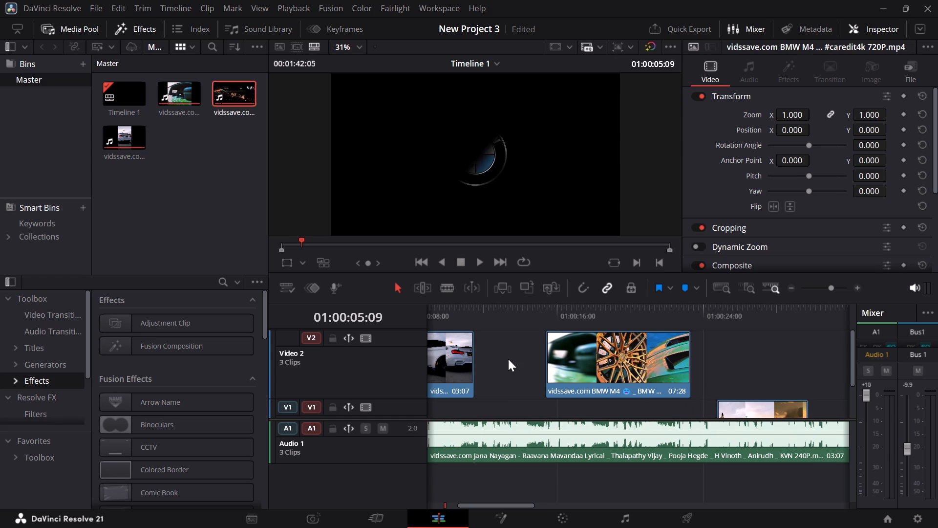
Play the arranged sequence with the song past the end of the wheel piece.
{"action": "key", "text": "space"}
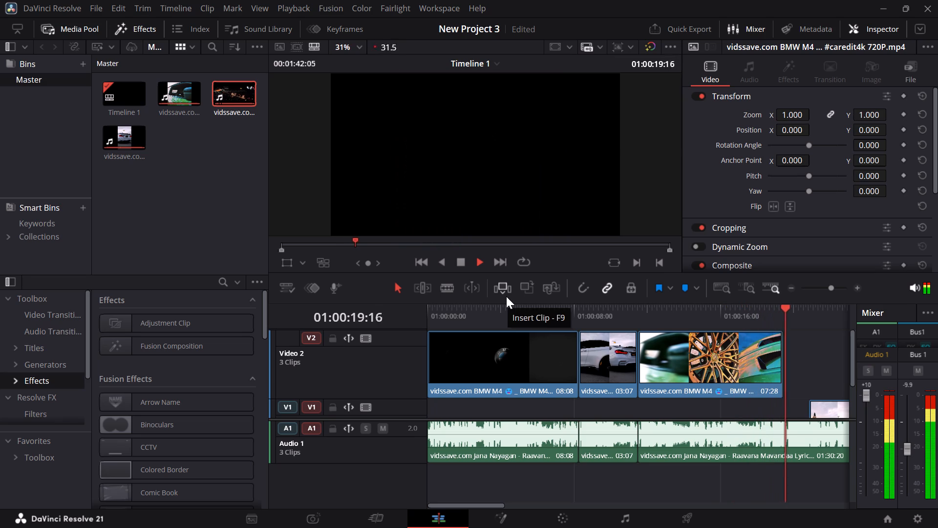
{"action": "key", "text": "space"}
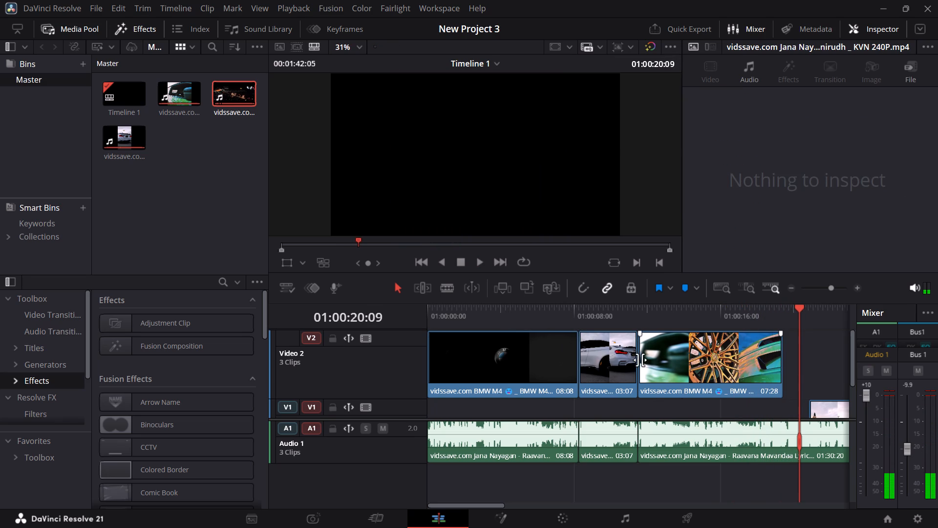
Shift the wheel piece about two seconds later on Video 2 and ripple-delete the gap this opens before it.
{"action": "left_click_drag", "start_coordinate": [655, 368], "coordinate": [697, 368]}
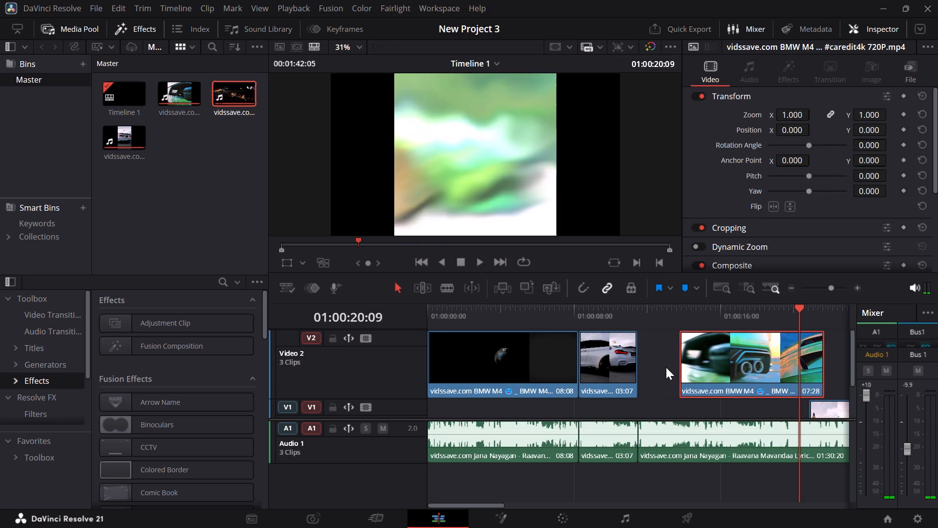
{"action": "left_click", "coordinate": [666, 367]}
{"action": "key", "text": "BackSpace"}
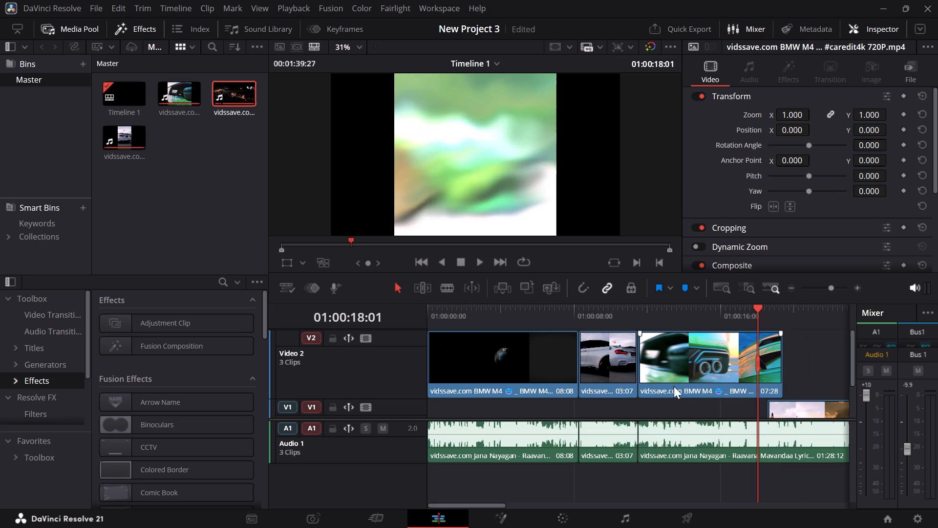
Move the second drift piece from Video 1 up to Video 2, well after the end of the wheel piece.
{"action": "scroll", "coordinate": [680, 413], "scroll_direction": "left", "scroll_amount": 2}
{"action": "left_click_drag", "start_coordinate": [622, 412], "coordinate": [725, 367]}
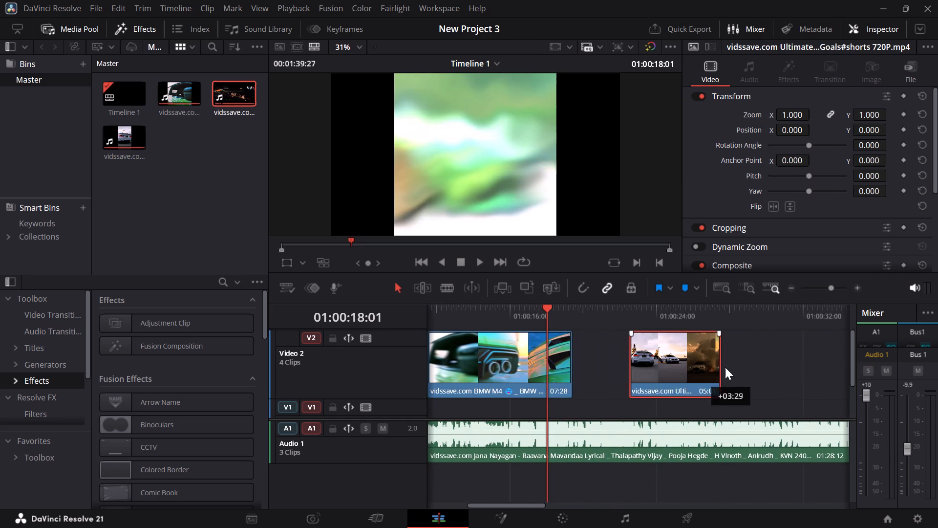
{"action": "left_click_drag", "start_coordinate": [725, 367], "coordinate": [789, 360]}
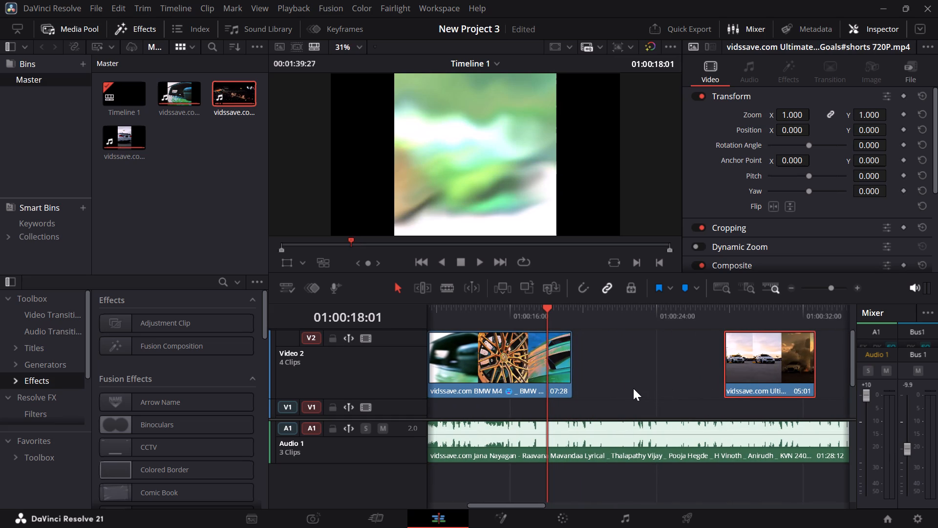
Split the wheel piece on Video 2 at about 01:00:14:06, where the golden wheel shot begins.
{"action": "scroll", "coordinate": [633, 388], "scroll_direction": "right", "scroll_amount": 1}
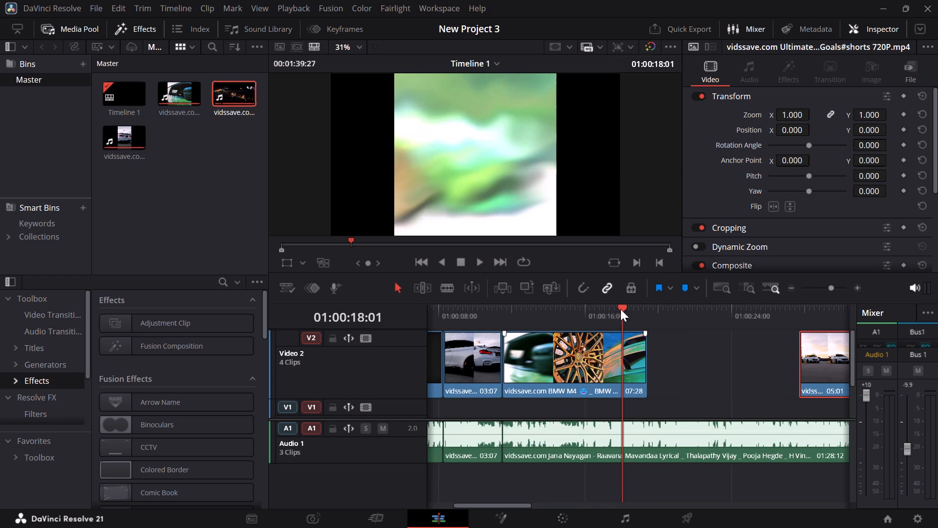
{"action": "left_click_drag", "start_coordinate": [620, 302], "coordinate": [636, 308]}
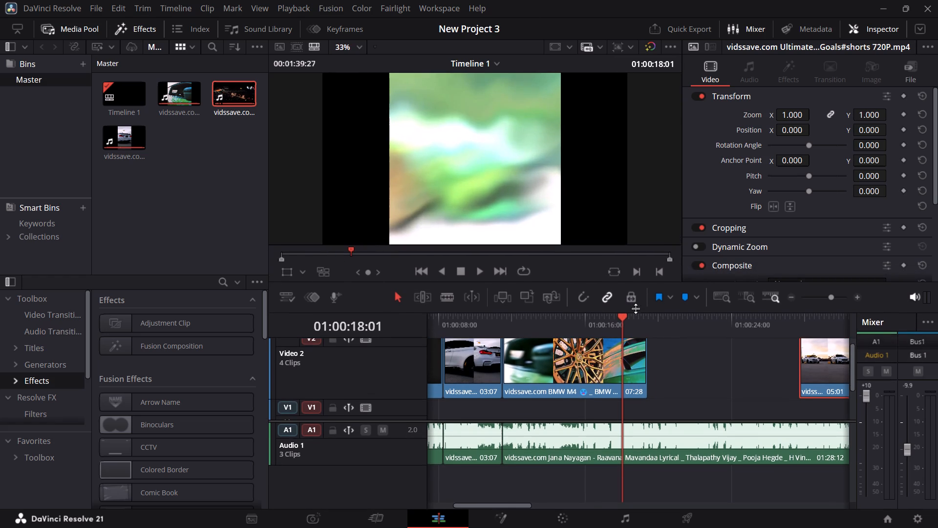
{"action": "left_click_drag", "start_coordinate": [636, 308], "coordinate": [630, 314]}
{"action": "left_click_drag", "start_coordinate": [623, 322], "coordinate": [577, 323]}
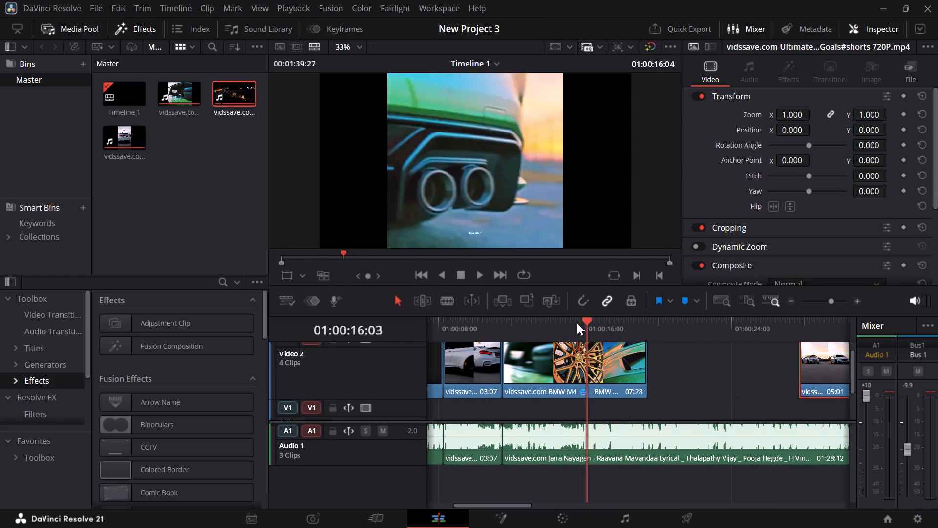
{"action": "left_click_drag", "start_coordinate": [577, 323], "coordinate": [555, 323]}
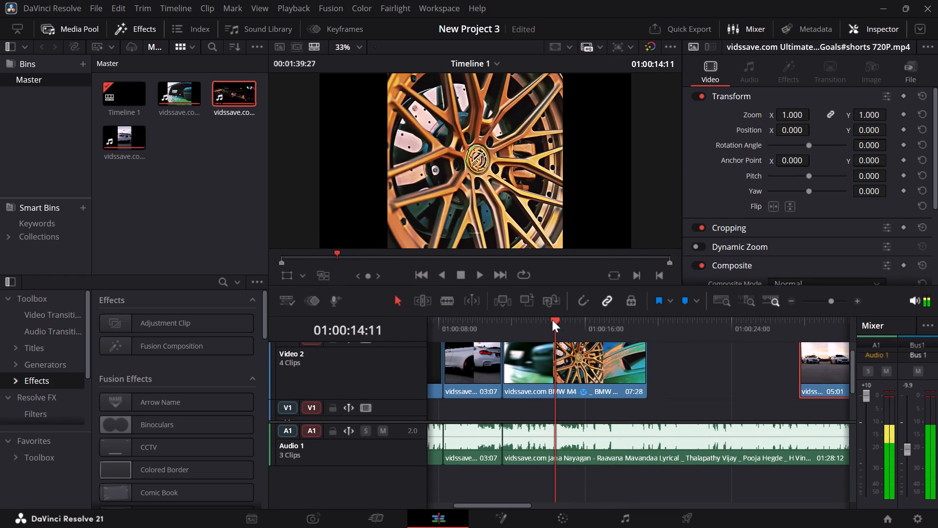
{"action": "left_click_drag", "start_coordinate": [553, 319], "coordinate": [551, 325]}
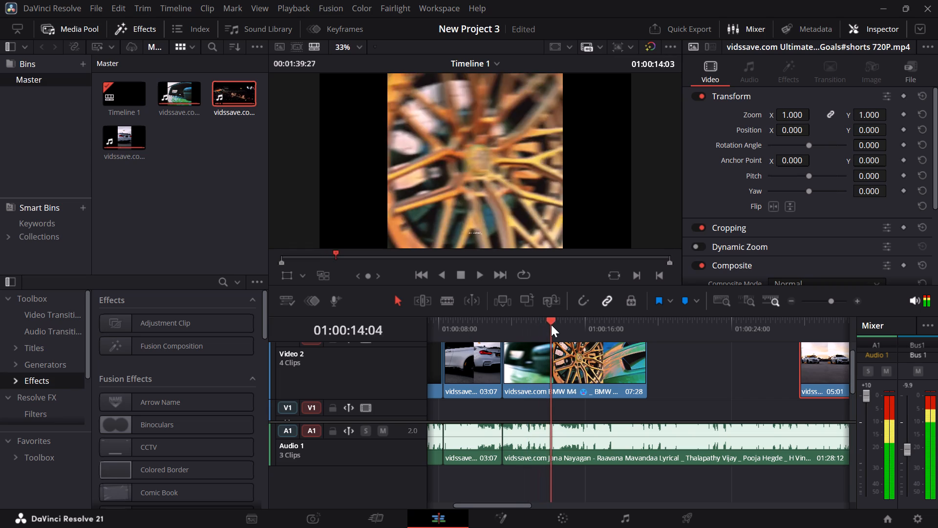
{"action": "left_click_drag", "start_coordinate": [551, 325], "coordinate": [552, 326]}
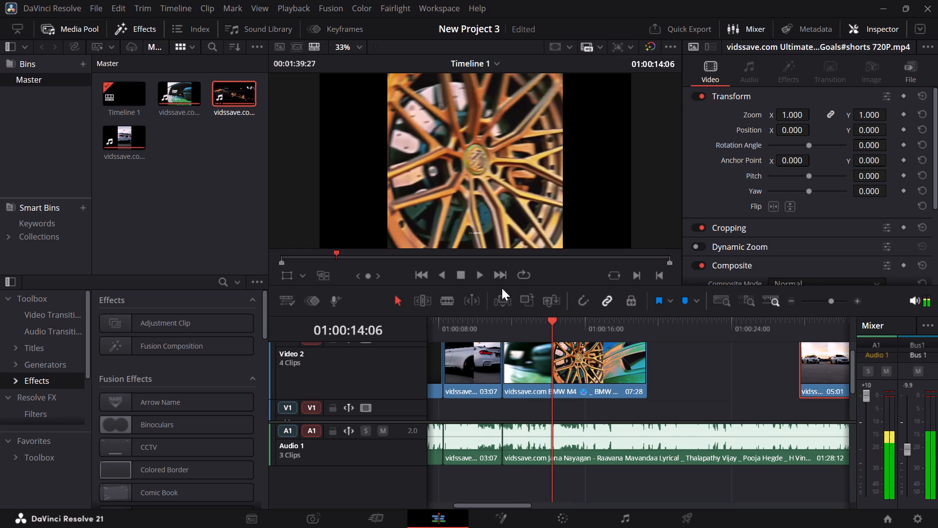
{"action": "left_click_drag", "start_coordinate": [449, 301], "coordinate": [557, 346]}
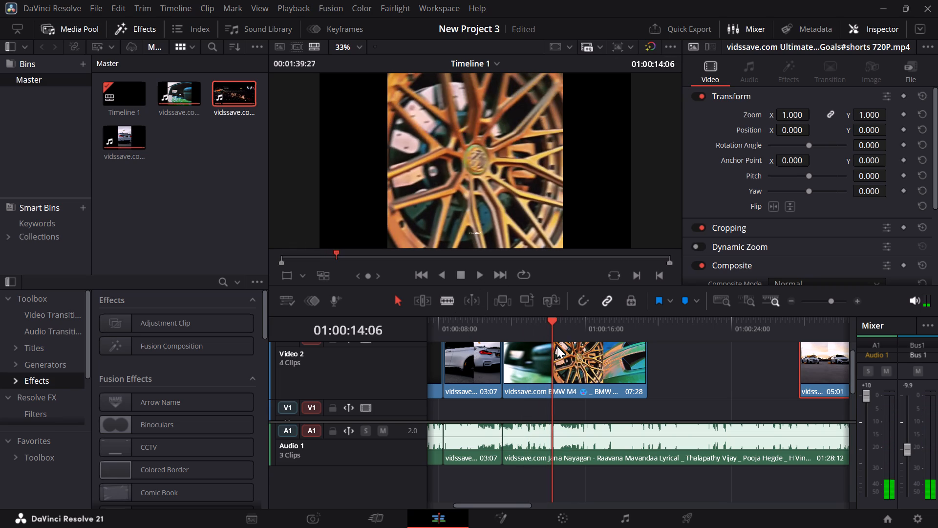
{"action": "left_click_drag", "start_coordinate": [557, 346], "coordinate": [445, 297]}
{"action": "left_click", "coordinate": [445, 297]}
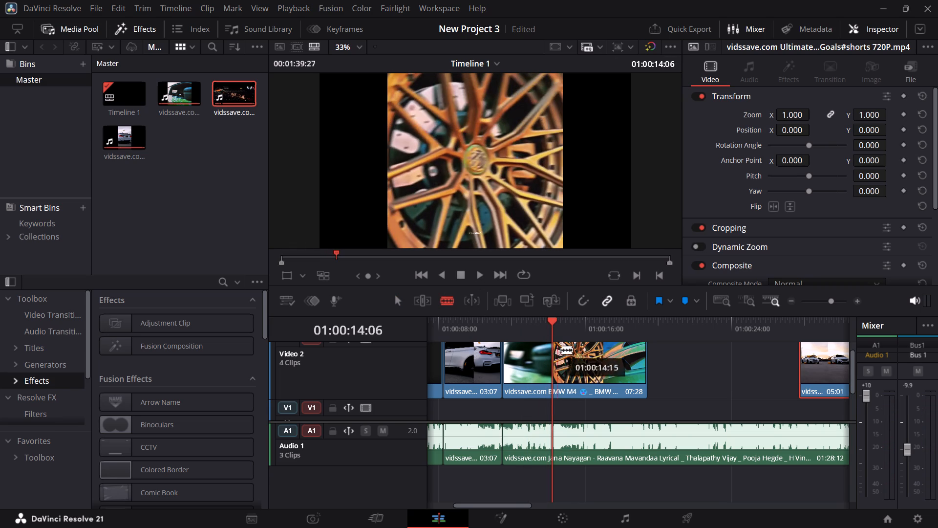
{"action": "key", "text": "space"}
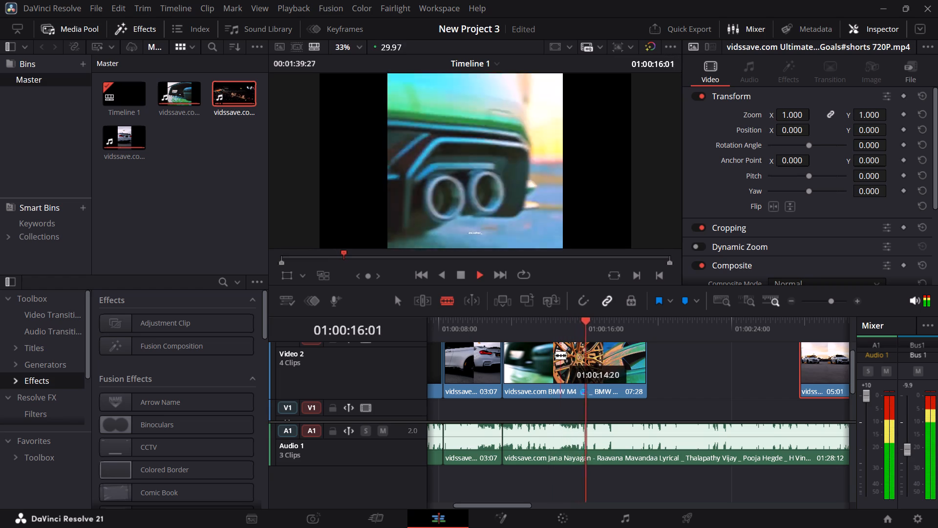
{"action": "left_click", "coordinate": [553, 353]}
{"action": "key", "text": "space"}
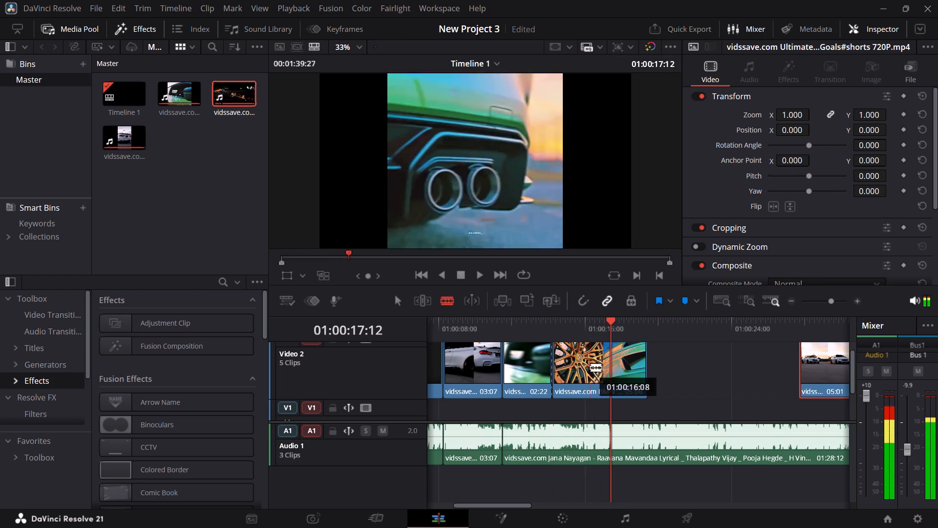
Move the second part of the split wheel piece about seven seconds later on Video 2, before the second drift piece.
{"action": "left_click", "coordinate": [397, 299]}
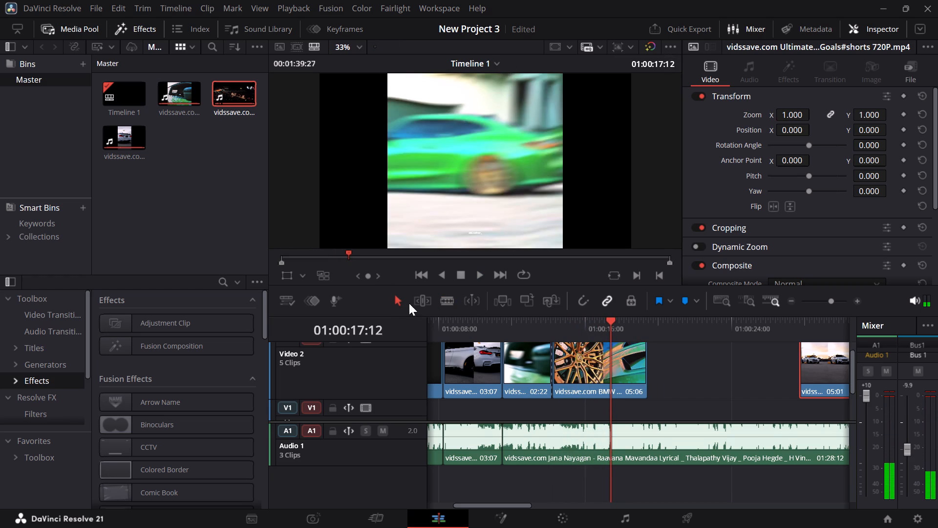
{"action": "left_click_drag", "start_coordinate": [587, 376], "coordinate": [712, 382]}
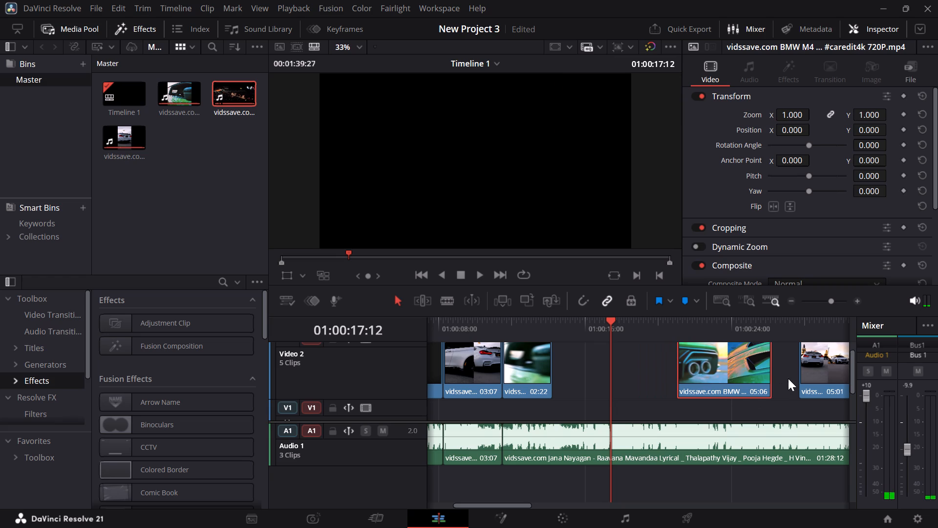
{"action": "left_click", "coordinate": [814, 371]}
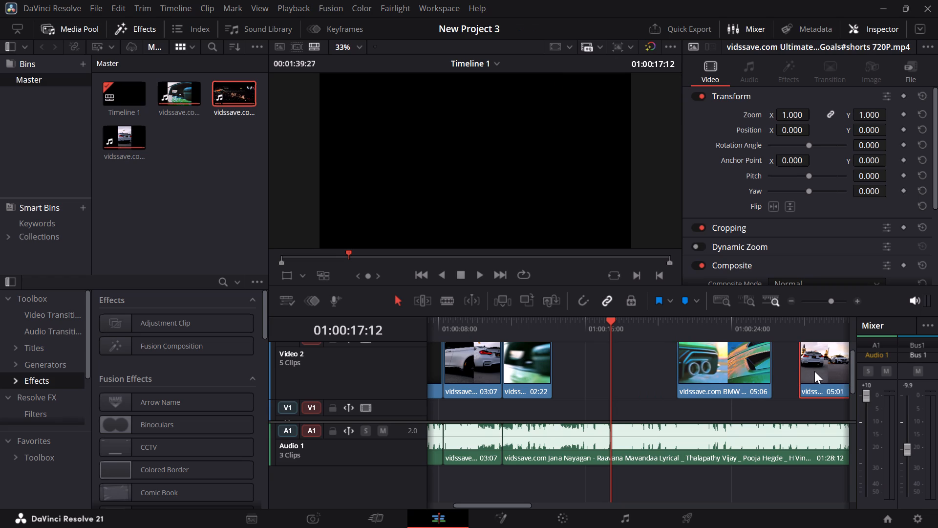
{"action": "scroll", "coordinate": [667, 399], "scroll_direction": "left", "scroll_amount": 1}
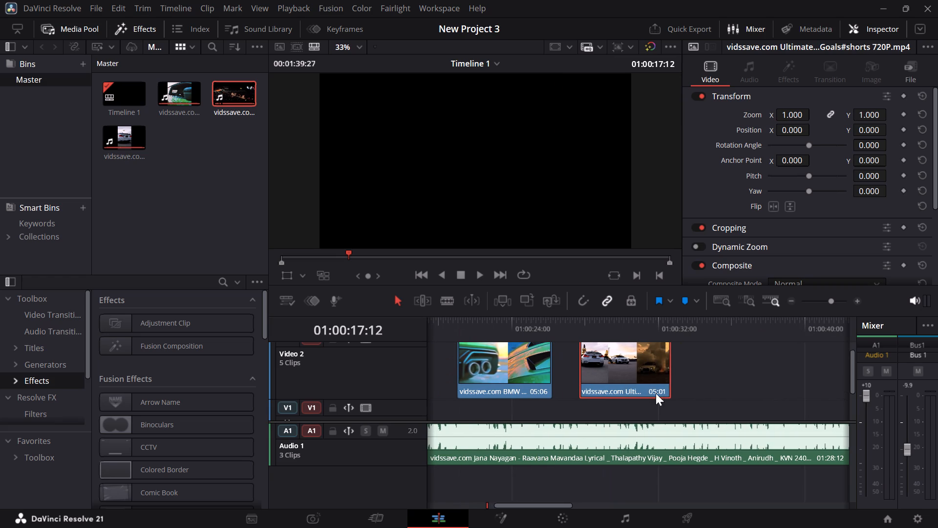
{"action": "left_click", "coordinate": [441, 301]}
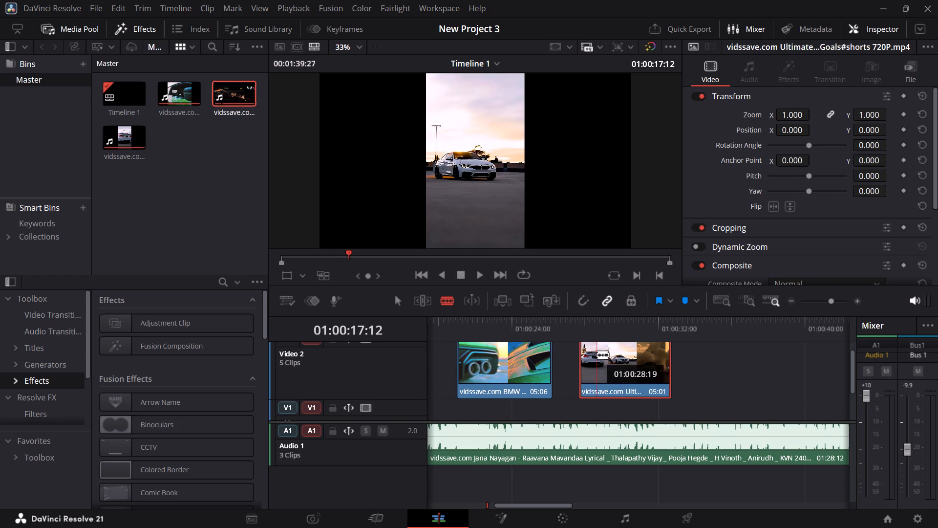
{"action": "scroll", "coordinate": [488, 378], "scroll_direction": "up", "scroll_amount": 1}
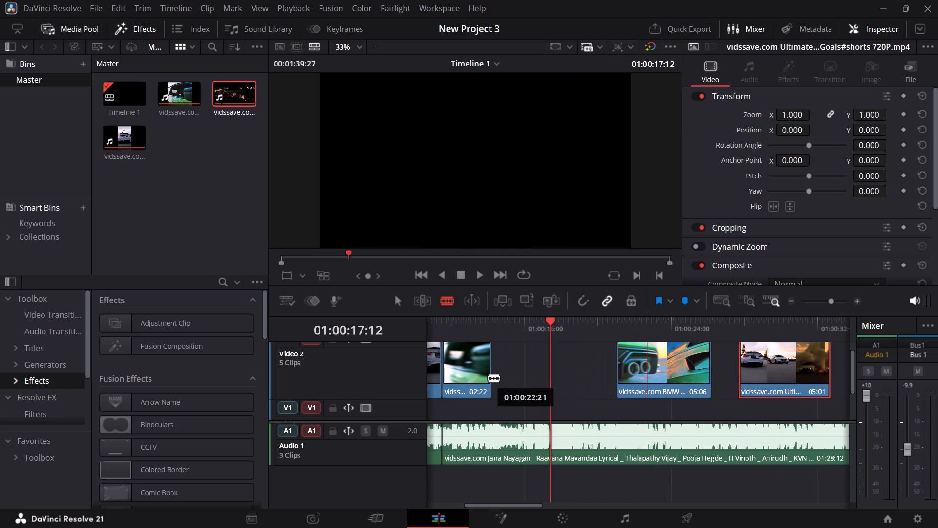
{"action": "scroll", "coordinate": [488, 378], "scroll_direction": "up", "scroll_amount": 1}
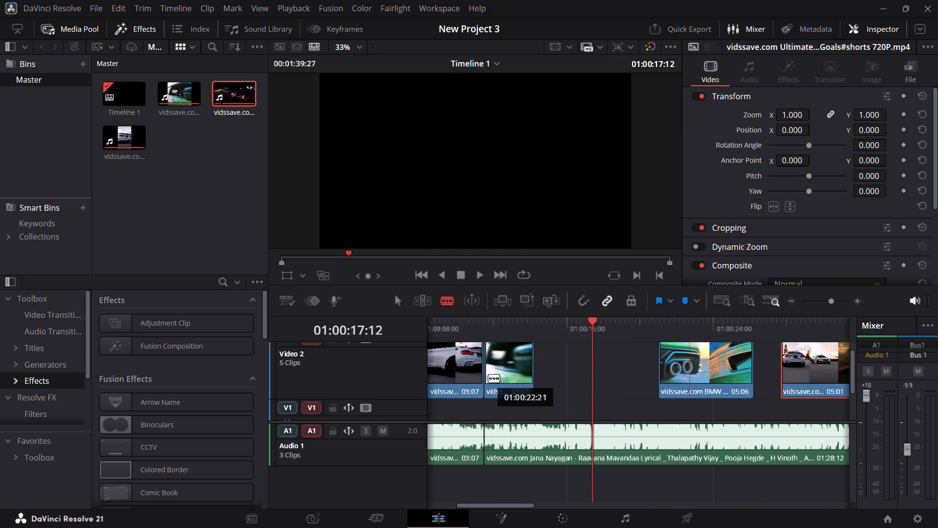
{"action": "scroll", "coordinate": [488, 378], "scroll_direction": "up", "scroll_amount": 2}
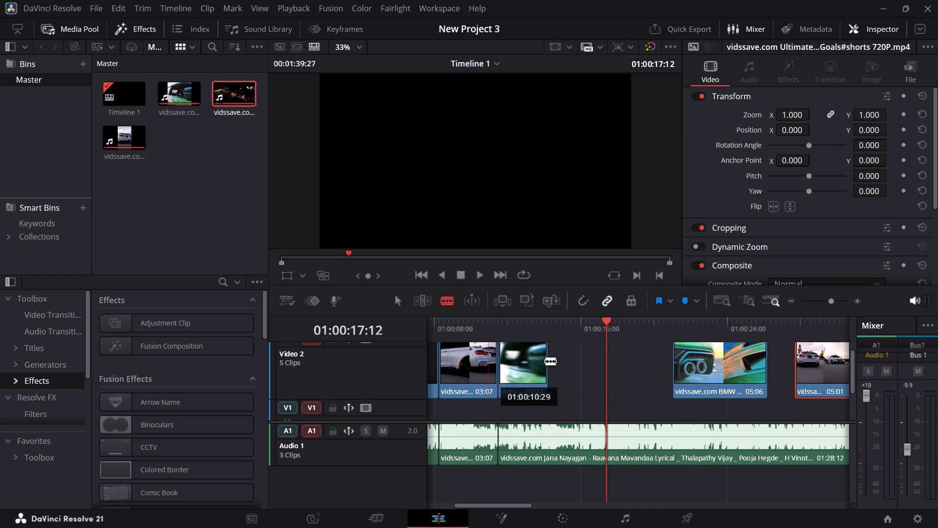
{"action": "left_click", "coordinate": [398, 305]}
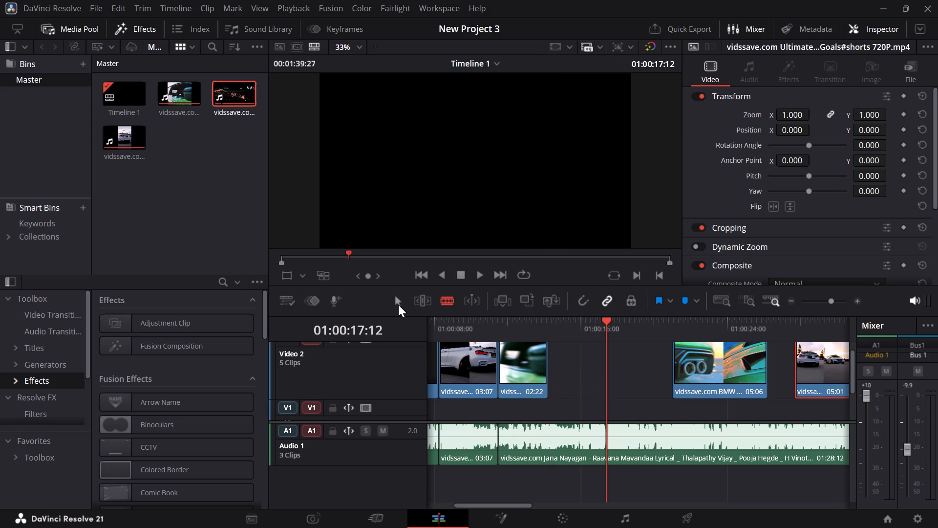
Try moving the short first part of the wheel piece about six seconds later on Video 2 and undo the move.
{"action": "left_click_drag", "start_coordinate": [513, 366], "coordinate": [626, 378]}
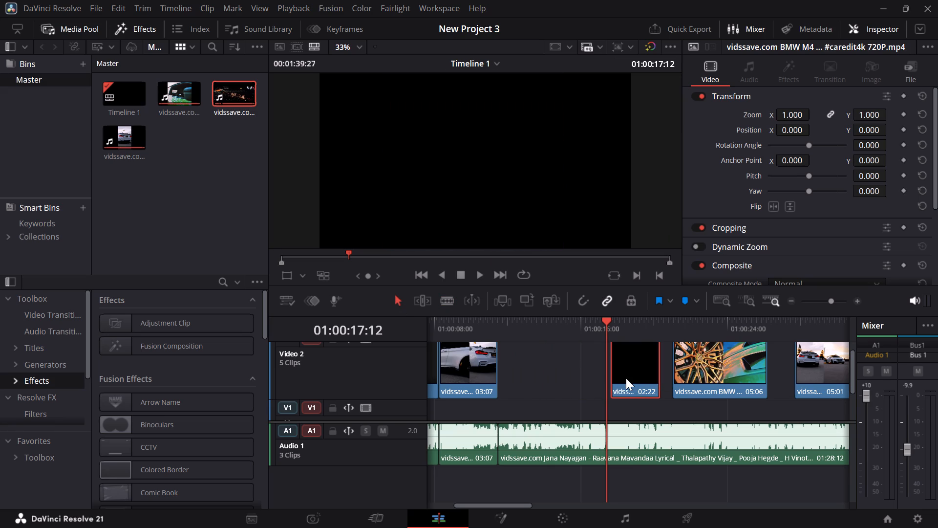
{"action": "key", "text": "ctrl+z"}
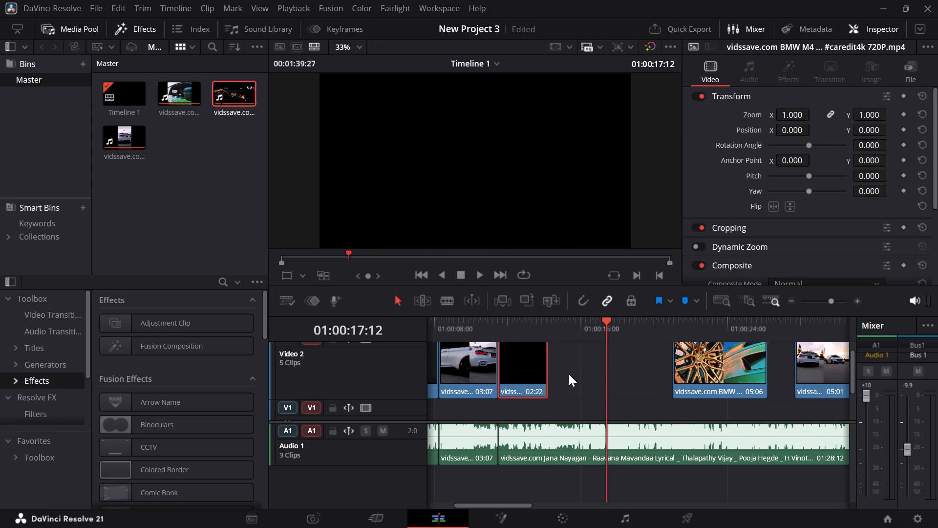
Move the short first part of the wheel piece about five seconds later on Video 2, opening a gap after the first drift piece.
{"action": "left_click", "coordinate": [530, 372]}
{"action": "left_click_drag", "start_coordinate": [530, 372], "coordinate": [616, 377]}
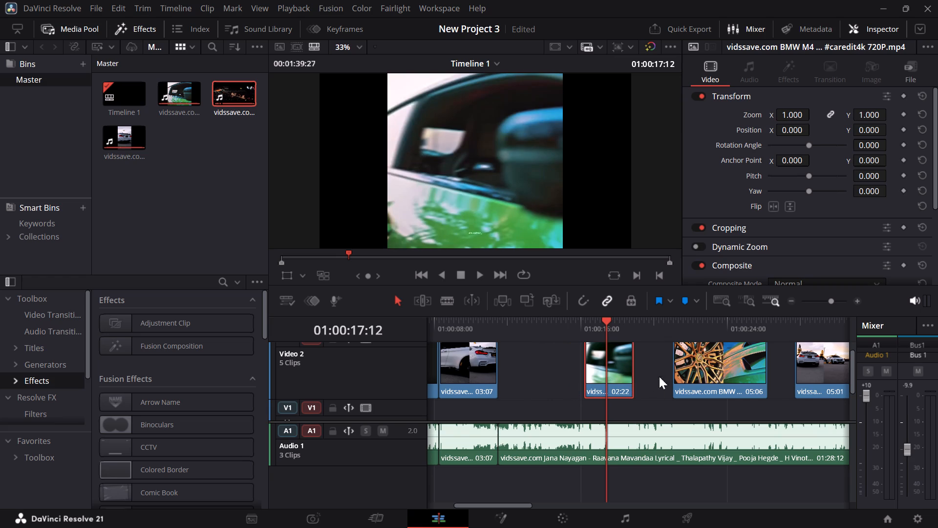
{"action": "left_click_drag", "start_coordinate": [535, 372], "coordinate": [559, 374]}
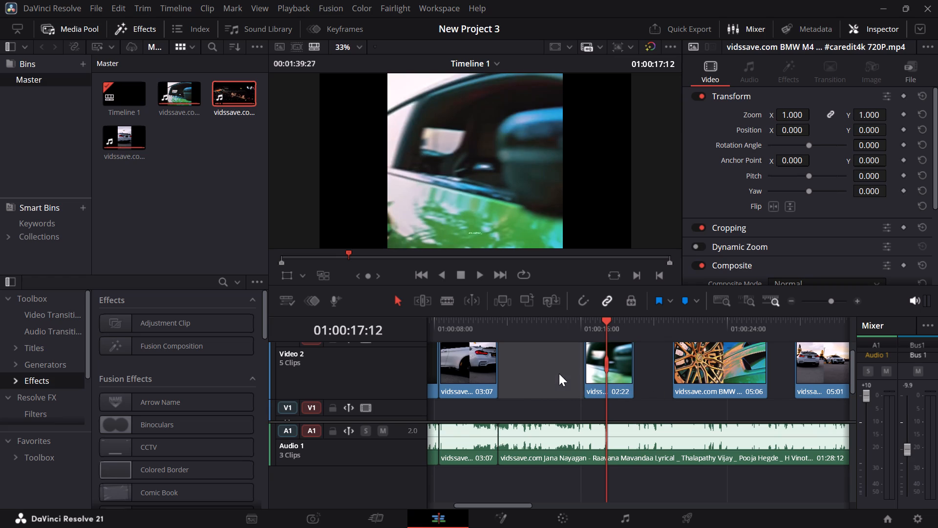
{"action": "left_click", "coordinate": [539, 349]}
Scrub and play through the first drift piece on Video 2 from about 01:00:08 to examine its white car shots.
{"action": "left_click_drag", "start_coordinate": [605, 316], "coordinate": [605, 301]}
{"action": "left_click_drag", "start_coordinate": [604, 320], "coordinate": [442, 316]}
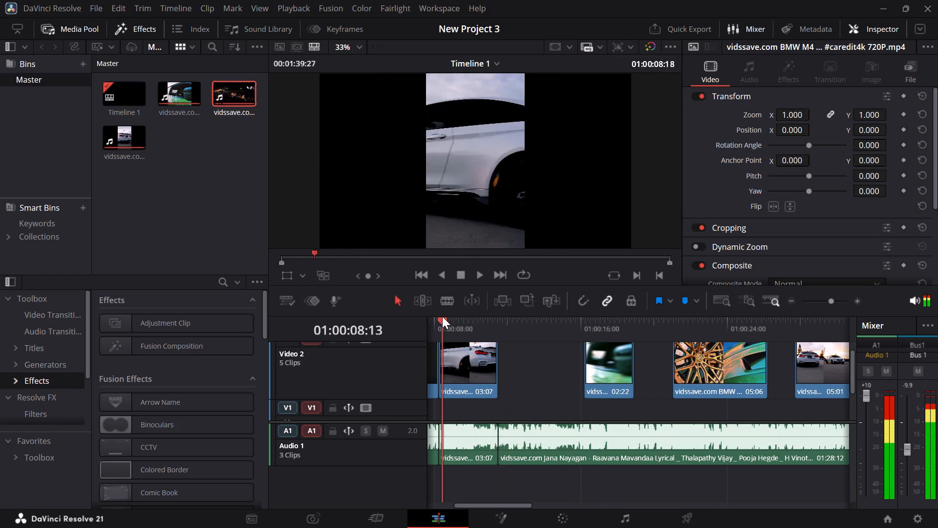
{"action": "left_click_drag", "start_coordinate": [442, 316], "coordinate": [446, 317]}
{"action": "key", "text": "space"}
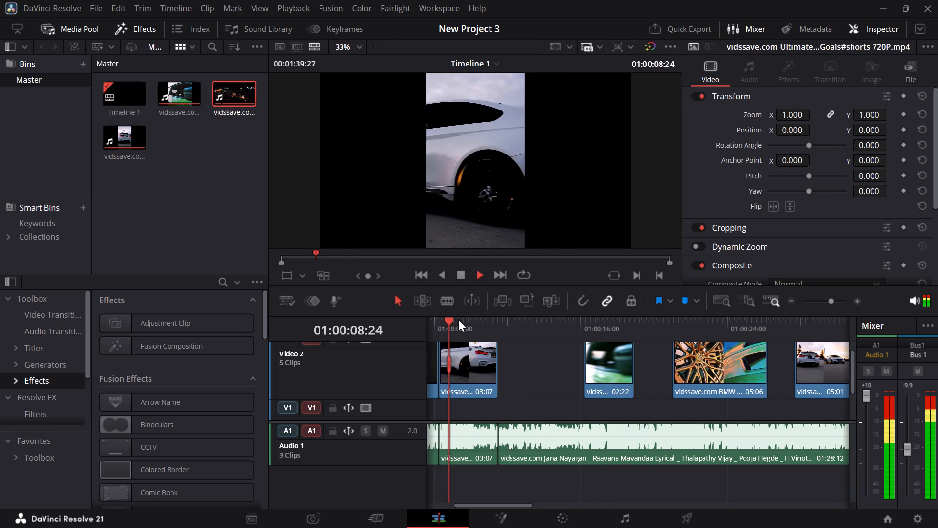
{"action": "left_click_drag", "start_coordinate": [487, 321], "coordinate": [444, 322]}
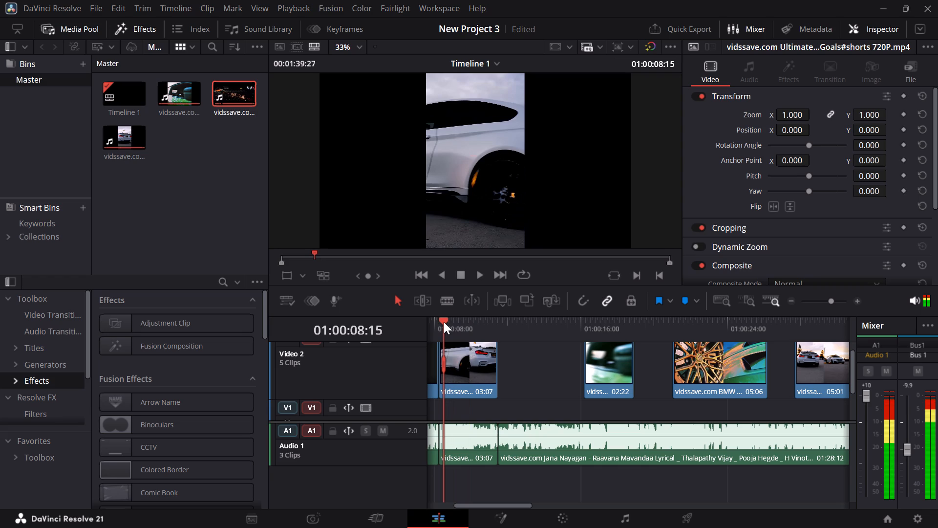
{"action": "left_click_drag", "start_coordinate": [444, 322], "coordinate": [469, 330]}
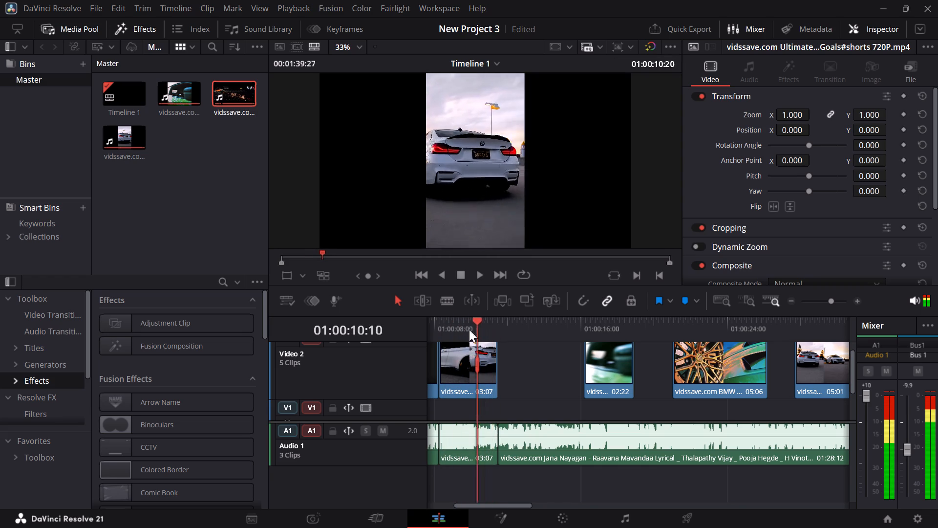
{"action": "left_click_drag", "start_coordinate": [469, 330], "coordinate": [457, 332]}
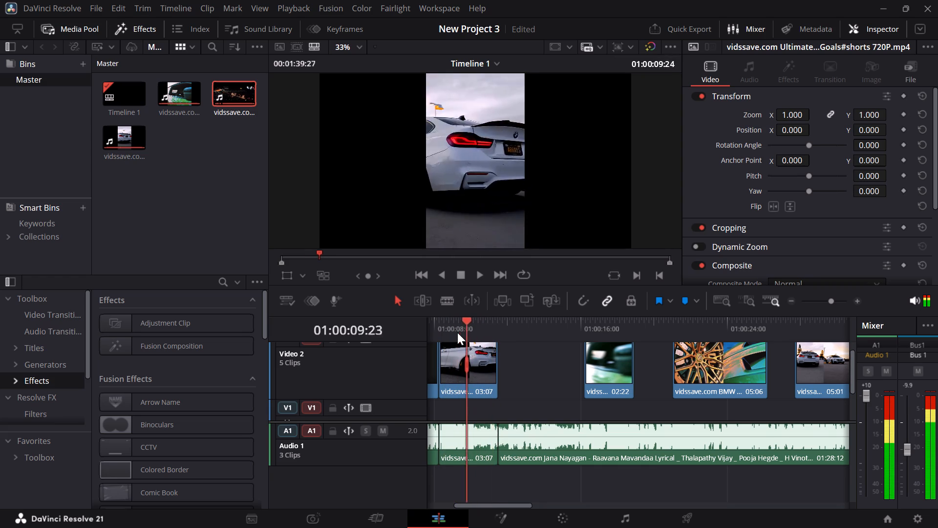
{"action": "left_click_drag", "start_coordinate": [457, 332], "coordinate": [448, 333]}
{"action": "key", "text": "space"}
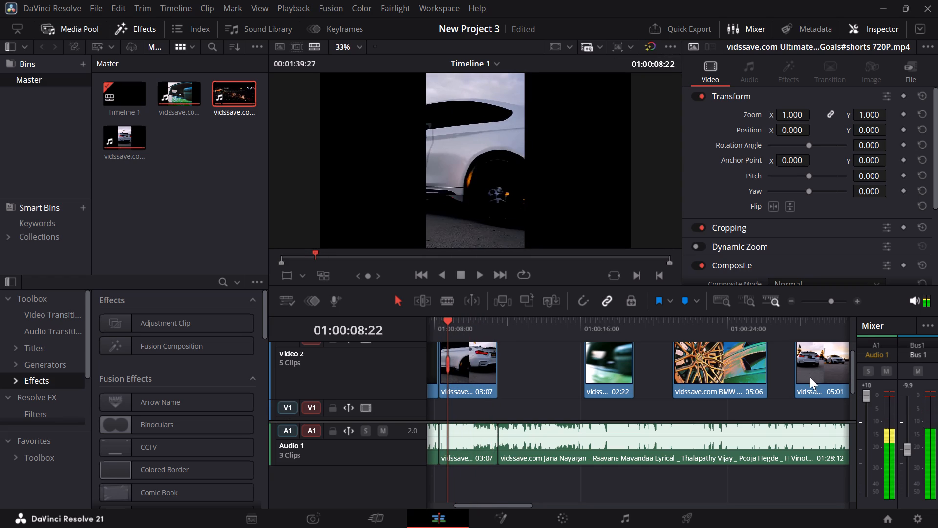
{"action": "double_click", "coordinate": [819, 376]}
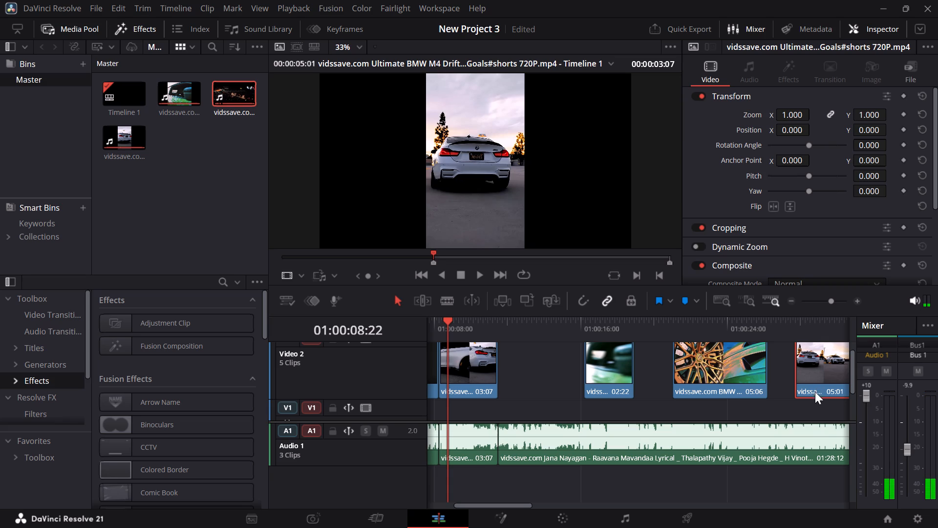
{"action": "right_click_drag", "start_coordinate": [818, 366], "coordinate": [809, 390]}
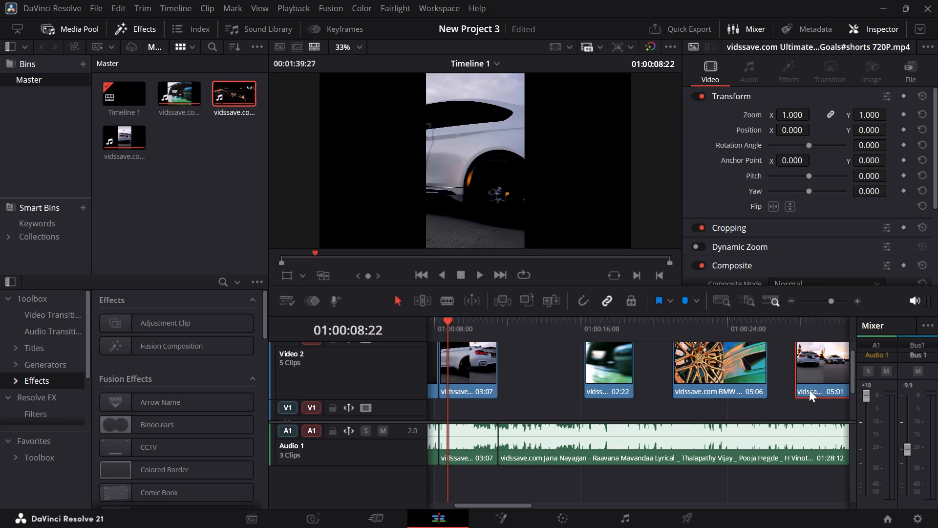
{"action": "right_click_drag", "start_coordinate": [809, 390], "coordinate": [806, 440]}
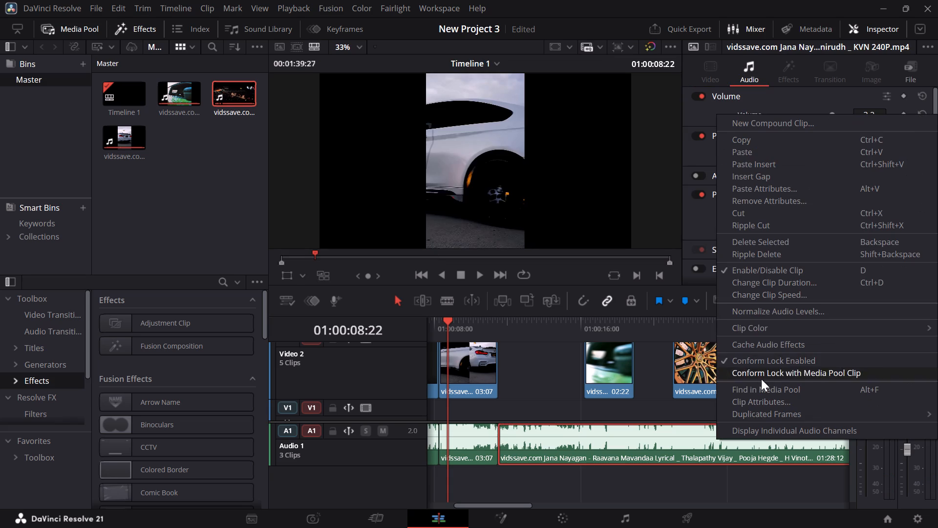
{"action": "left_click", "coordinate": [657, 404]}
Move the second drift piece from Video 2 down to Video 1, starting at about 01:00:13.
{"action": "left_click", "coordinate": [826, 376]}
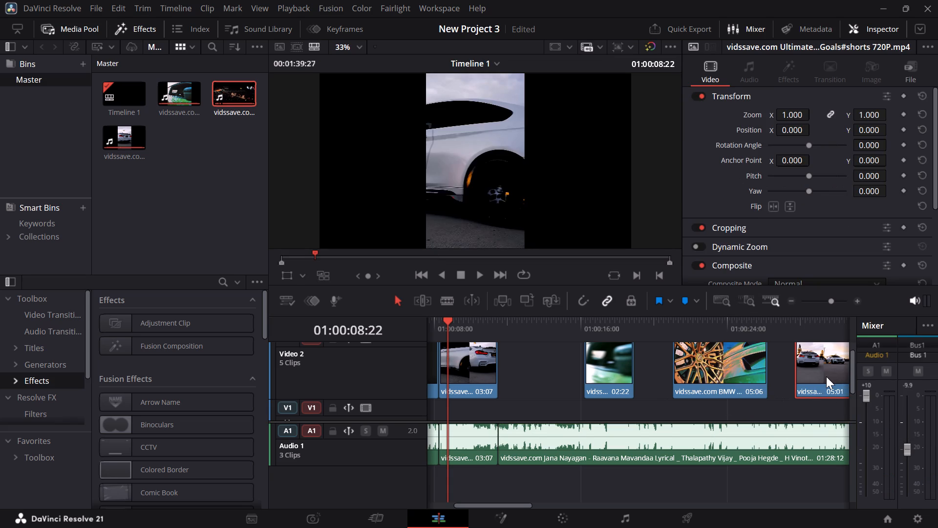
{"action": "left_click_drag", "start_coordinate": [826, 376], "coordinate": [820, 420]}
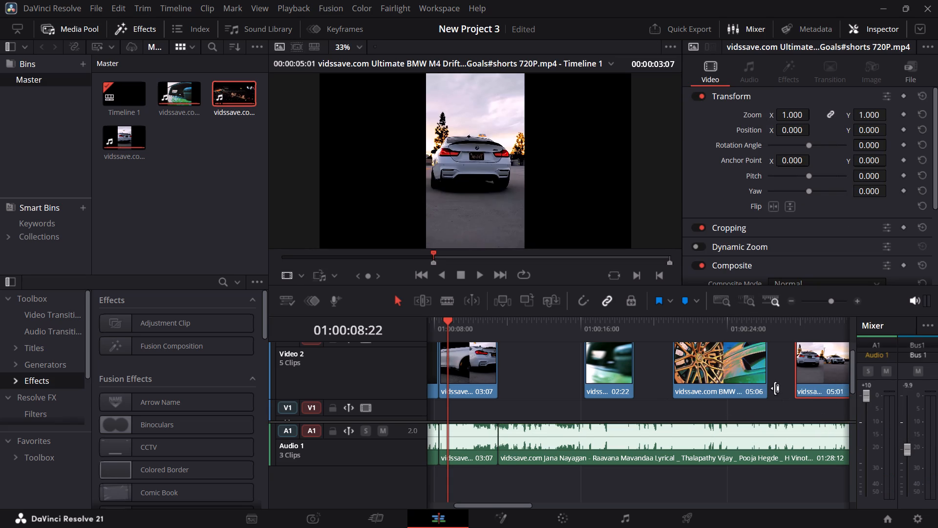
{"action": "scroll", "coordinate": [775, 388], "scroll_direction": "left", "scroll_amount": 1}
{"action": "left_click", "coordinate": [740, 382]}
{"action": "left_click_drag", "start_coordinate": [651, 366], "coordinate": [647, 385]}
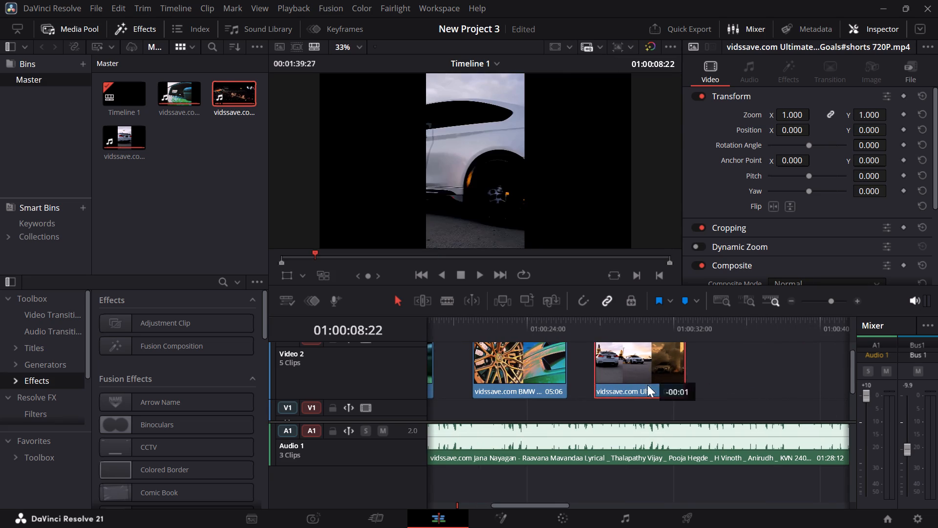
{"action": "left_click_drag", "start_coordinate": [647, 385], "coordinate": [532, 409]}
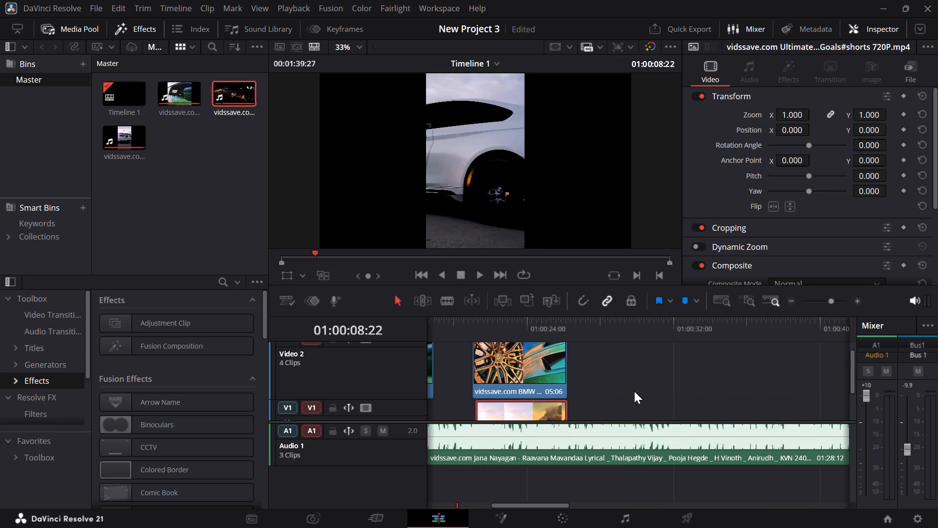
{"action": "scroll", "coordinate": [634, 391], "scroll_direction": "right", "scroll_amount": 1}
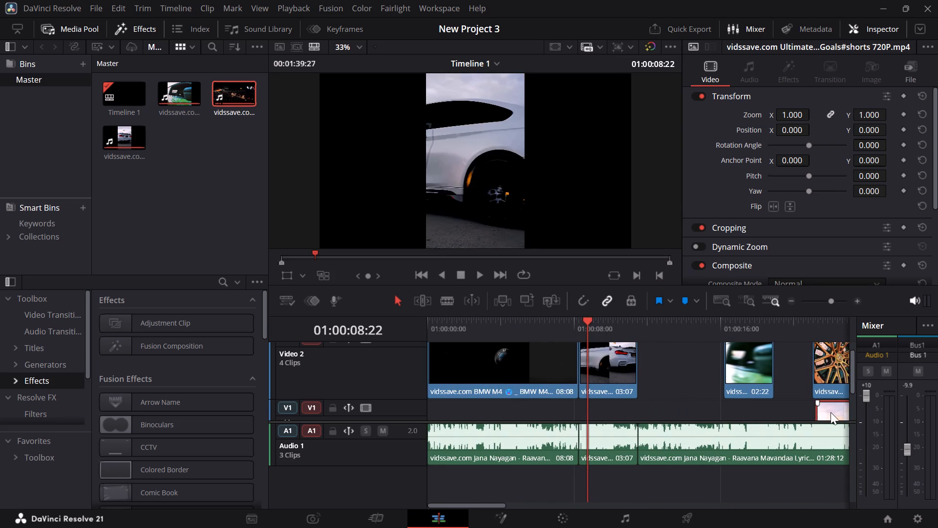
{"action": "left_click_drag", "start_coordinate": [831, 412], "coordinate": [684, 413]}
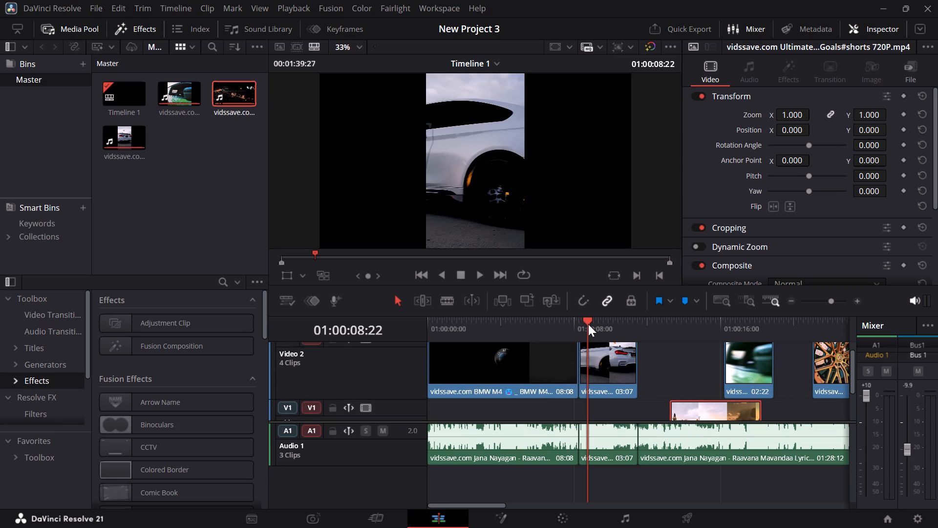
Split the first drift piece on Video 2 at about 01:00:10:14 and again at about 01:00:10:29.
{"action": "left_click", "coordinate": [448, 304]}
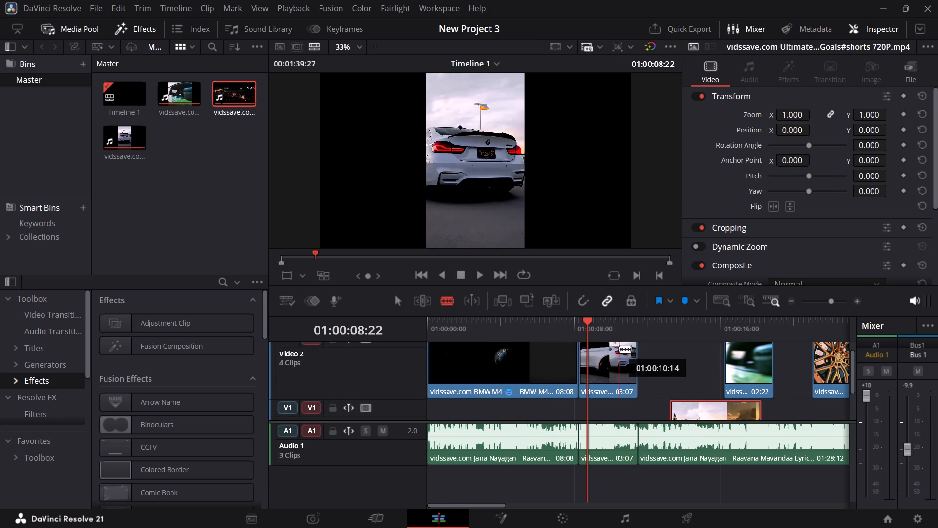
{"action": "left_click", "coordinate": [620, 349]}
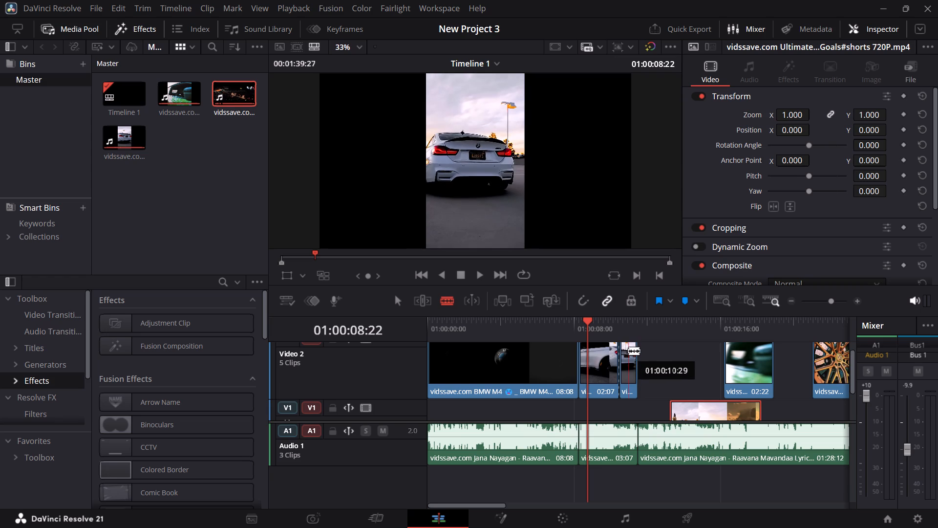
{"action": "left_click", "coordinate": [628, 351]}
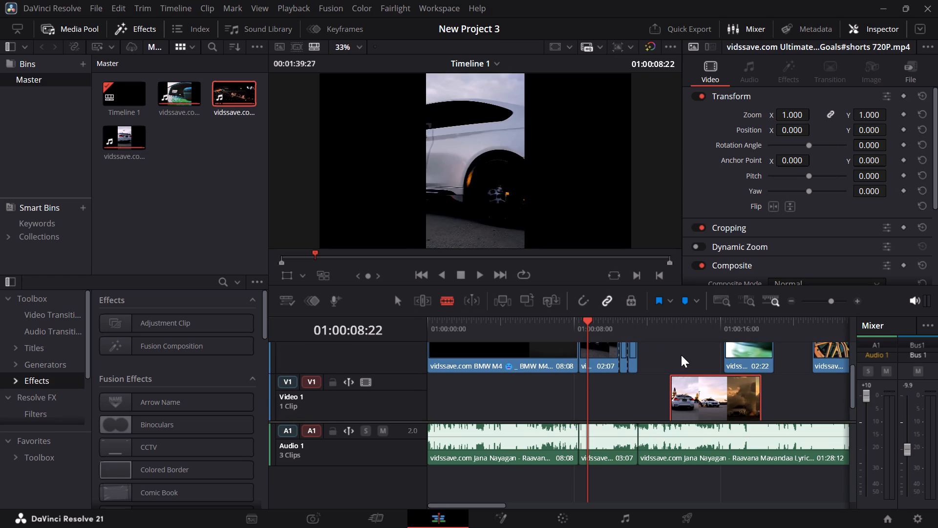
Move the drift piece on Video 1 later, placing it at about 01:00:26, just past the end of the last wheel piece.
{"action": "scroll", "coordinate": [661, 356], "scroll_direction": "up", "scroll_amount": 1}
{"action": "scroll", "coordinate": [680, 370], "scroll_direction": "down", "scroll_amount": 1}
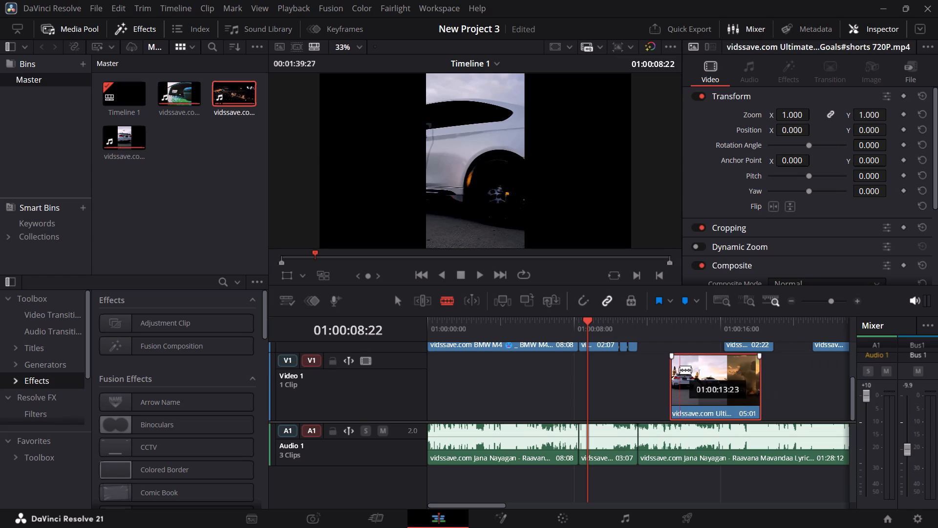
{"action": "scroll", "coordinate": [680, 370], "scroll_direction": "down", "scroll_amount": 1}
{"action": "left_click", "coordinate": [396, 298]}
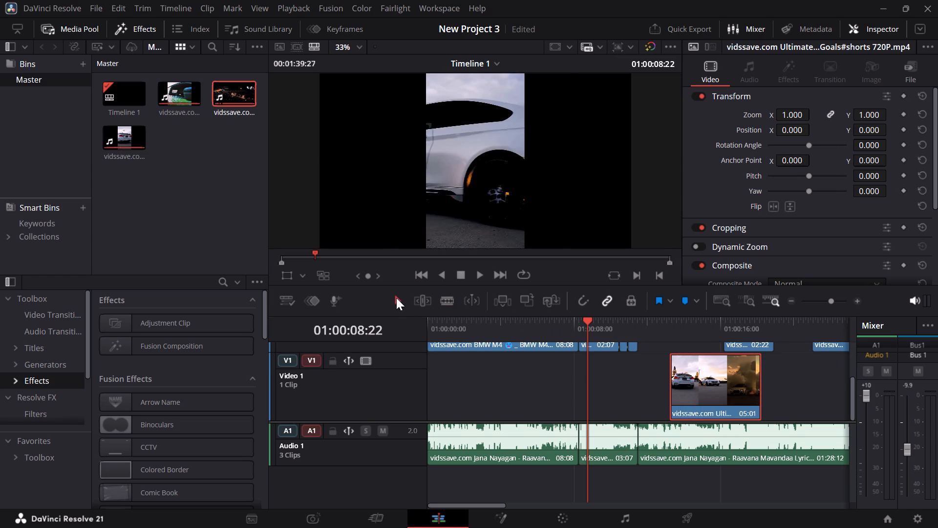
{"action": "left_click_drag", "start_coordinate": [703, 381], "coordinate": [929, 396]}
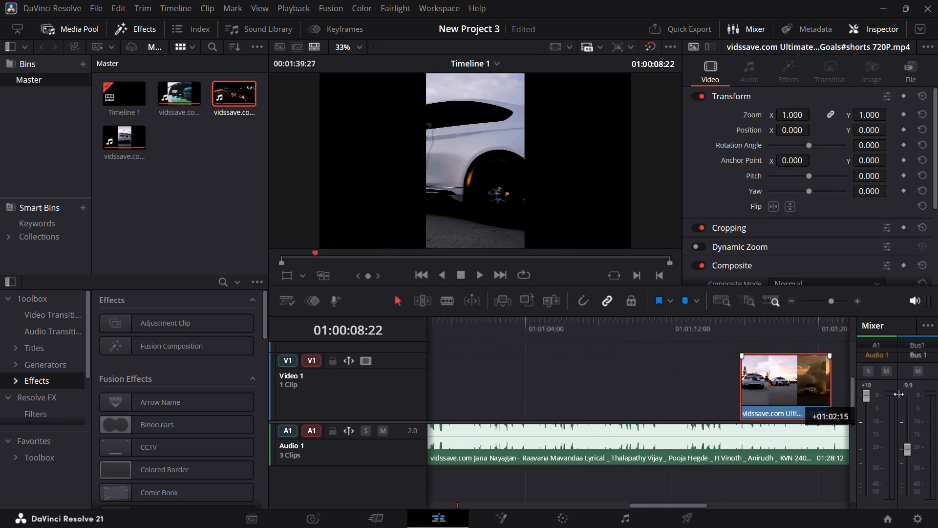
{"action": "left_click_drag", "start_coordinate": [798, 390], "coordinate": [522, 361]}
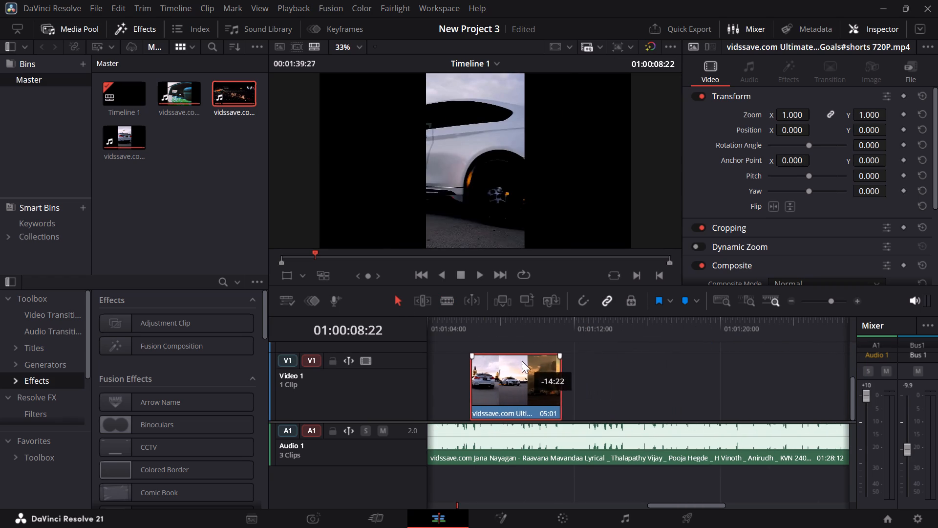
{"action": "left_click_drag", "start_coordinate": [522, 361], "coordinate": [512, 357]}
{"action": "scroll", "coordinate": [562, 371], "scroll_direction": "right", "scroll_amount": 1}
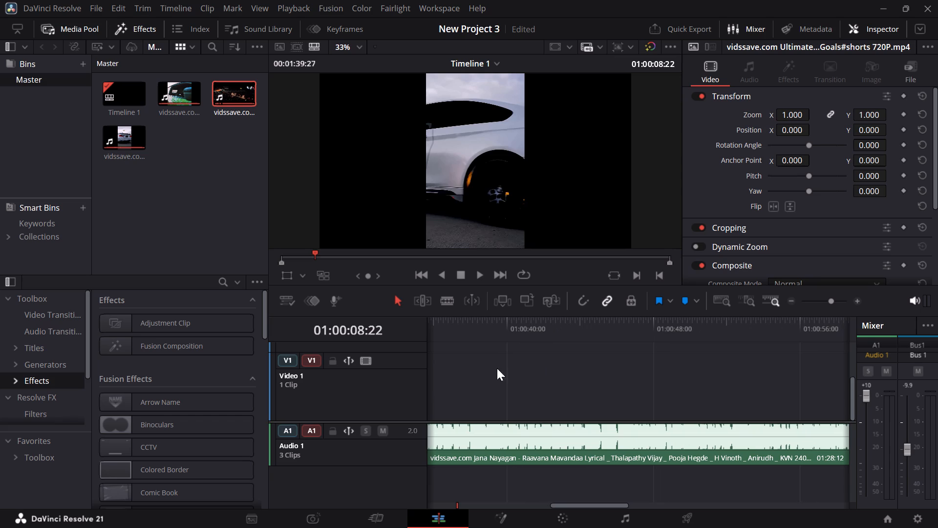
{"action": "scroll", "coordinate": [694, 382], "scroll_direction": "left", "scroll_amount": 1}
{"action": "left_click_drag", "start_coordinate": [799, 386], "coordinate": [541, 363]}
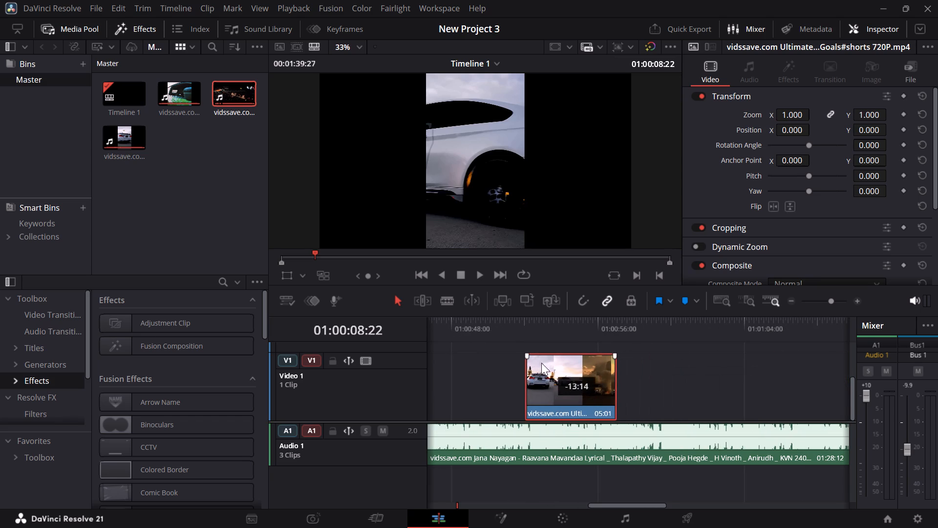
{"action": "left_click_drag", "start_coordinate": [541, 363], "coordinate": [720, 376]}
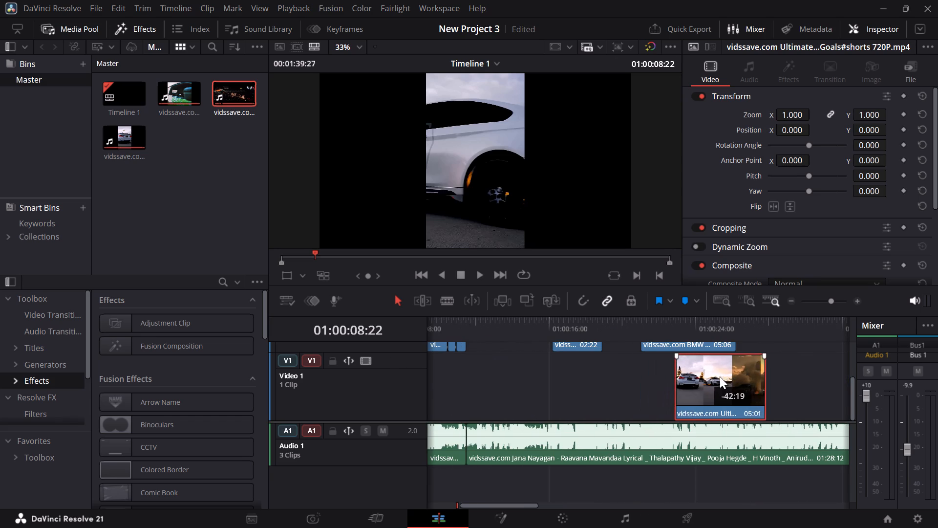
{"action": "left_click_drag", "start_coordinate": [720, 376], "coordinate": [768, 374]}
Look over the arrangement and gaps of the cut pieces on Video 1 and Video 2 along the timeline.
{"action": "scroll", "coordinate": [684, 372], "scroll_direction": "up", "scroll_amount": 1}
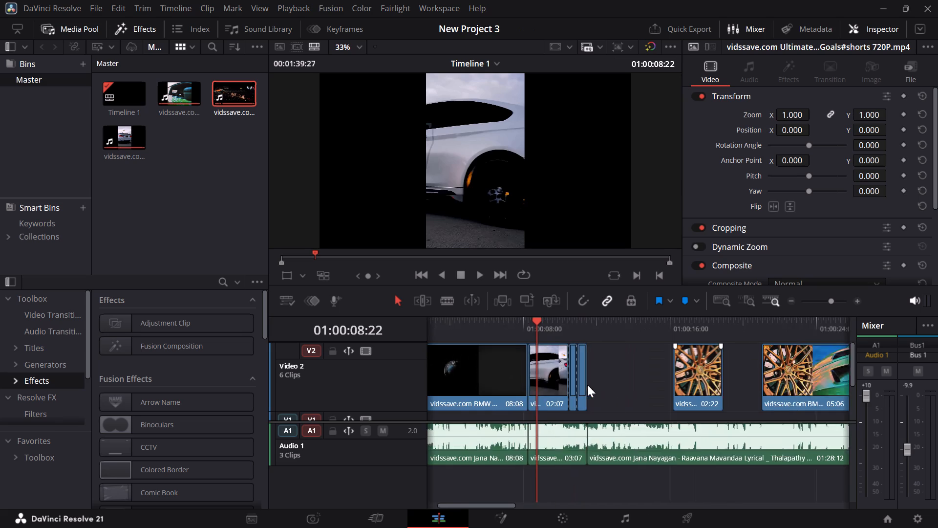
{"action": "scroll", "coordinate": [648, 390], "scroll_direction": "down", "scroll_amount": 1}
{"action": "left_click_drag", "start_coordinate": [648, 382], "coordinate": [647, 389]}
{"action": "scroll", "coordinate": [647, 389], "scroll_direction": "up", "scroll_amount": 1}
{"action": "left_click", "coordinate": [713, 386]}
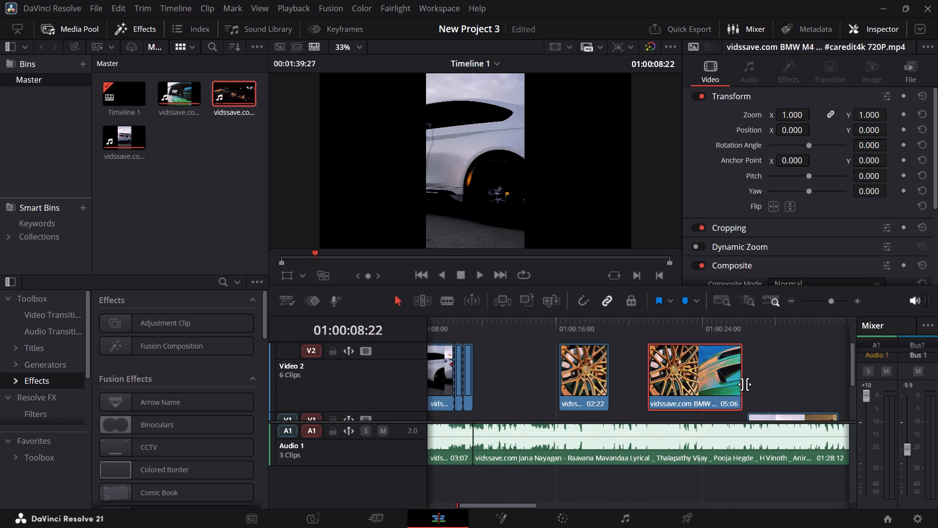
{"action": "scroll", "coordinate": [745, 384], "scroll_direction": "left", "scroll_amount": 6}
{"action": "scroll", "coordinate": [745, 384], "scroll_direction": "right", "scroll_amount": 7}
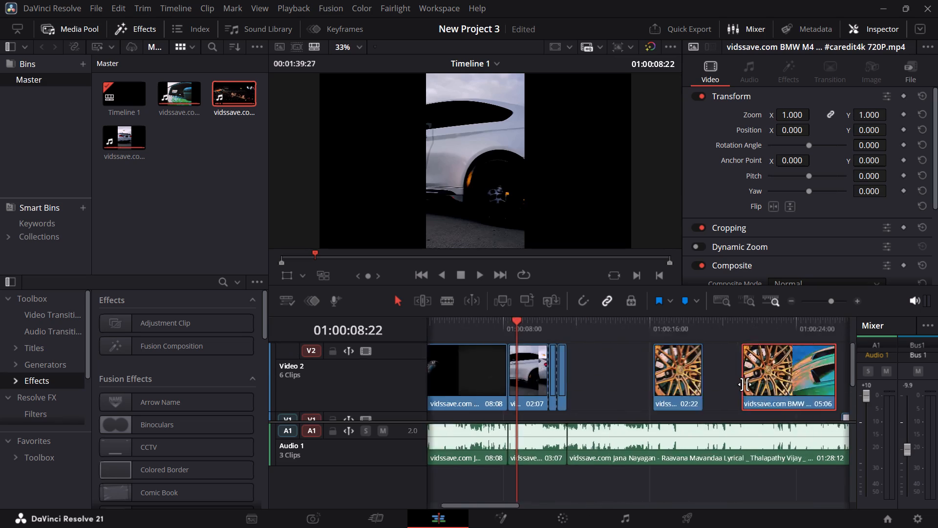
{"action": "scroll", "coordinate": [745, 384], "scroll_direction": "right", "scroll_amount": 1}
{"action": "scroll", "coordinate": [701, 388], "scroll_direction": "down", "scroll_amount": 1}
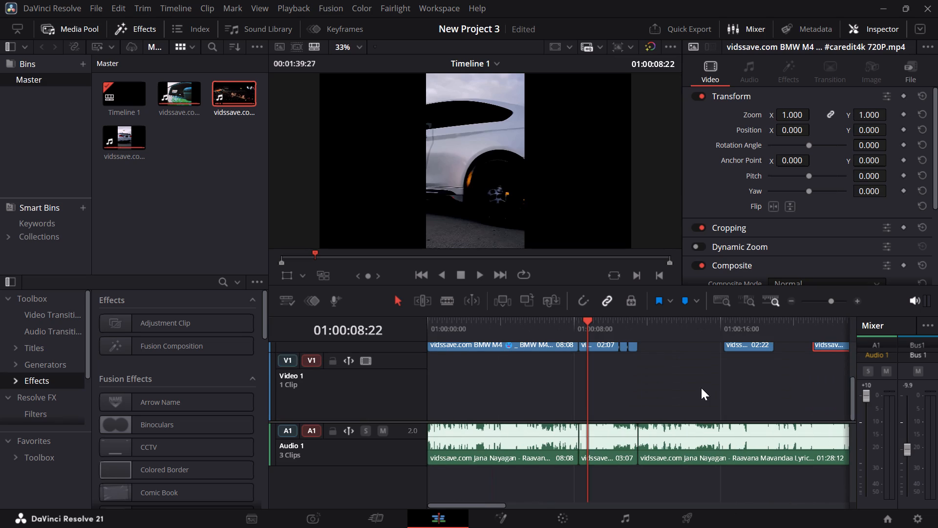
{"action": "scroll", "coordinate": [739, 387], "scroll_direction": "left", "scroll_amount": 1}
{"action": "scroll", "coordinate": [739, 387], "scroll_direction": "right", "scroll_amount": 1}
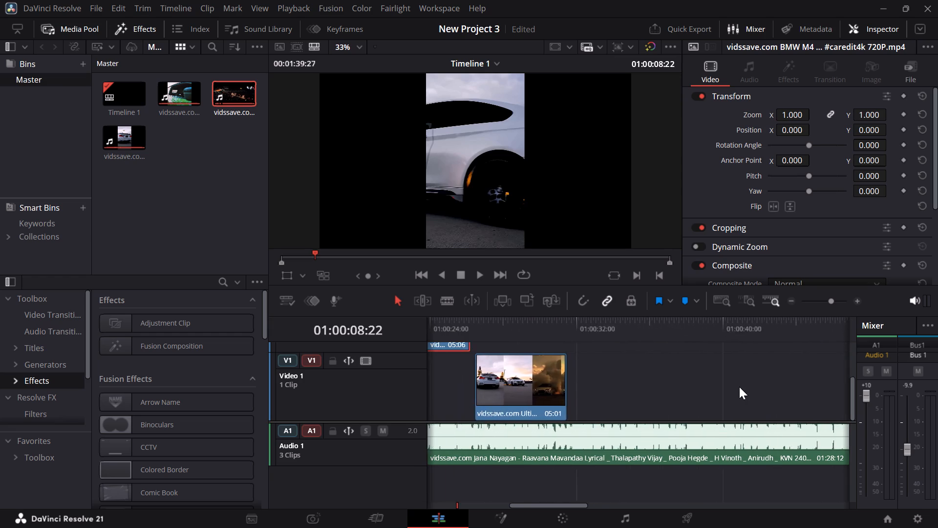
{"action": "scroll", "coordinate": [739, 387], "scroll_direction": "right", "scroll_amount": 1}
{"action": "scroll", "coordinate": [739, 387], "scroll_direction": "up", "scroll_amount": 1}
{"action": "scroll", "coordinate": [789, 377], "scroll_direction": "left", "scroll_amount": 1}
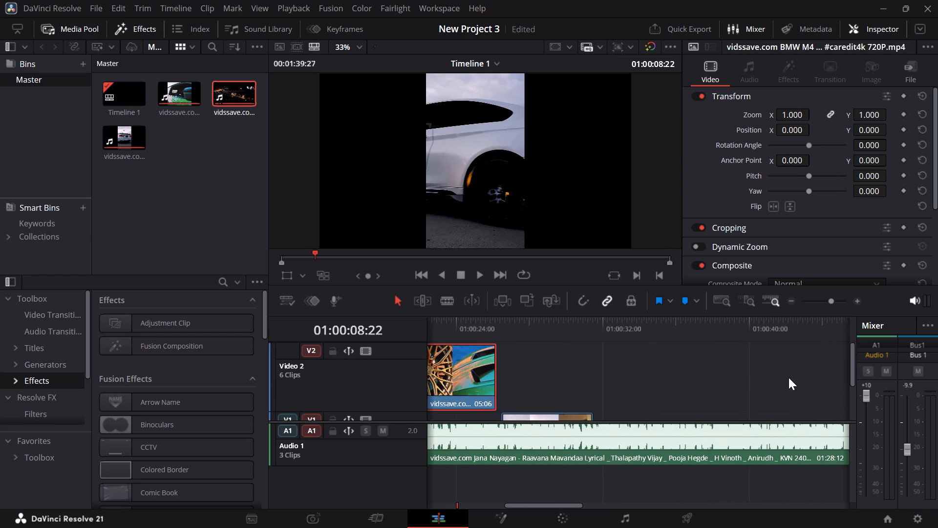
{"action": "scroll", "coordinate": [789, 377], "scroll_direction": "left", "scroll_amount": 1}
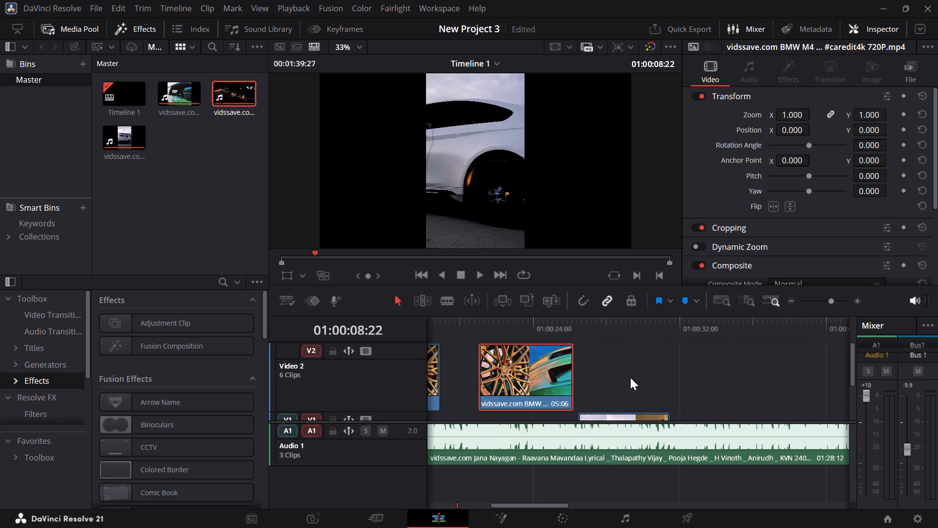
{"action": "scroll", "coordinate": [630, 377], "scroll_direction": "right", "scroll_amount": 1}
Undo the edits back to two uncut BMW M4 clips with the drift clip's own audio, before the song was imported.
{"action": "key", "text": "ctrl+z"}
{"action": "key", "text": "ctrl+z"}
{"action": "key", "text": "ctrl+z"}
{"action": "key", "text": "ctrl+z"}
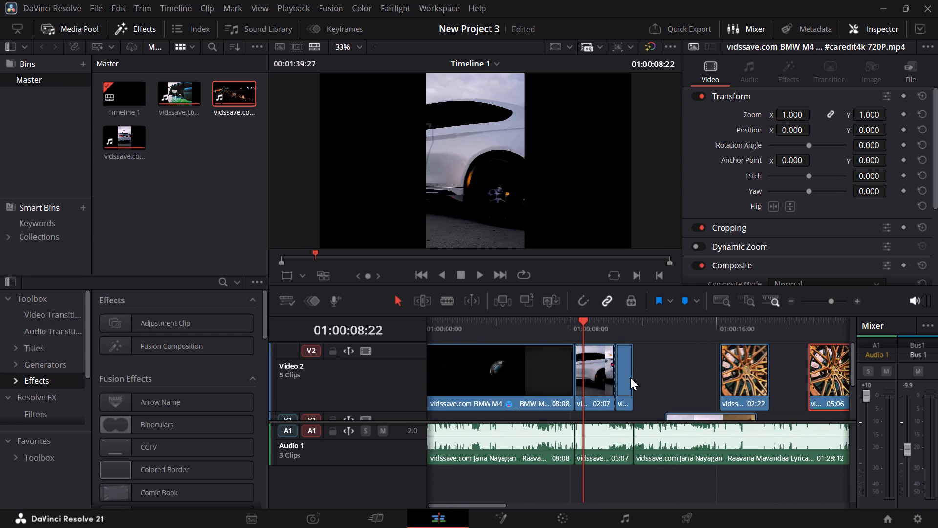
{"action": "key", "text": "ctrl+z"}
{"action": "key", "text": "ctrl+z"}
{"action": "key", "text": "ctrl+z"}
{"action": "key", "text": "ctrl+z"}
{"action": "key", "text": "ctrl+z"}
{"action": "key", "text": "ctrl+z"}
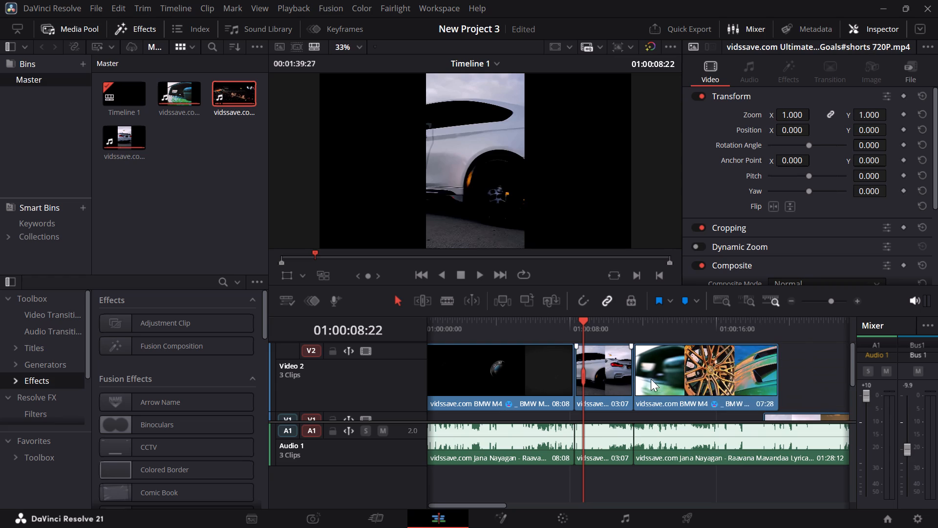
{"action": "key", "text": "ctrl+z"}
{"action": "key", "text": "ctrl+z"}
{"action": "key", "text": "ctrl+z"}
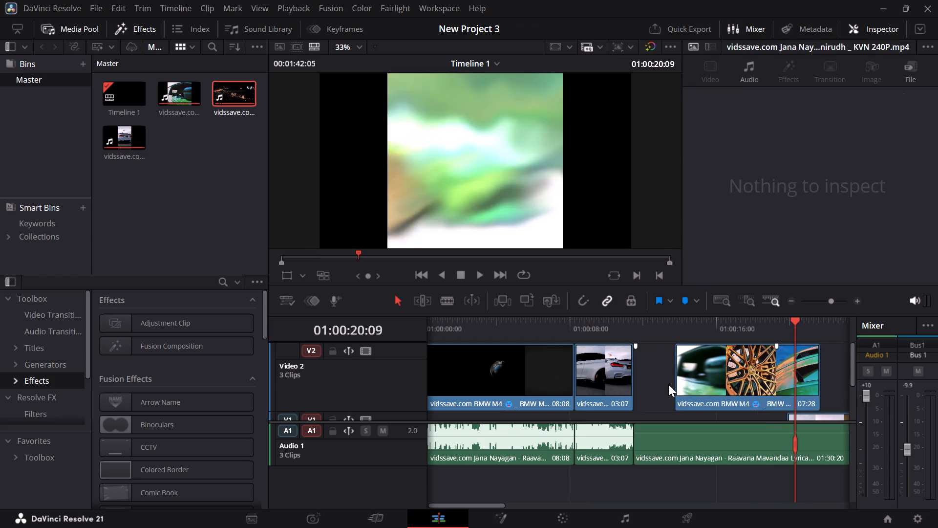
{"action": "key", "text": "ctrl+z"}
{"action": "key", "text": "ctrl+z"}
{"action": "key", "text": "ctrl+z"}
{"action": "key", "text": "ctrl+z"}
{"action": "key", "text": "ctrl+z"}
{"action": "key", "text": "ctrl+z"}
{"action": "key", "text": "ctrl+z"}
{"action": "key", "text": "ctrl+z"}
{"action": "key", "text": "ctrl+z"}
{"action": "key", "text": "ctrl+z"}
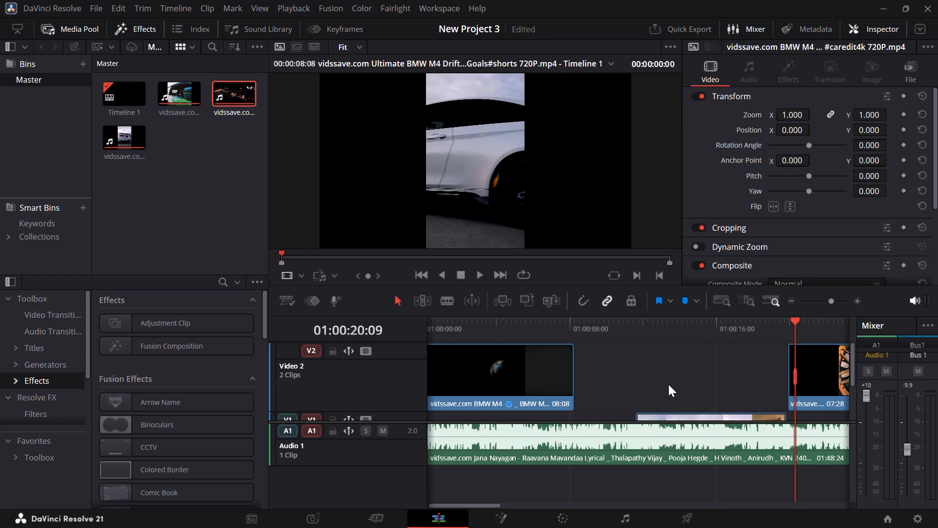
{"action": "key", "text": "ctrl+z"}
{"action": "key", "text": "ctrl+z"}
{"action": "key", "text": "ctrl+z"}
{"action": "key", "text": "ctrl+z"}
{"action": "key", "text": "ctrl+z"}
{"action": "key", "text": "ctrl+z"}
{"action": "key", "text": "ctrl+z"}
{"action": "key", "text": "ctrl+z"}
{"action": "key", "text": "ctrl+z"}
{"action": "key", "text": "ctrl+z"}
{"action": "key", "text": "ctrl+z"}
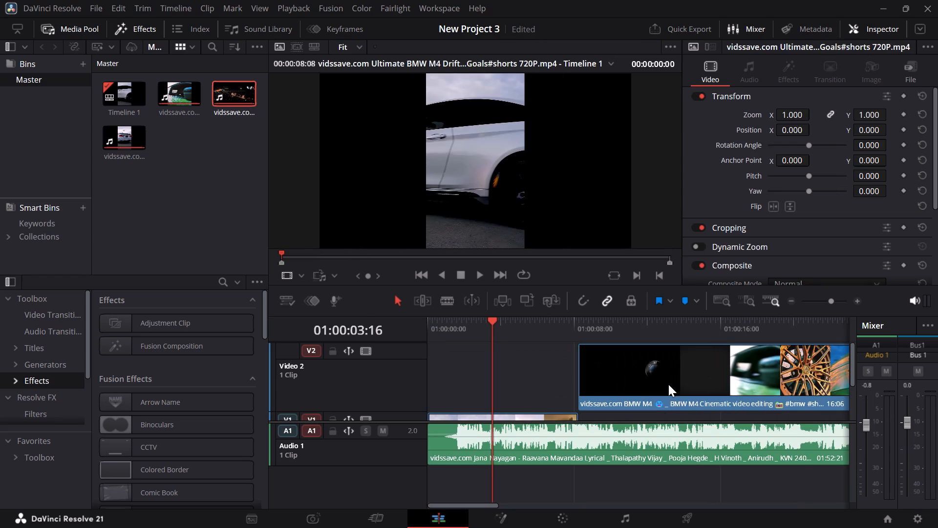
{"action": "key", "text": "ctrl+z"}
{"action": "key", "text": "ctrl+z"}
{"action": "key", "text": "ctrl+z"}
{"action": "key", "text": "ctrl+z"}
{"action": "key", "text": "ctrl+z"}
{"action": "key", "text": "ctrl+z"}
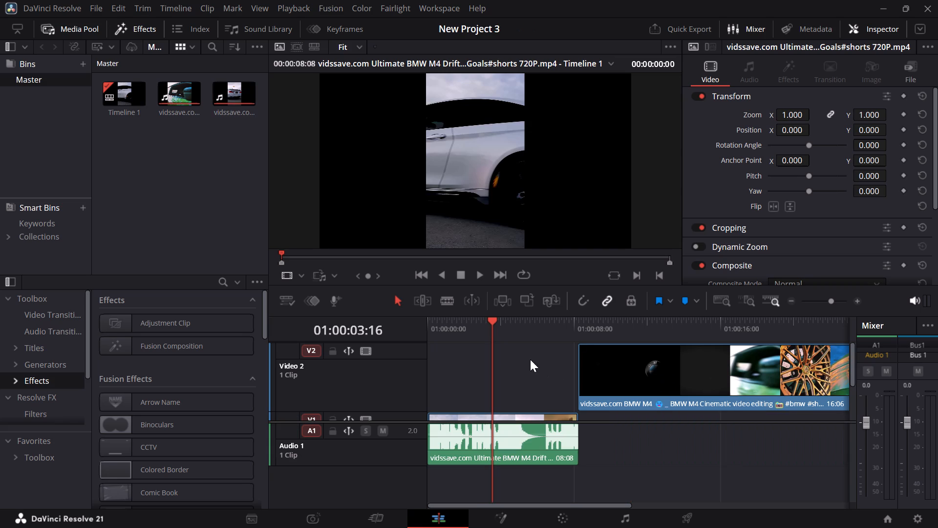
Play through the uncut BMW M4 Cinematic clip on Video 2 from about 01:00:09 to examine its wheel and green car shots.
{"action": "scroll", "coordinate": [706, 369], "scroll_direction": "left", "scroll_amount": 2}
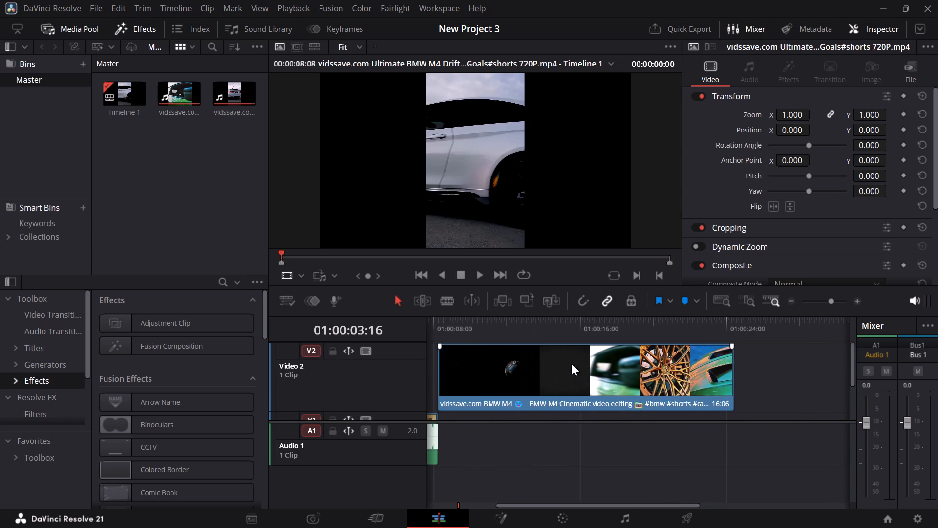
{"action": "left_click", "coordinate": [445, 343]}
{"action": "left_click", "coordinate": [461, 322]}
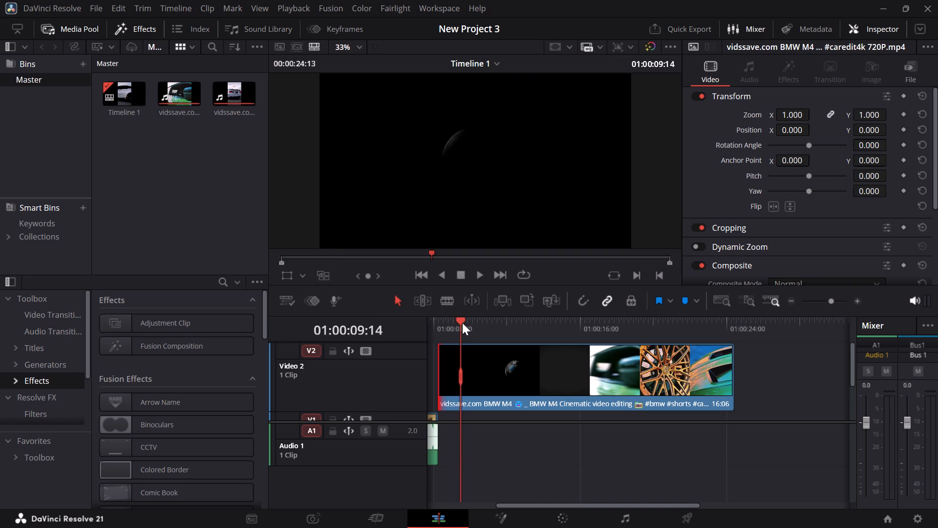
{"action": "key", "text": "space"}
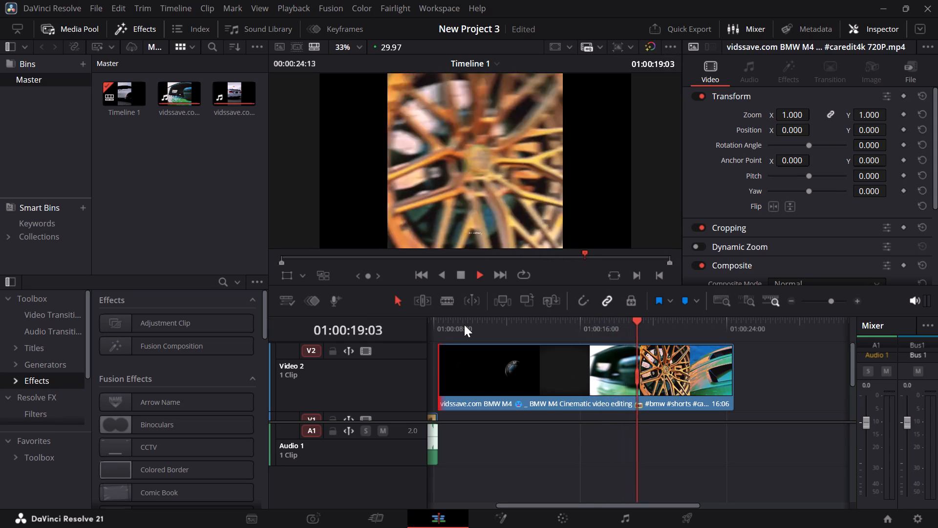
{"action": "key", "text": "space"}
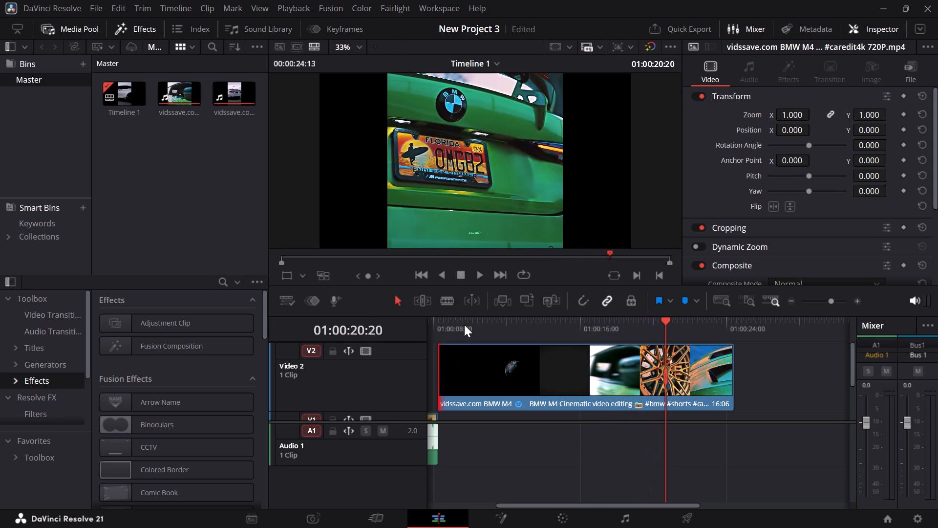
{"action": "key", "text": "space"}
{"action": "key", "text": "space"}
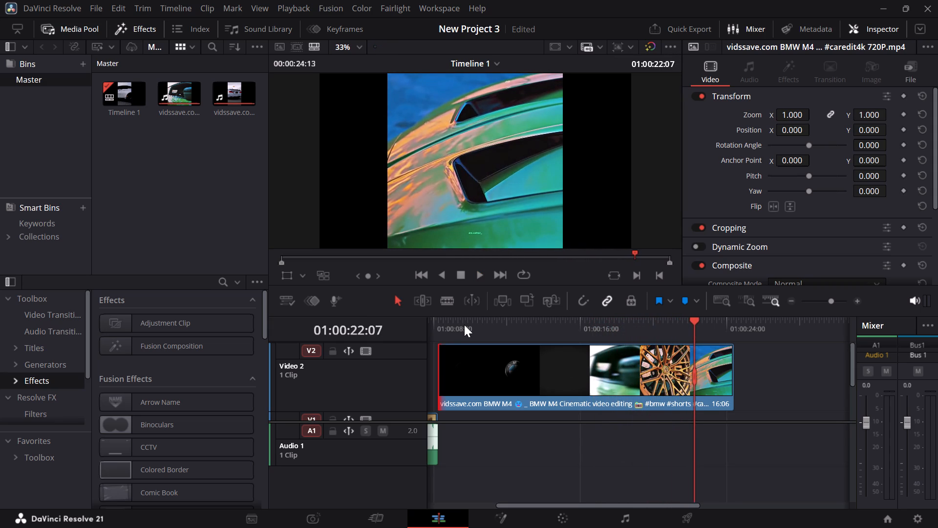
Play the BMW M4 Cinematic clip through to its end and replay it from about 01:00:13 to find its shot changes.
{"action": "key", "text": "space"}
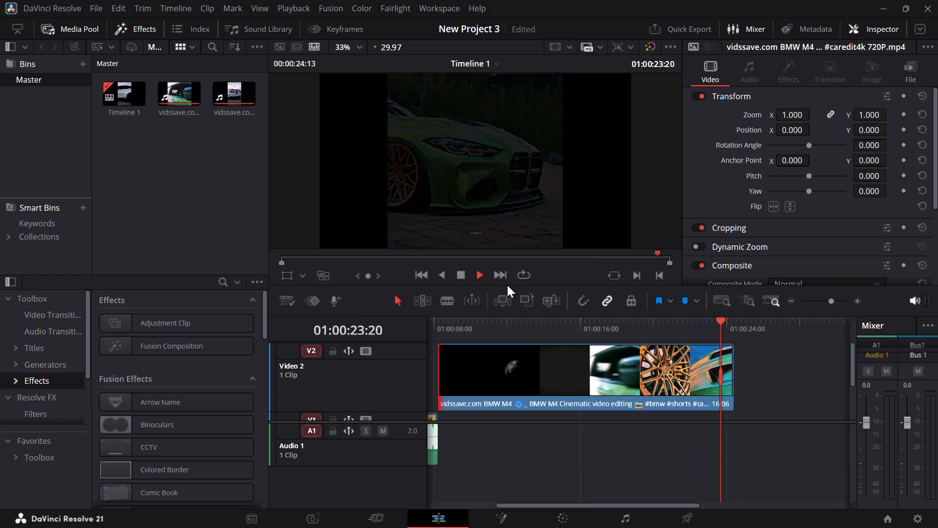
{"action": "left_click", "coordinate": [737, 328]}
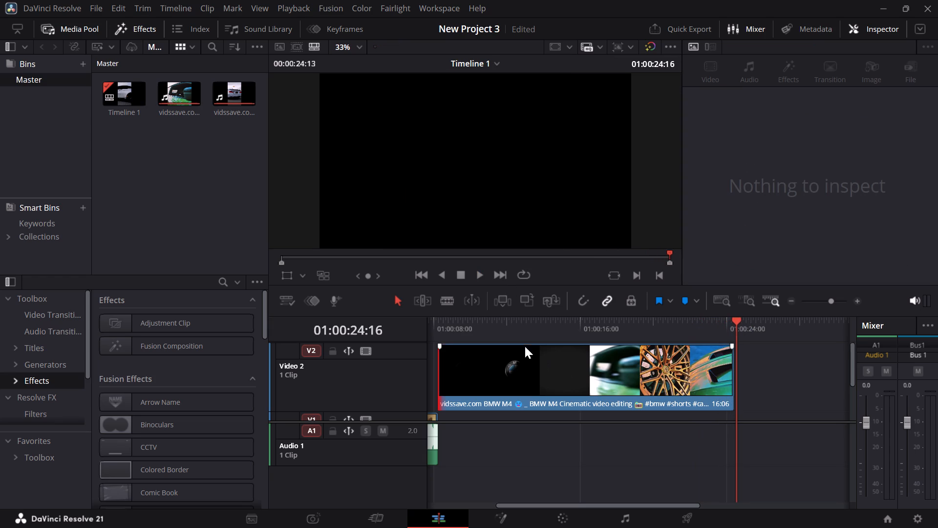
{"action": "left_click", "coordinate": [524, 332]}
{"action": "key", "text": "space"}
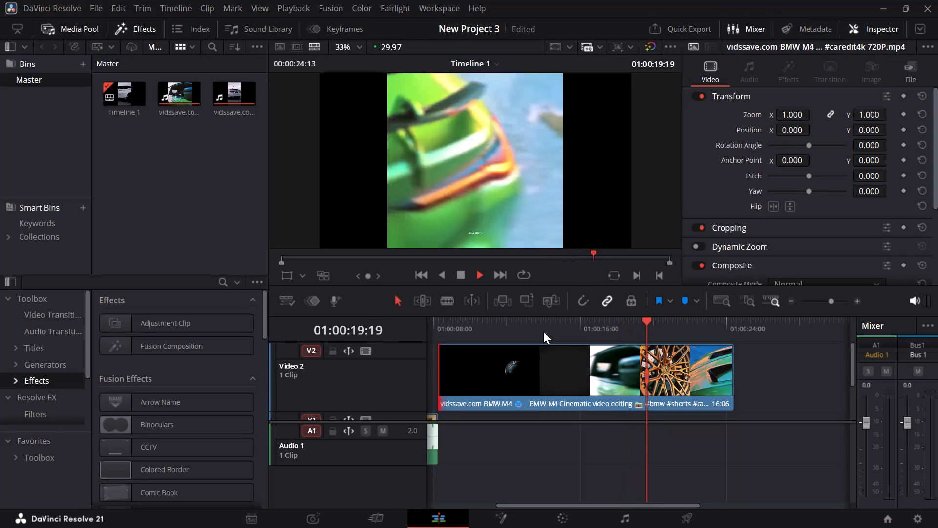
{"action": "key", "text": "space"}
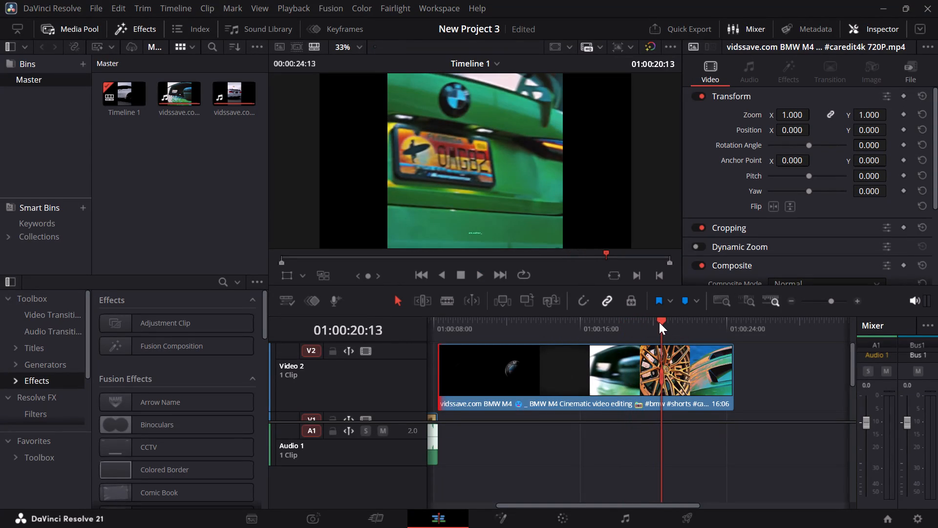
Split the Cinematic clip on Video 2 into six pieces with five cuts at its shot changes, from 01:00:19:16 to about 01:00:22.
{"action": "left_click_drag", "start_coordinate": [659, 322], "coordinate": [648, 322]}
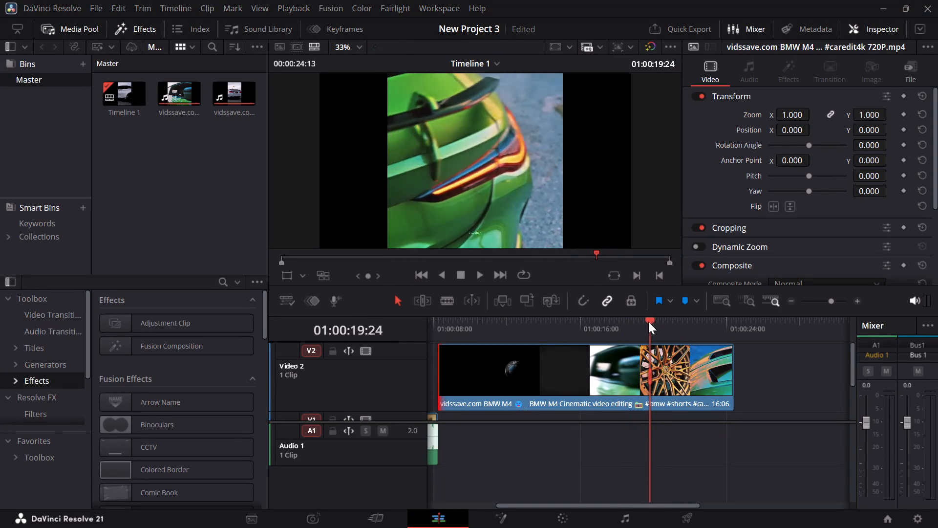
{"action": "left_click_drag", "start_coordinate": [648, 322], "coordinate": [643, 321]}
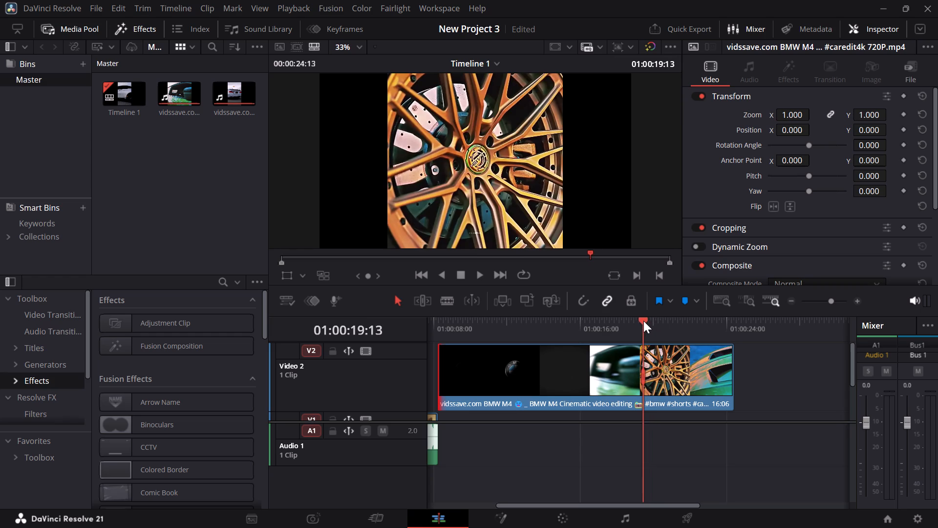
{"action": "left_click_drag", "start_coordinate": [643, 321], "coordinate": [645, 320]}
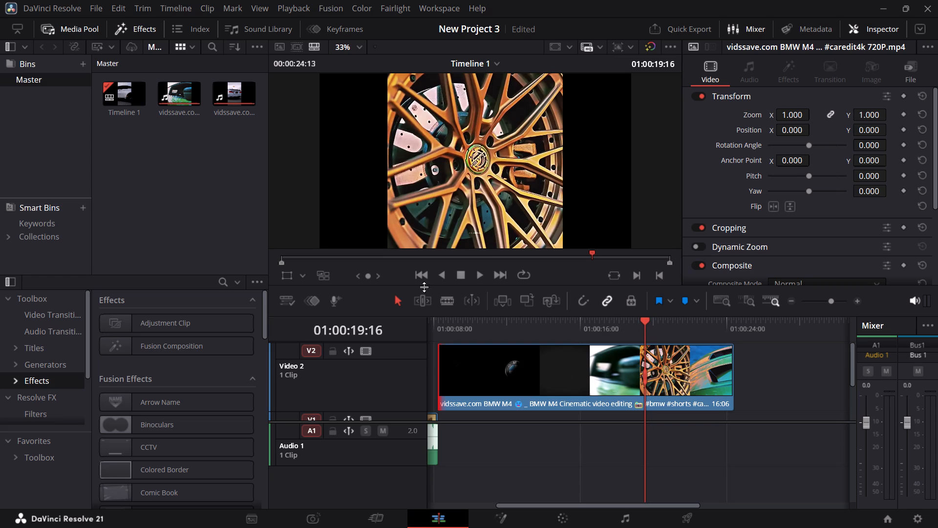
{"action": "left_click", "coordinate": [447, 298]}
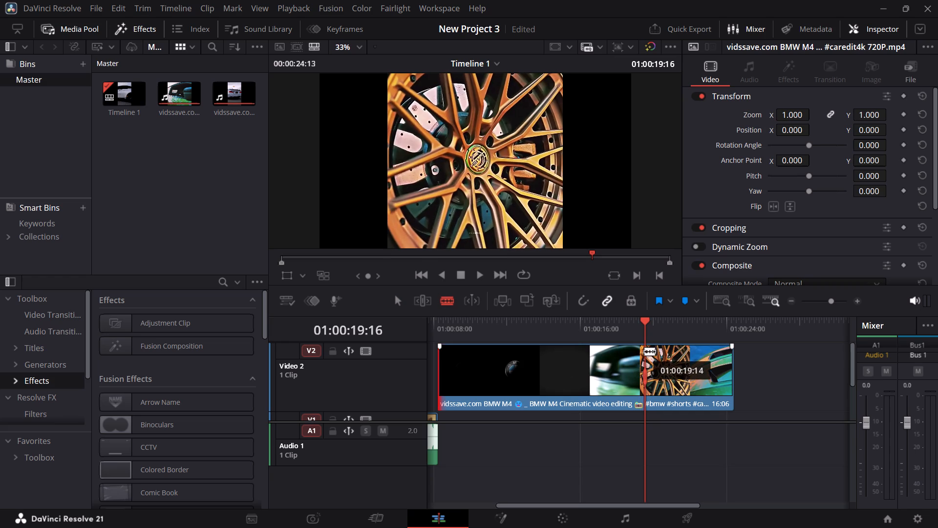
{"action": "left_click", "coordinate": [644, 351]}
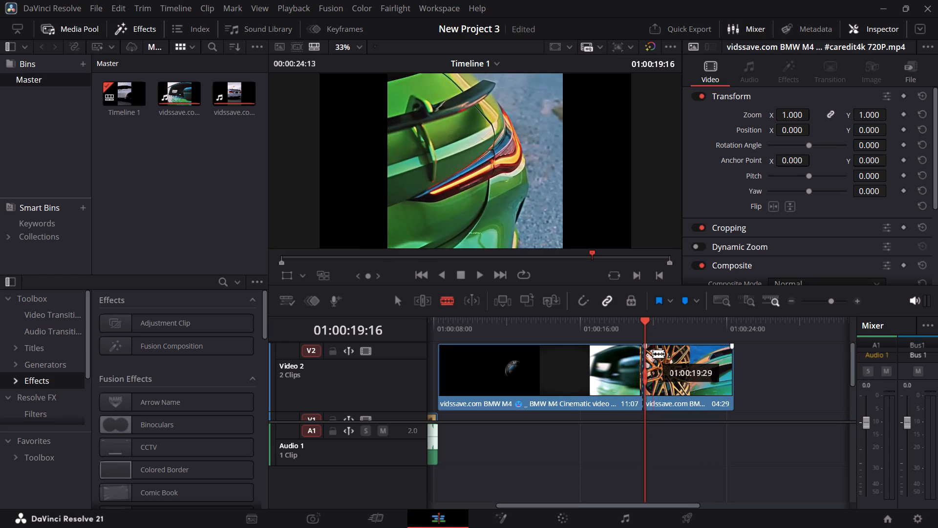
{"action": "left_click", "coordinate": [652, 353]}
{"action": "left_click", "coordinate": [664, 356]}
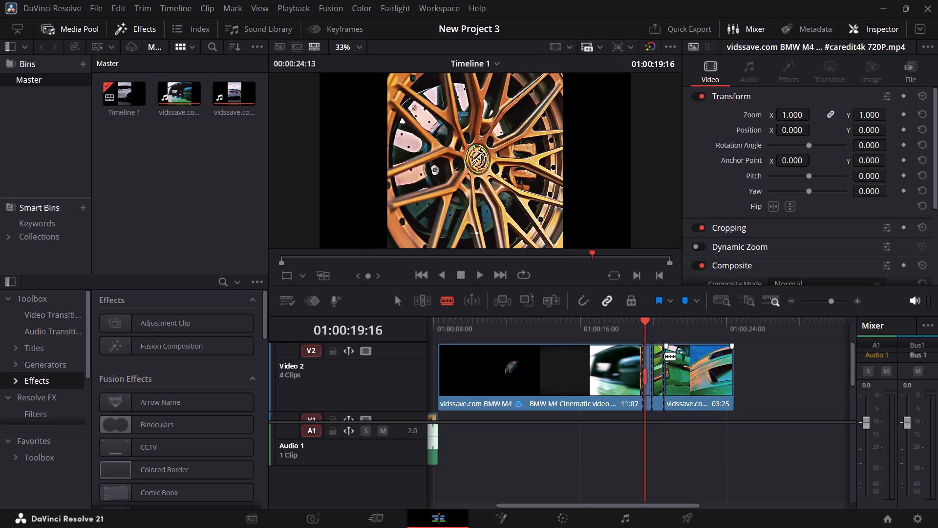
{"action": "left_click", "coordinate": [677, 356]}
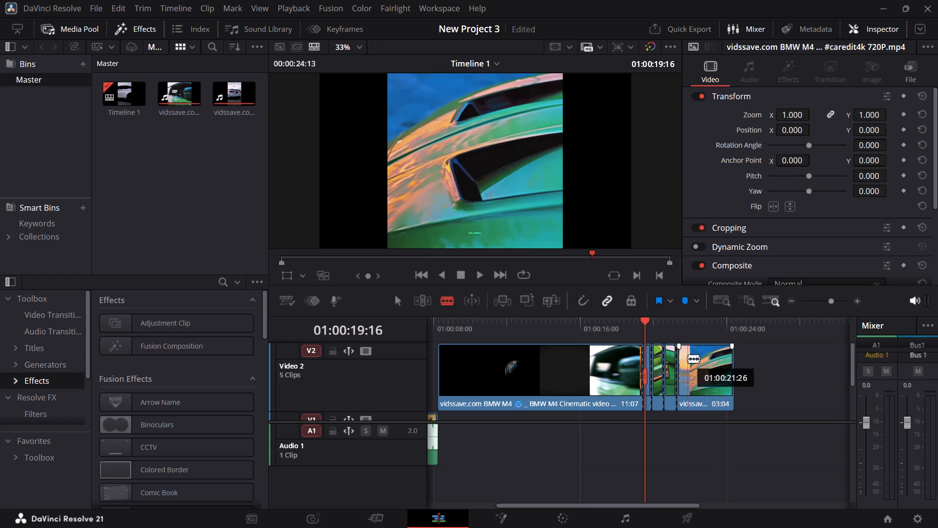
{"action": "left_click", "coordinate": [690, 357]}
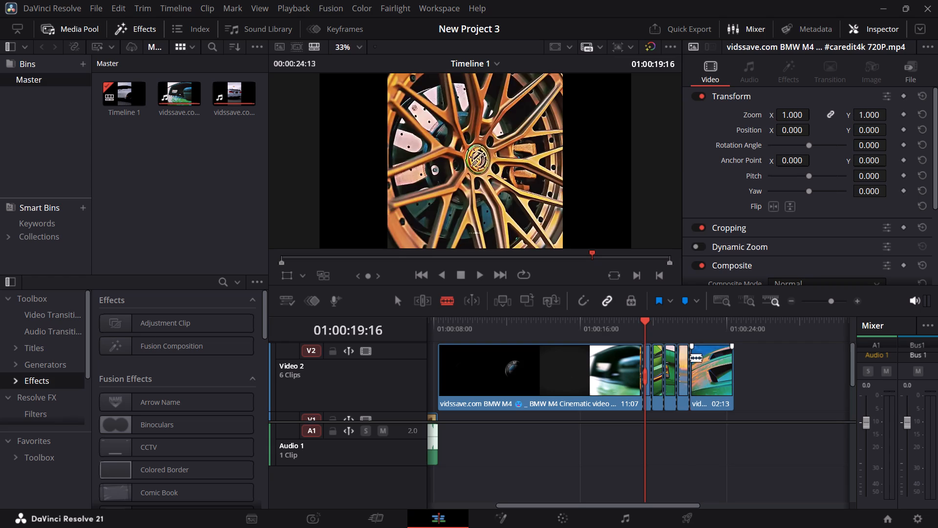
{"action": "left_click", "coordinate": [397, 295]}
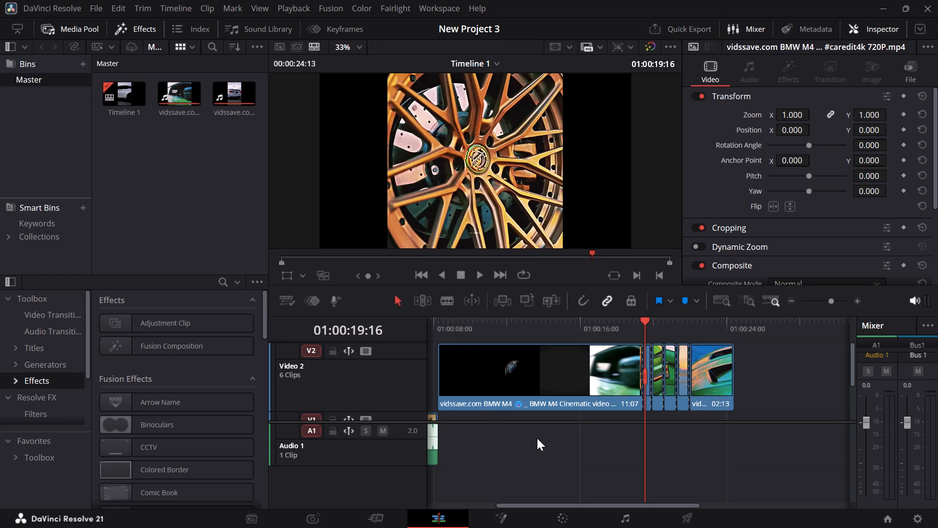
Play the start of the BMW M4 Drift clip and delete its audio from Audio 1, keeping the video.
{"action": "scroll", "coordinate": [537, 438], "scroll_direction": "right", "scroll_amount": 4}
{"action": "scroll", "coordinate": [478, 431], "scroll_direction": "right", "scroll_amount": 3}
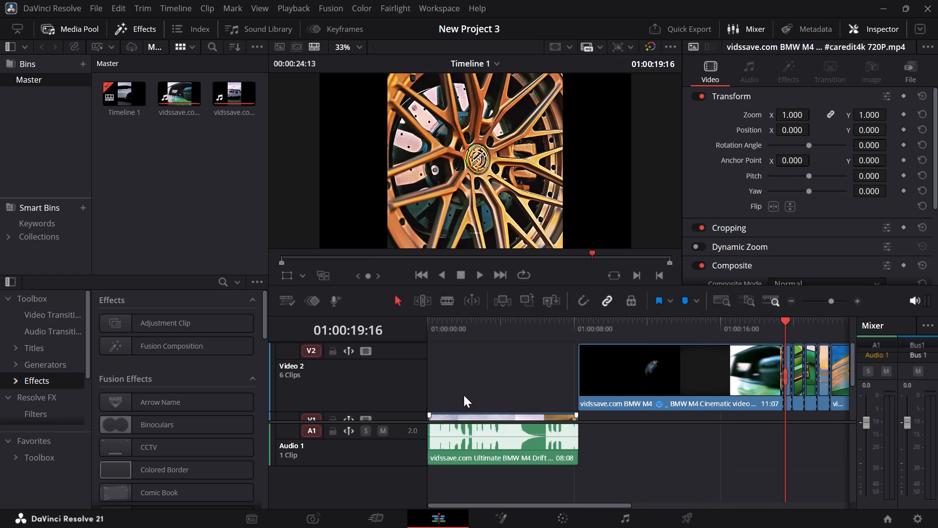
{"action": "scroll", "coordinate": [464, 395], "scroll_direction": "right", "scroll_amount": 1}
{"action": "left_click", "coordinate": [433, 367]}
{"action": "left_click", "coordinate": [444, 327]}
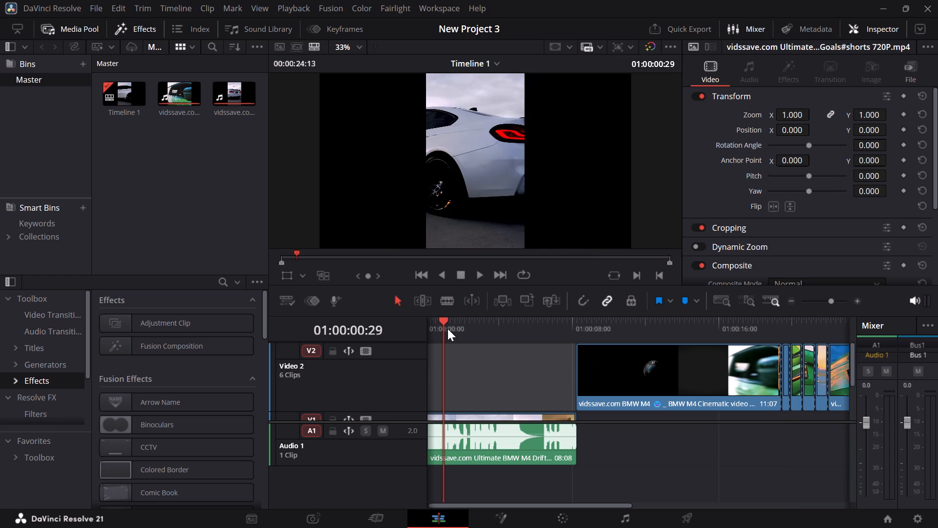
{"action": "key", "text": "space"}
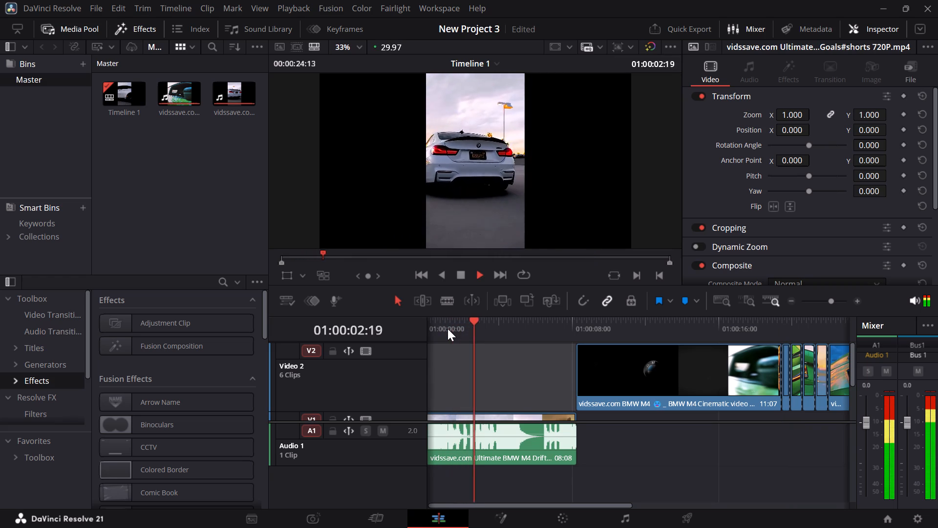
{"action": "key", "text": "space"}
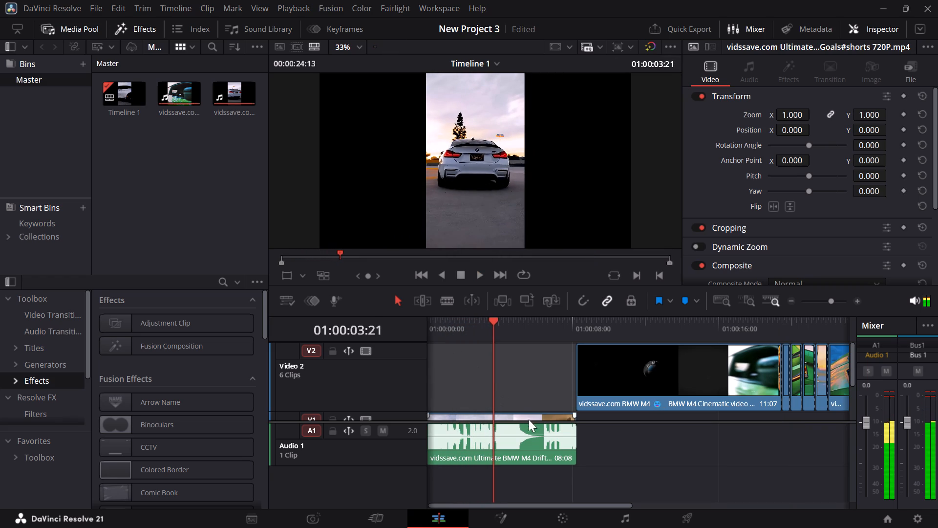
{"action": "left_click", "coordinate": [533, 432]}
{"action": "key", "text": "BackSpace"}
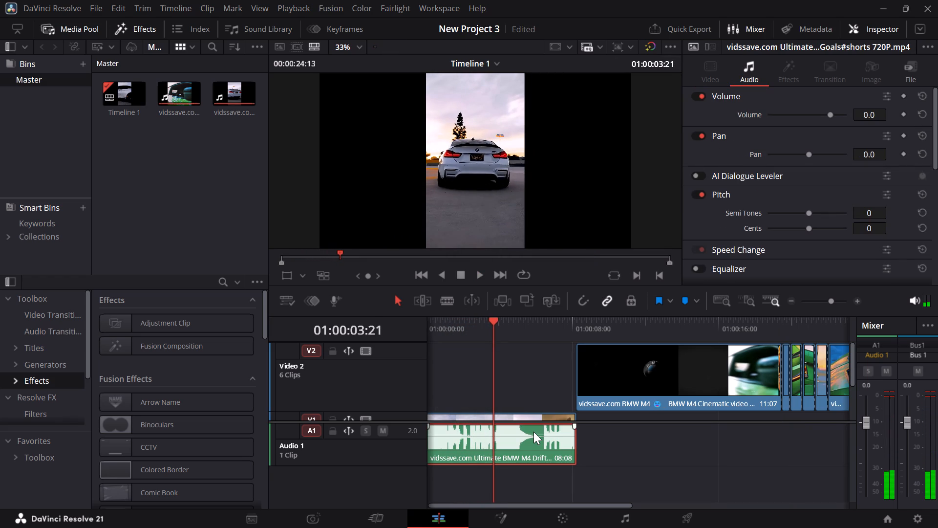
Split the first Cinematic piece on Video 2 at about 01:00:16, separating the BMW logo intro from the wheel shot.
{"action": "scroll", "coordinate": [524, 381], "scroll_direction": "down", "scroll_amount": 1}
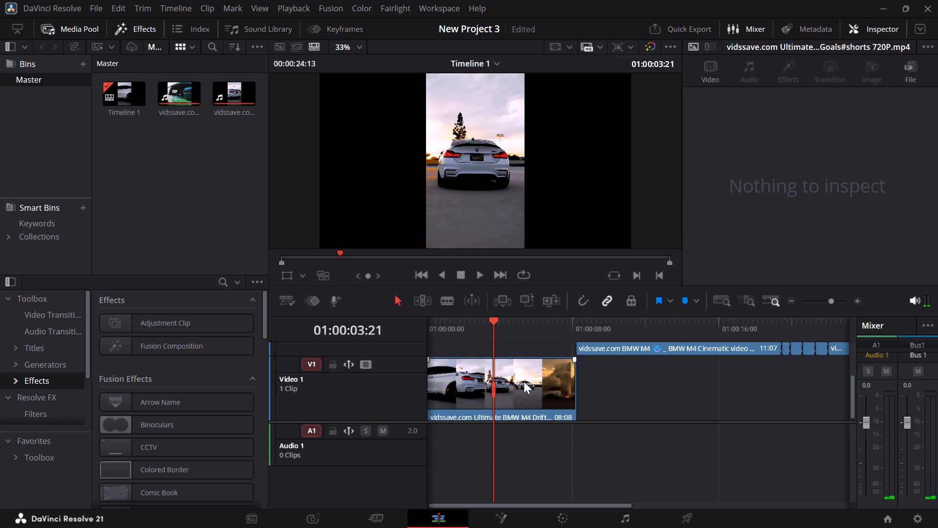
{"action": "scroll", "coordinate": [524, 381], "scroll_direction": "down", "scroll_amount": 1}
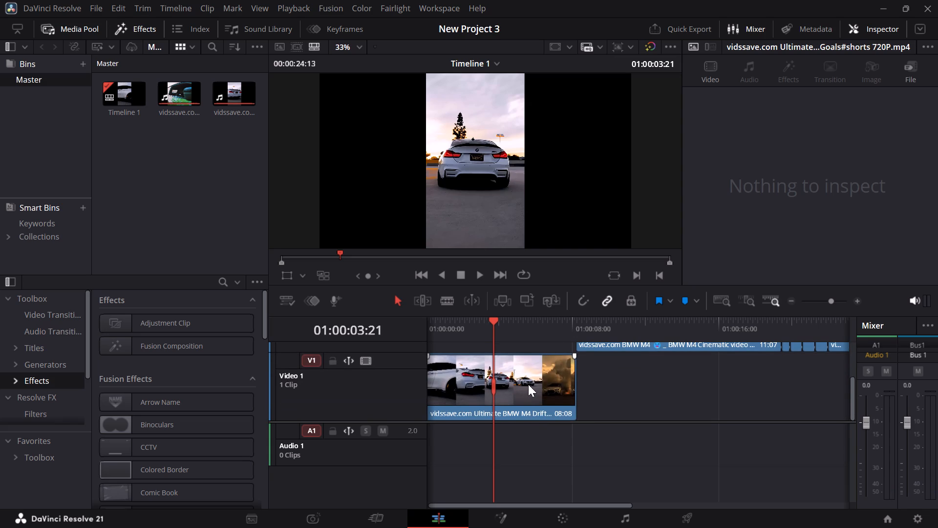
{"action": "scroll", "coordinate": [530, 382], "scroll_direction": "right", "scroll_amount": 1}
{"action": "scroll", "coordinate": [530, 382], "scroll_direction": "up", "scroll_amount": 1}
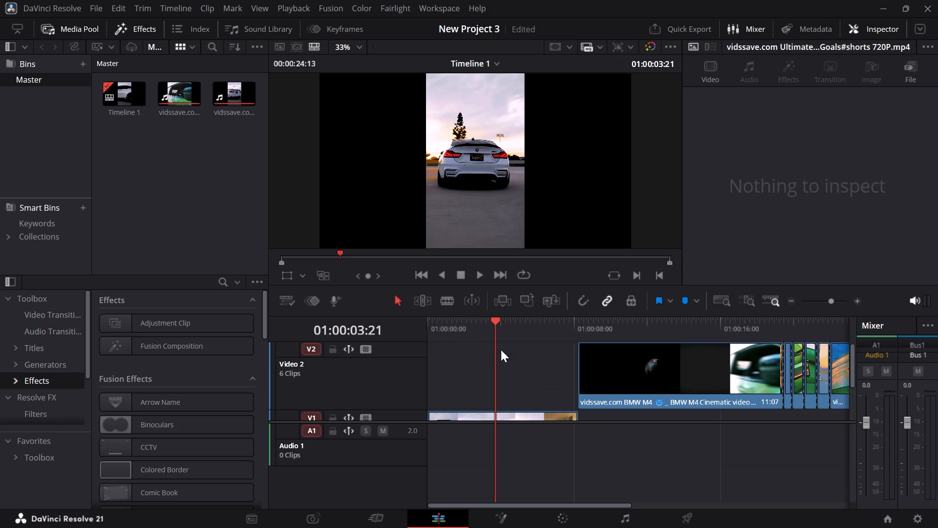
{"action": "left_click", "coordinate": [447, 298]}
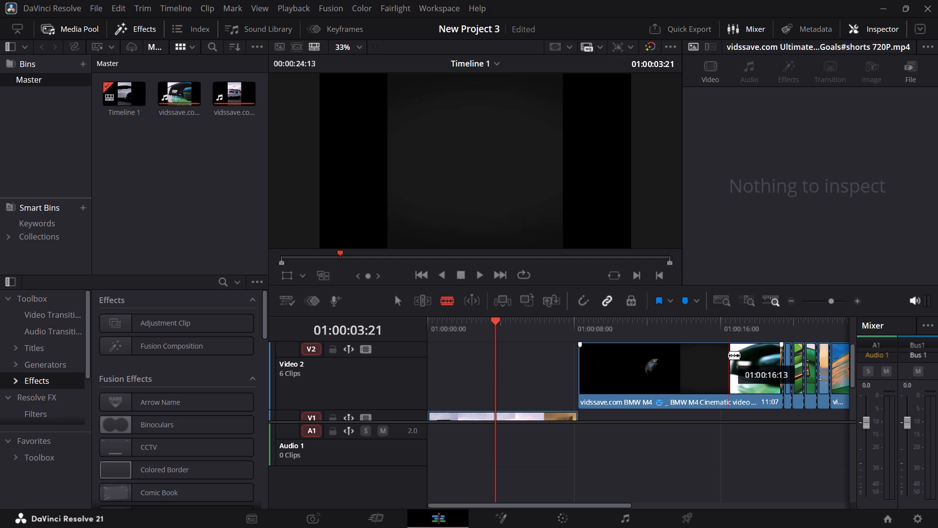
{"action": "left_click", "coordinate": [730, 355]}
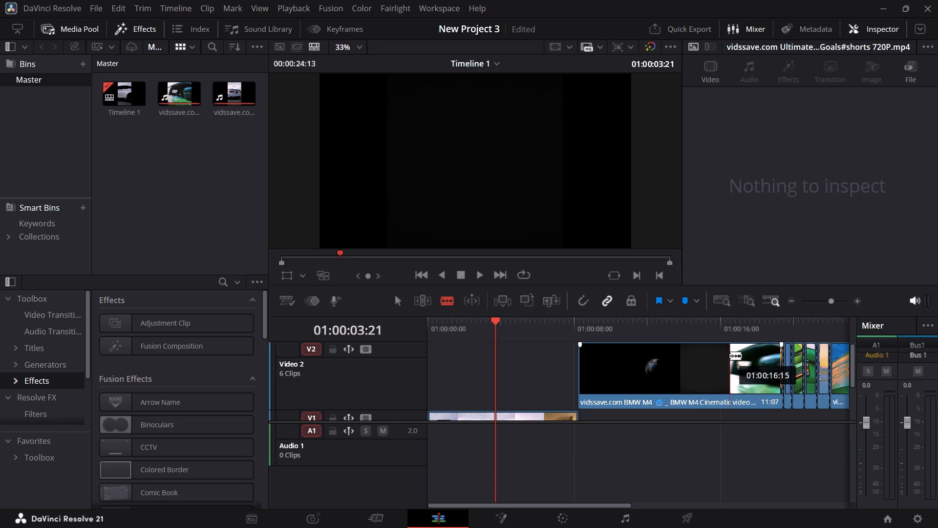
{"action": "left_click", "coordinate": [396, 297]}
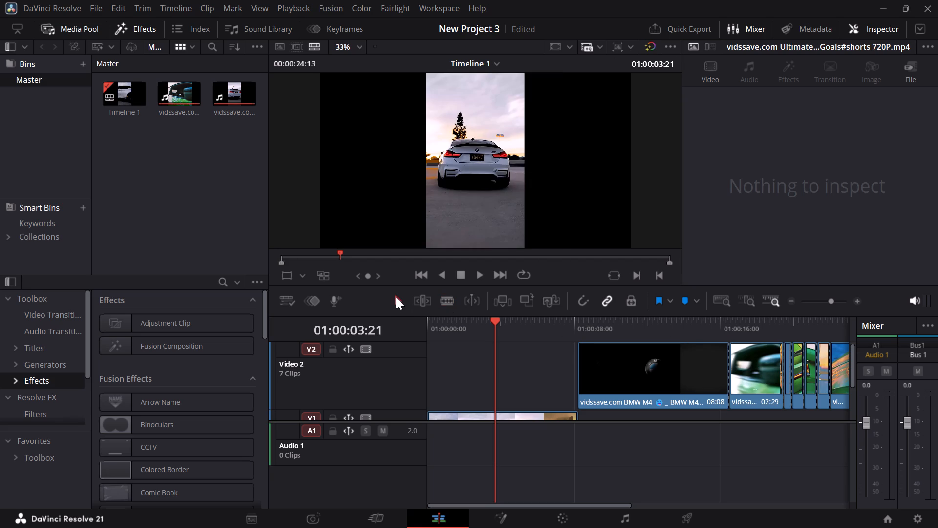
Move the BMW logo intro piece onto a new Video 3 track, starting at 01:00:00:00.
{"action": "left_click_drag", "start_coordinate": [655, 372], "coordinate": [395, 342]}
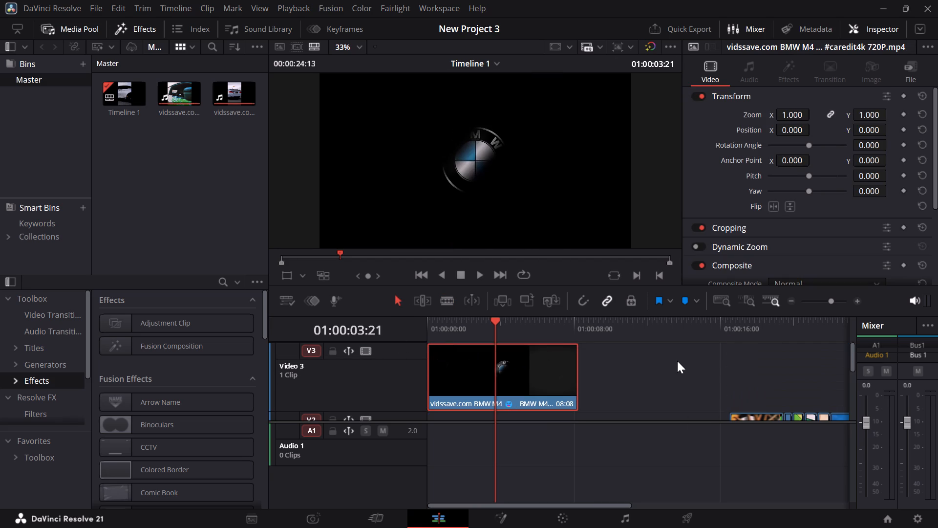
Move the drift clip on Video 1 later to start at about 01:00:08, near the end of the logo intro.
{"action": "scroll", "coordinate": [677, 361], "scroll_direction": "down", "scroll_amount": 1}
{"action": "left_click_drag", "start_coordinate": [538, 390], "coordinate": [628, 391]}
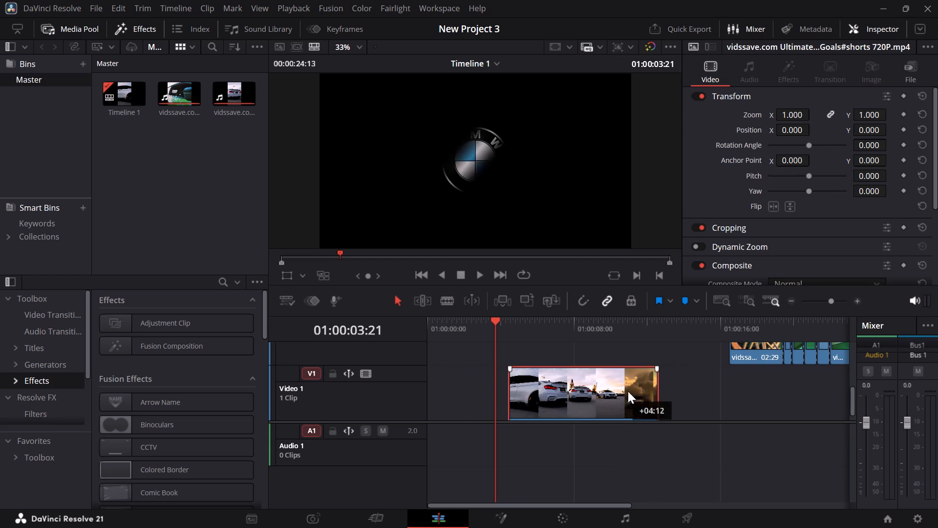
{"action": "left_click_drag", "start_coordinate": [628, 391], "coordinate": [685, 390]}
Play from the logo intro into the drift clip and split the drift clip on Video 1 at 01:00:09:21.
{"action": "scroll", "coordinate": [589, 377], "scroll_direction": "up", "scroll_amount": 1}
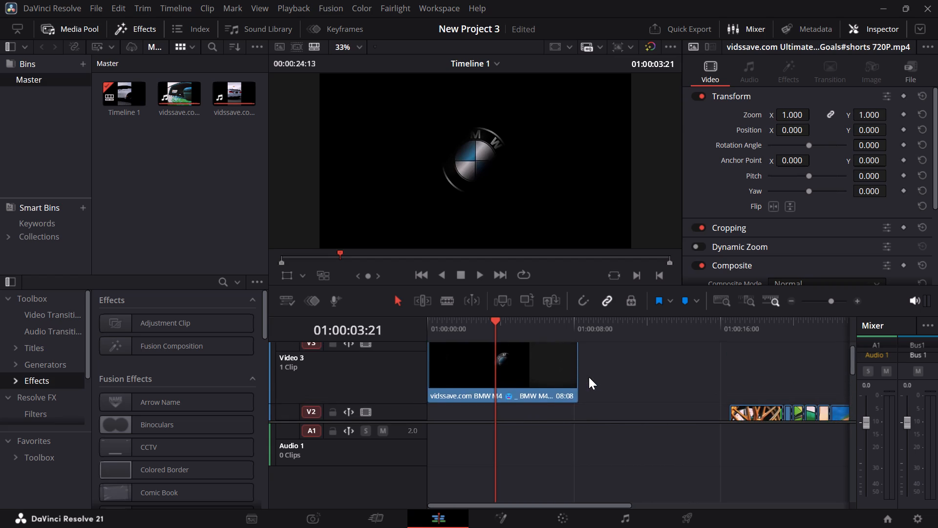
{"action": "scroll", "coordinate": [589, 377], "scroll_direction": "up", "scroll_amount": 1}
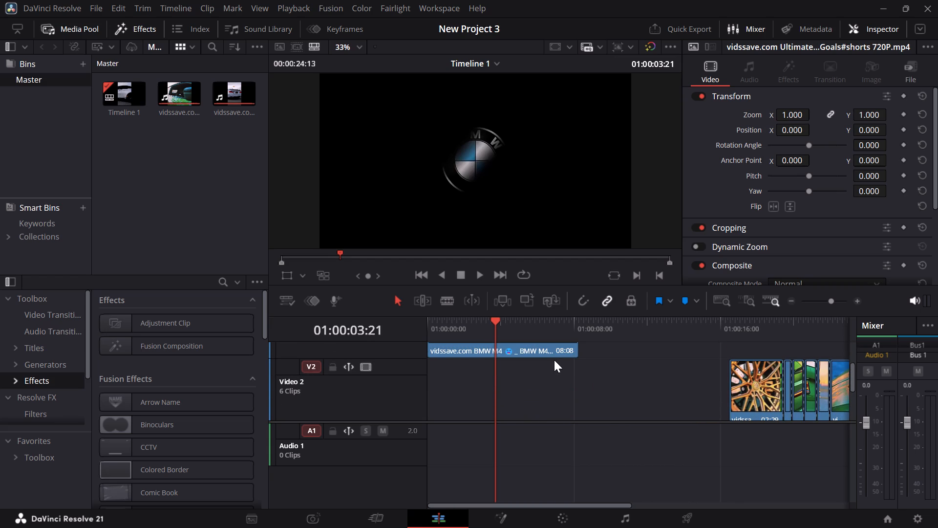
{"action": "key", "text": "space"}
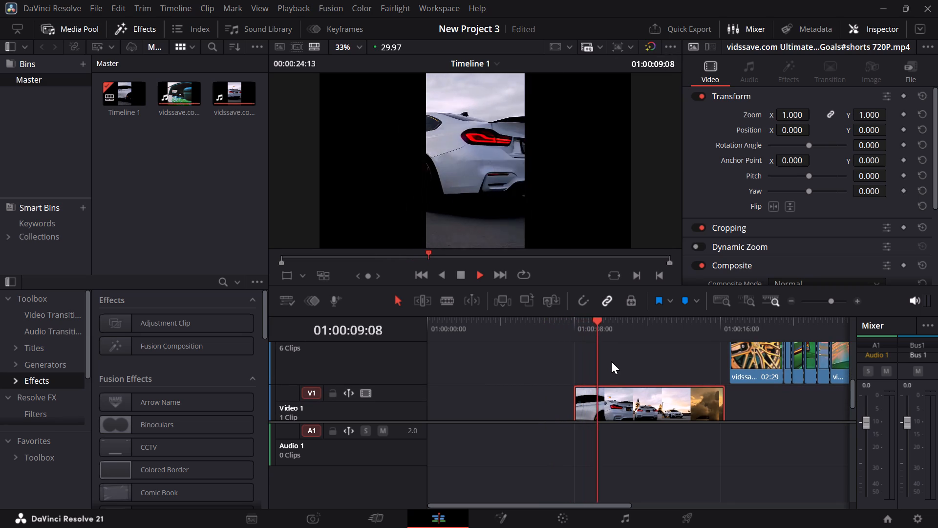
{"action": "key", "text": "space"}
{"action": "key", "text": "space"}
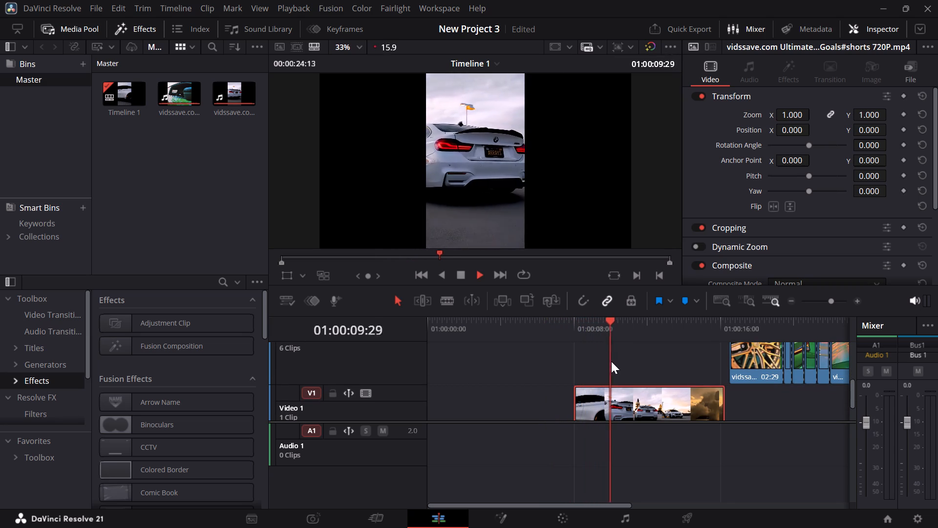
{"action": "key", "text": "space"}
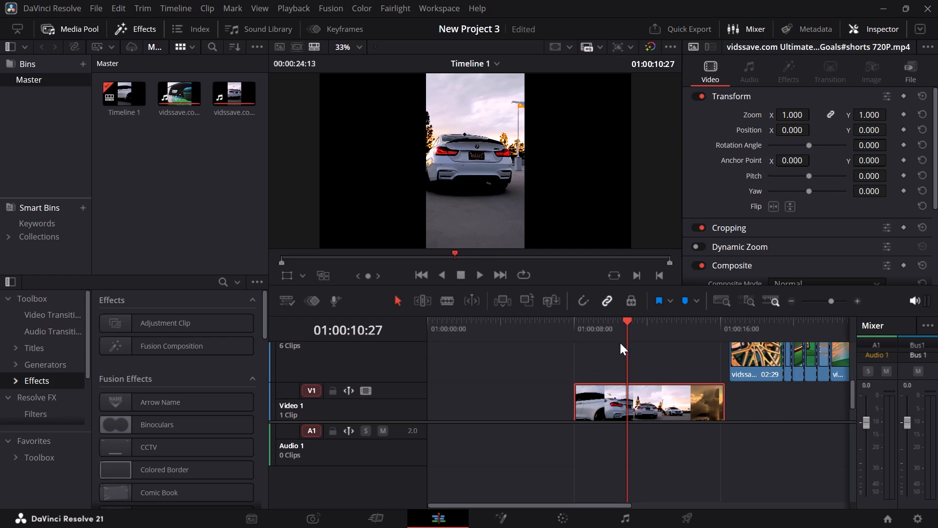
{"action": "left_click_drag", "start_coordinate": [626, 321], "coordinate": [606, 319]}
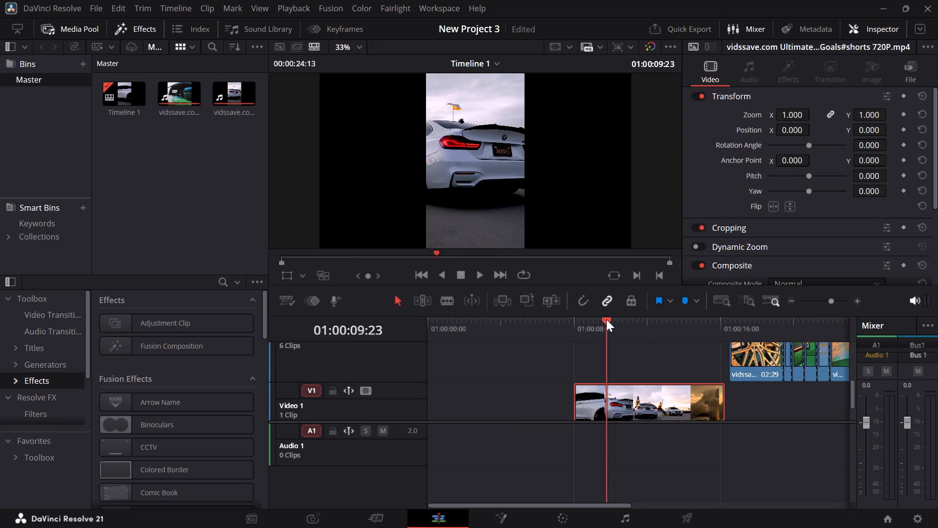
{"action": "left_click_drag", "start_coordinate": [606, 319], "coordinate": [617, 320]}
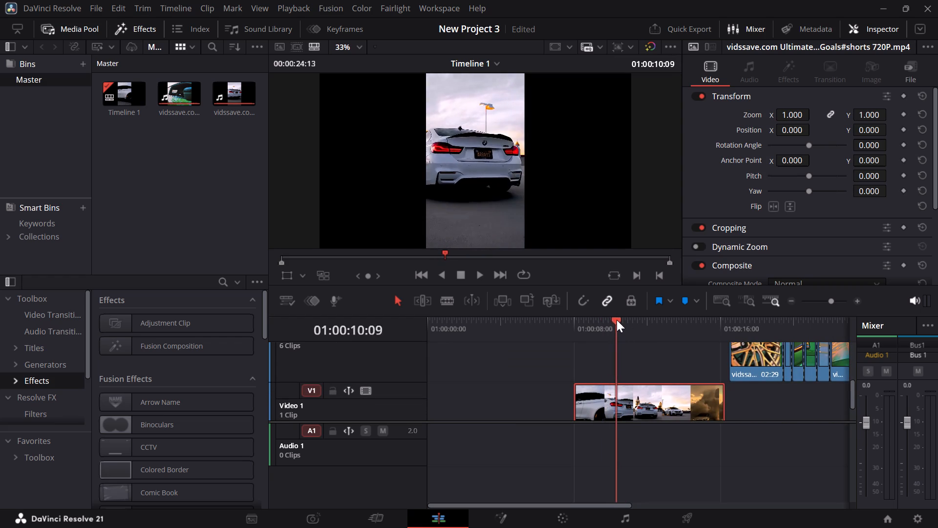
{"action": "left_click_drag", "start_coordinate": [617, 320], "coordinate": [605, 320]}
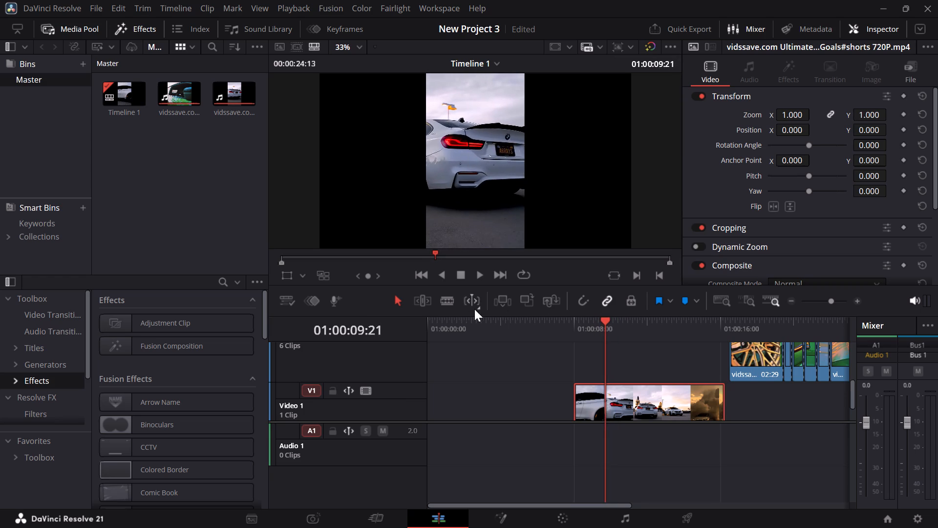
{"action": "left_click", "coordinate": [441, 305]}
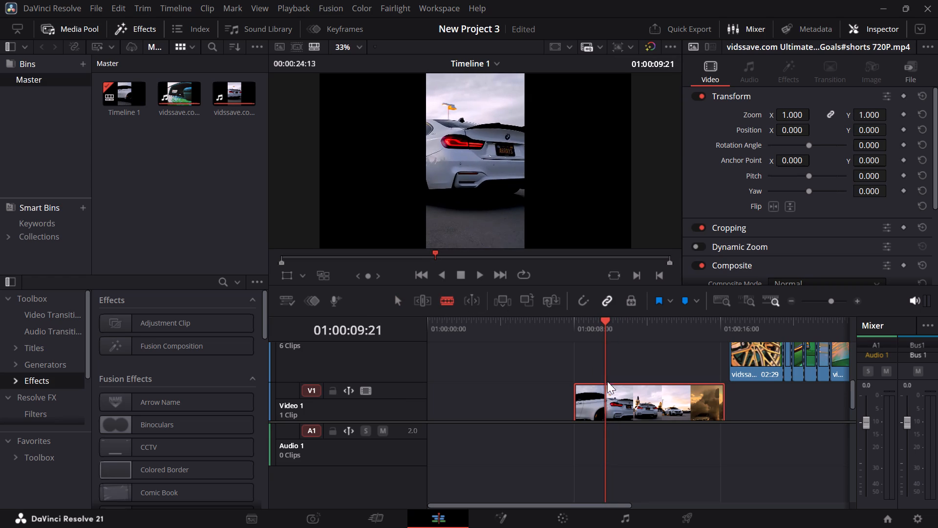
{"action": "left_click", "coordinate": [607, 390]}
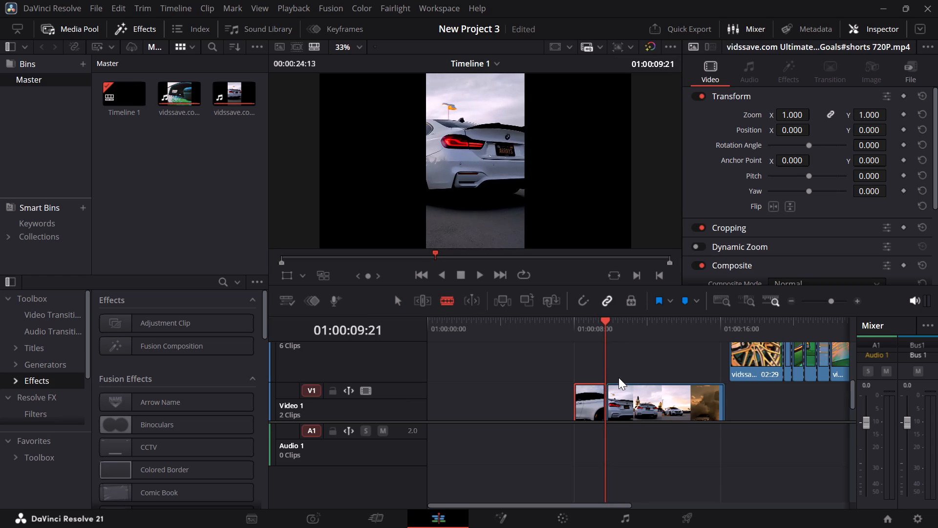
Split the rest of the drift clip on Video 1 at five more points between about 01:00:10 and 01:00:13.
{"action": "left_click", "coordinate": [618, 388]}
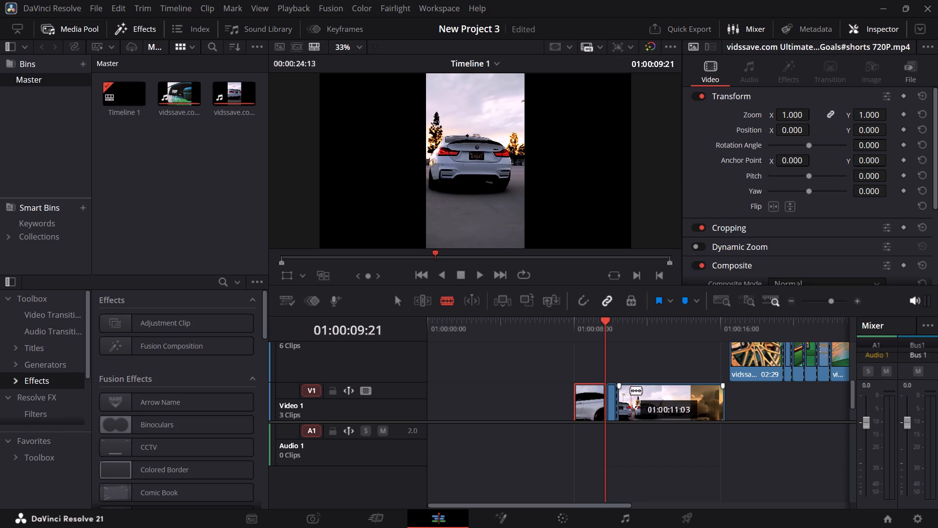
{"action": "left_click", "coordinate": [632, 390]}
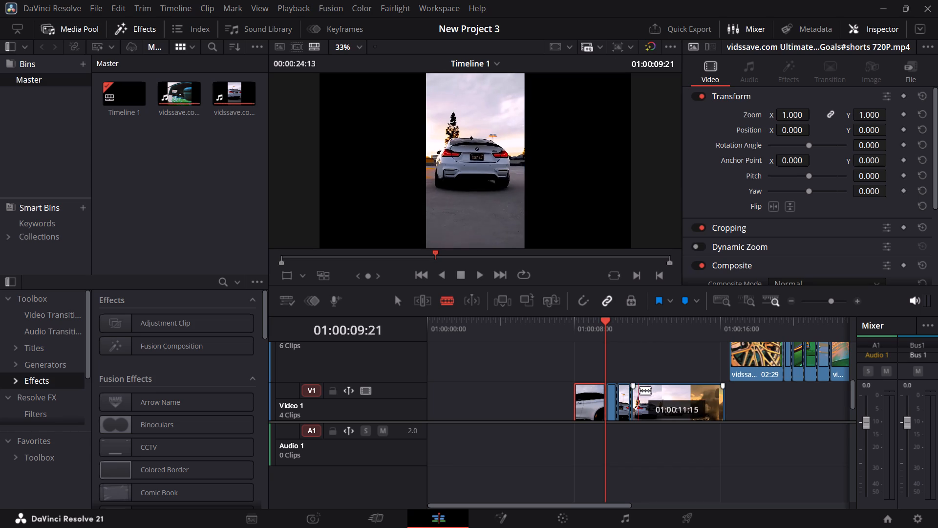
{"action": "left_click", "coordinate": [642, 392]}
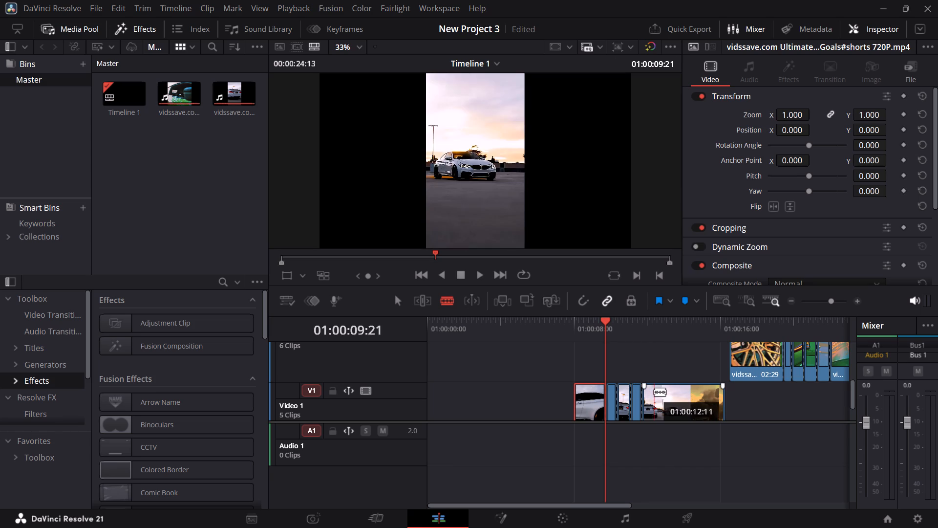
{"action": "left_click", "coordinate": [654, 392]}
{"action": "left_click", "coordinate": [662, 392]}
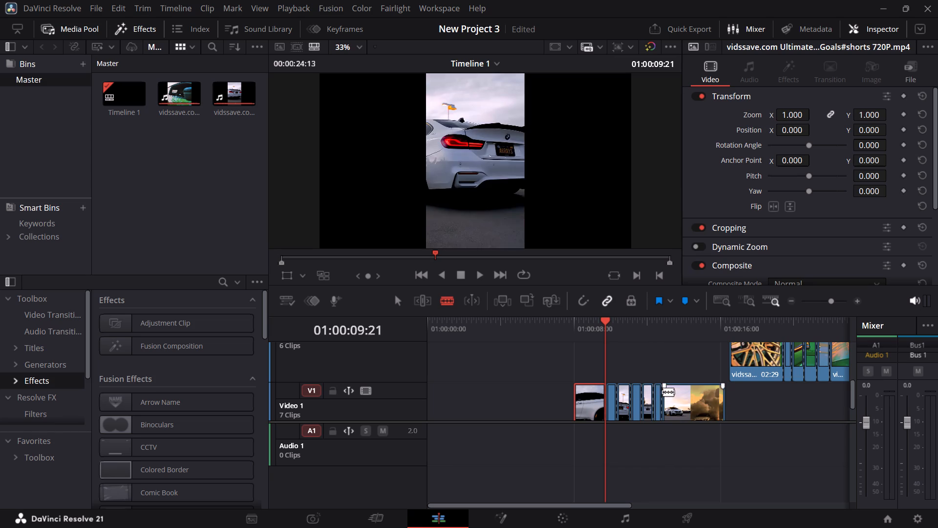
{"action": "left_click", "coordinate": [399, 301]}
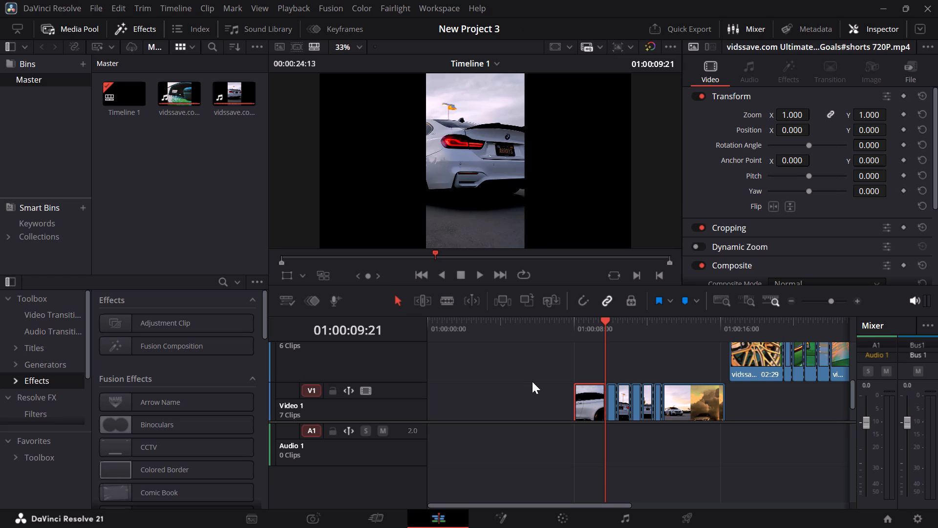
Move the first drift piece from Video 1 to Video 3, directly after the BMW logo intro.
{"action": "left_click_drag", "start_coordinate": [589, 417], "coordinate": [593, 346]}
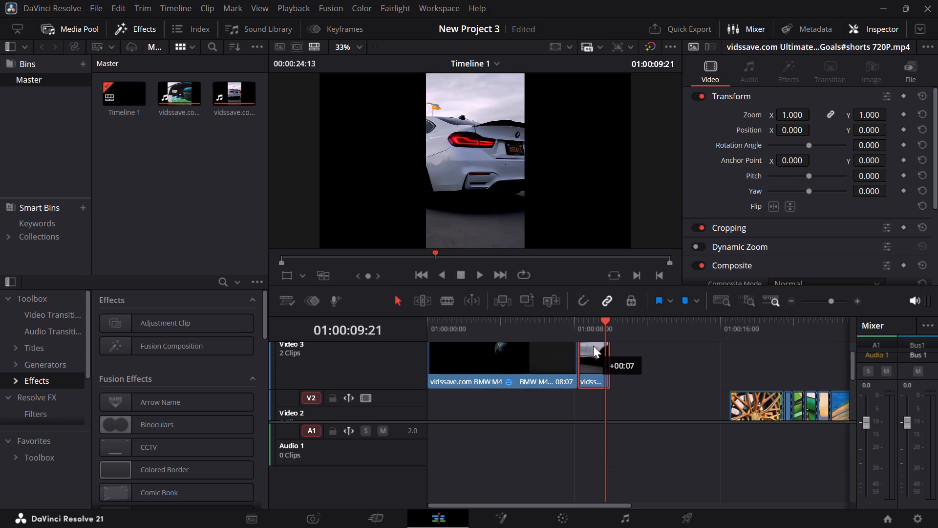
{"action": "left_click_drag", "start_coordinate": [593, 346], "coordinate": [593, 346]}
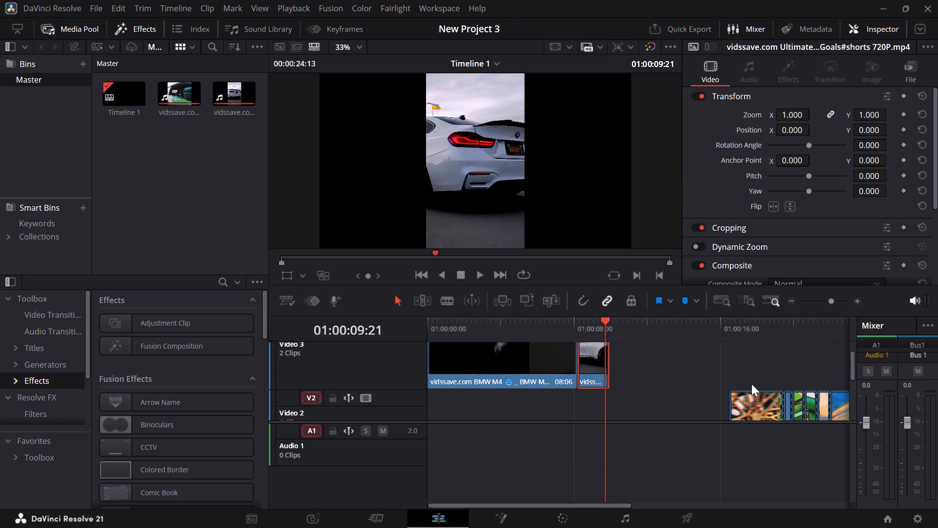
Move the wheel shot from Video 2 to Video 3 after the first drift piece and ripple-delete the gap between them.
{"action": "left_click_drag", "start_coordinate": [757, 398], "coordinate": [634, 355]}
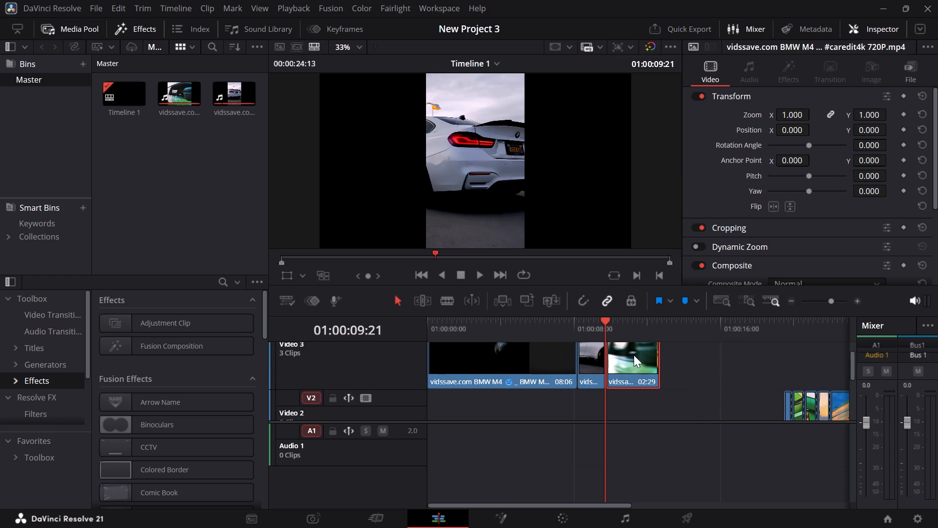
{"action": "left_click_drag", "start_coordinate": [641, 359], "coordinate": [670, 358]}
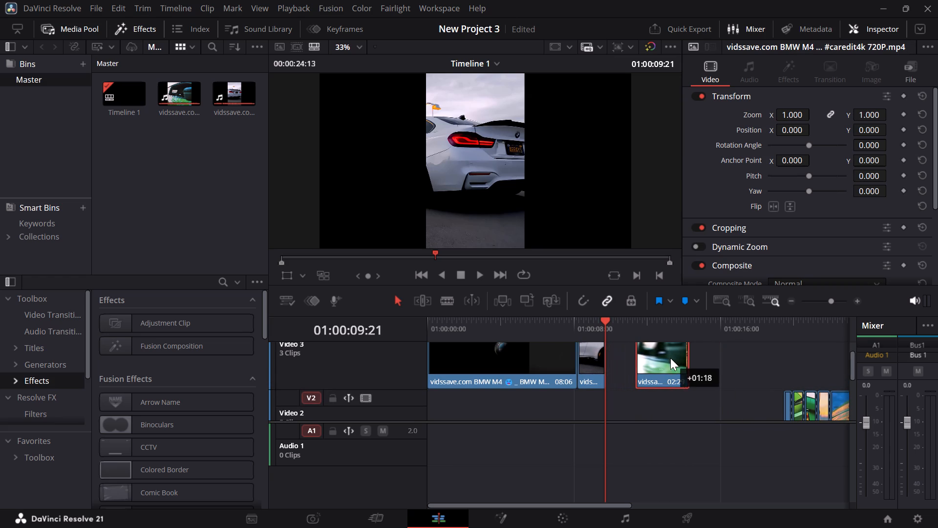
{"action": "left_click", "coordinate": [615, 359]}
{"action": "left_click", "coordinate": [617, 362]}
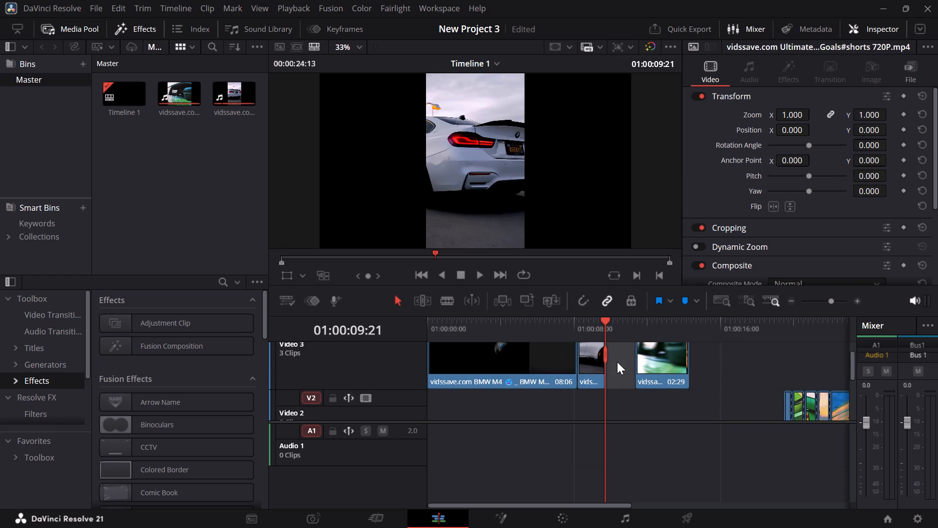
{"action": "key", "text": "BackSpace"}
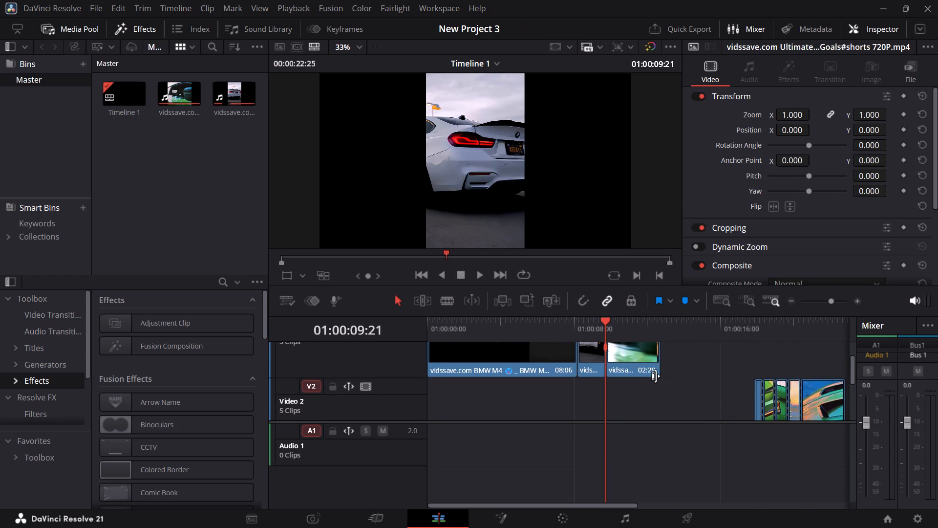
Move the first remaining short drift piece from Video 1 to Video 3 after the wheel shot and ripple-delete the gap before it.
{"action": "scroll", "coordinate": [656, 376], "scroll_direction": "down", "scroll_amount": 2, "text": "ctrl"}
{"action": "scroll", "coordinate": [656, 376], "scroll_direction": "up", "scroll_amount": 1, "text": "ctrl"}
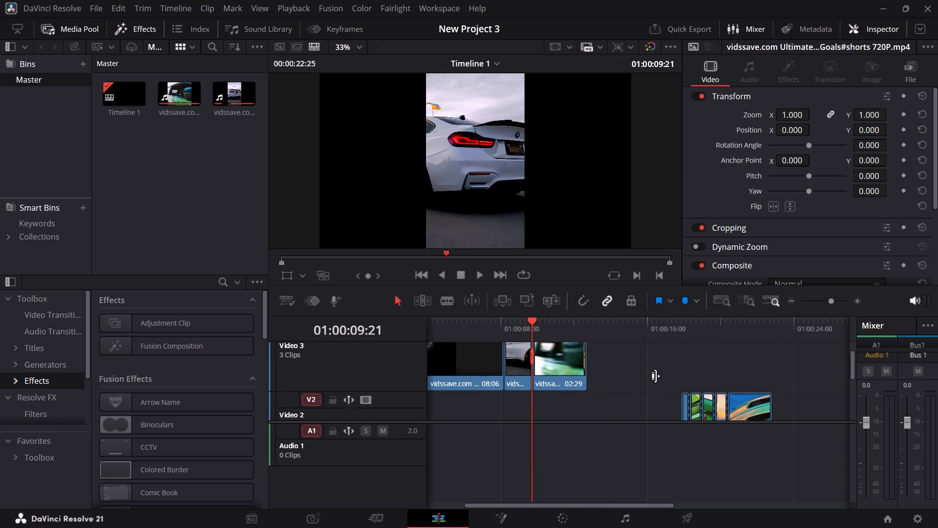
{"action": "scroll", "coordinate": [656, 376], "scroll_direction": "down", "scroll_amount": 2, "text": "ctrl"}
{"action": "scroll", "coordinate": [656, 376], "scroll_direction": "up", "scroll_amount": 2, "text": "ctrl"}
{"action": "scroll", "coordinate": [632, 389], "scroll_direction": "down", "scroll_amount": 1}
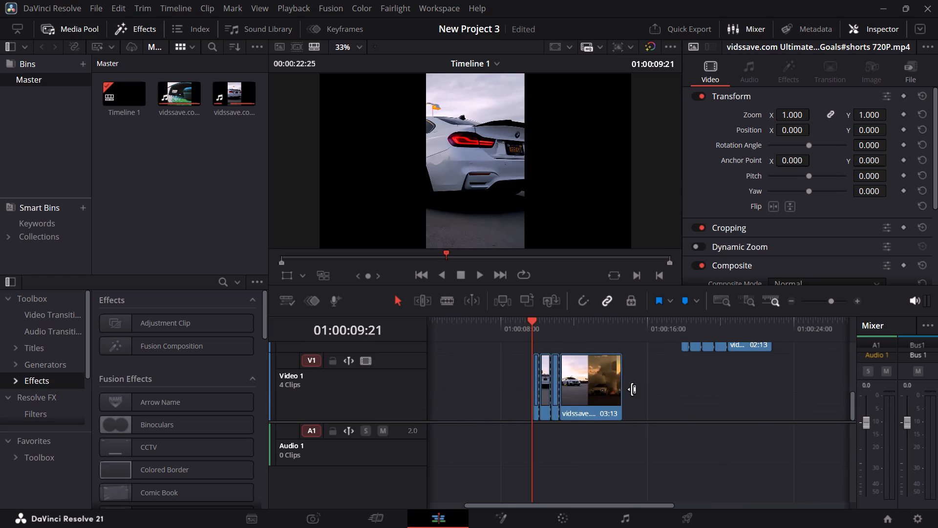
{"action": "scroll", "coordinate": [632, 389], "scroll_direction": "down", "scroll_amount": 1}
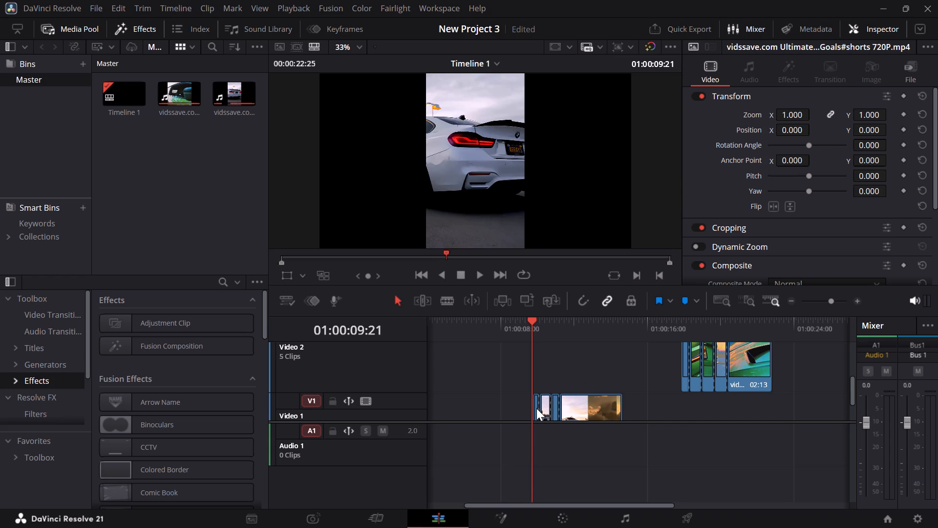
{"action": "left_click_drag", "start_coordinate": [536, 408], "coordinate": [579, 362]}
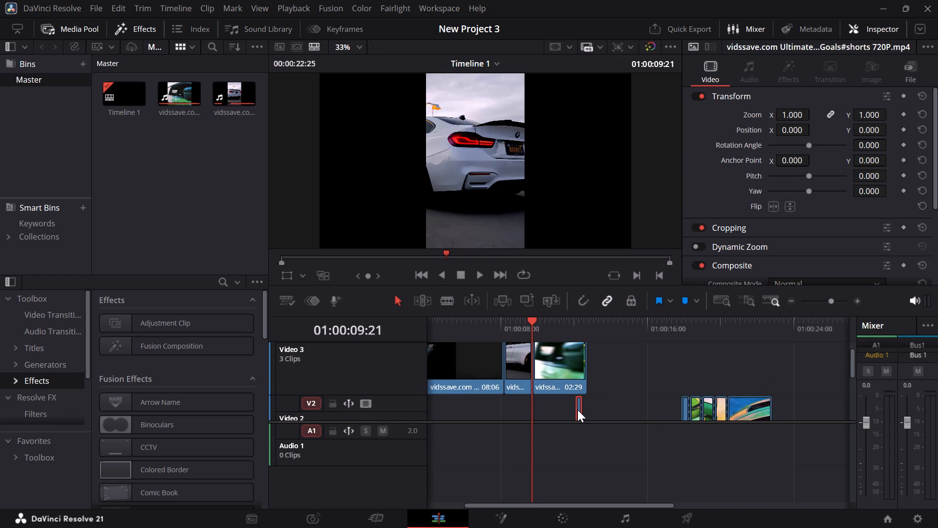
{"action": "left_click_drag", "start_coordinate": [577, 410], "coordinate": [609, 372]}
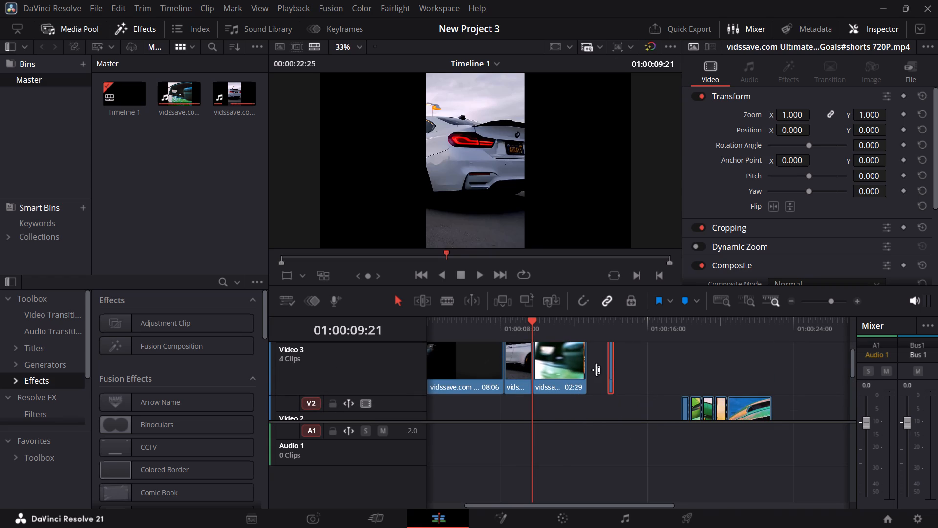
{"action": "left_click", "coordinate": [597, 370]}
{"action": "key", "text": "BackSpace"}
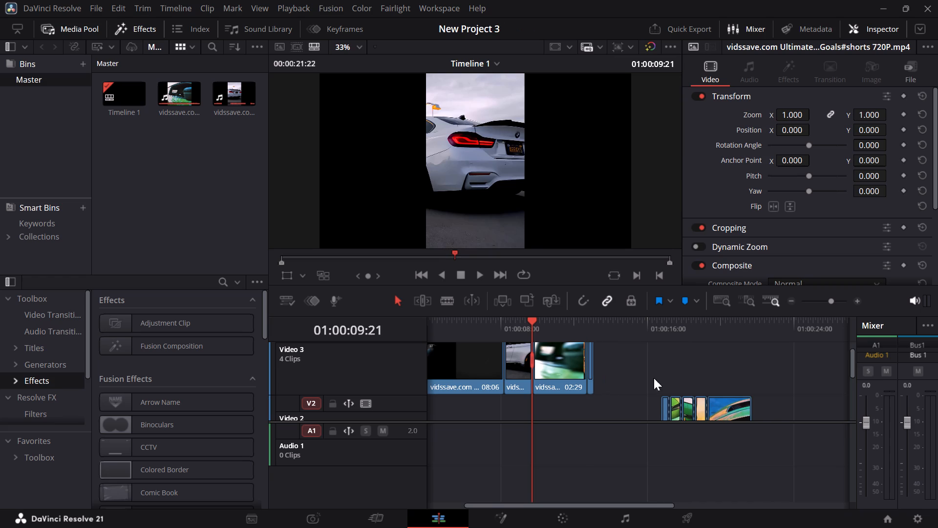
Move the first remaining Cinematic piece from Video 2 to the end of Video 3 and ripple-delete the gap before it.
{"action": "left_click_drag", "start_coordinate": [663, 402], "coordinate": [598, 367]}
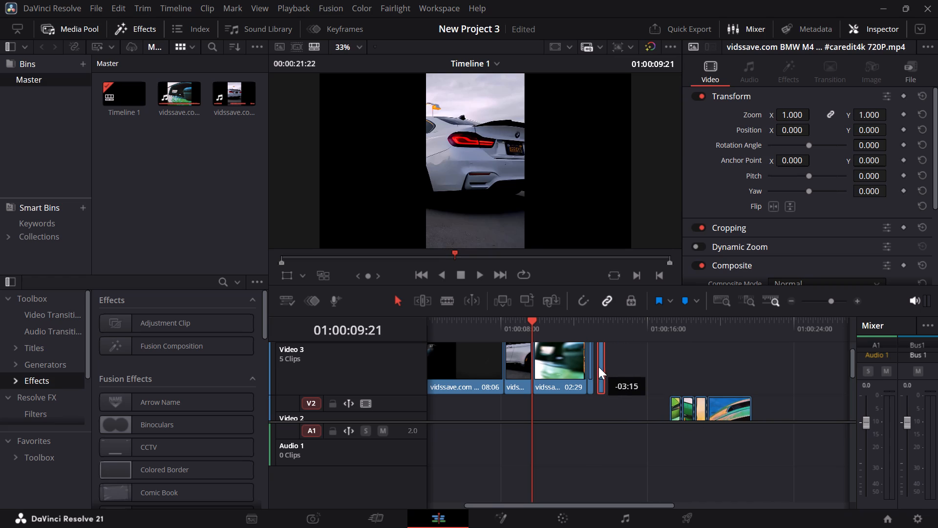
{"action": "left_click_drag", "start_coordinate": [598, 367], "coordinate": [619, 369]}
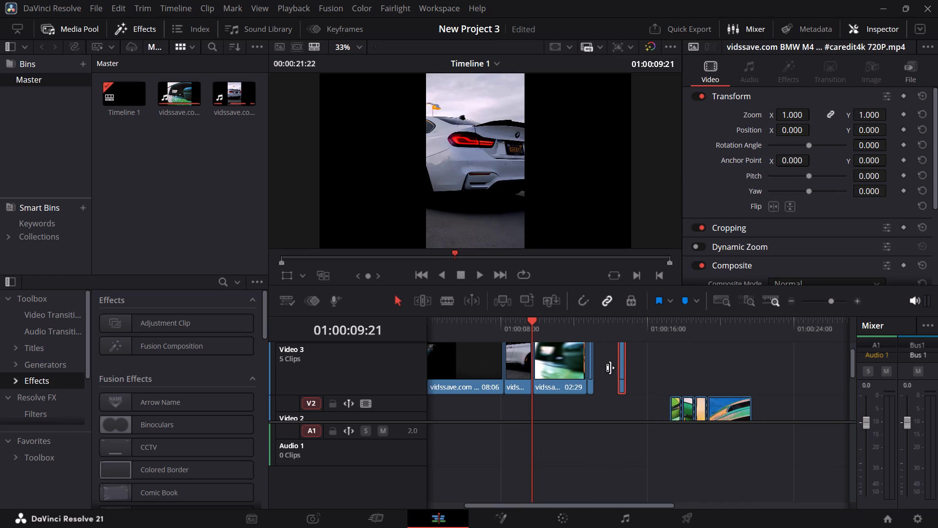
{"action": "left_click", "coordinate": [603, 366]}
{"action": "key", "text": "BackSpace"}
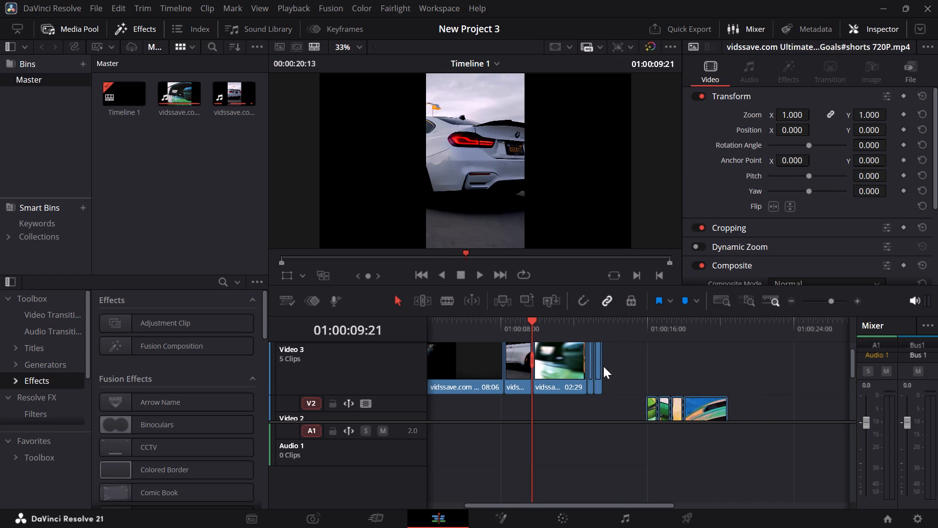
Move the first remaining piece from Video 1 to the end of Video 3, directly after the last clip there.
{"action": "scroll", "coordinate": [632, 396], "scroll_direction": "down", "scroll_amount": 1}
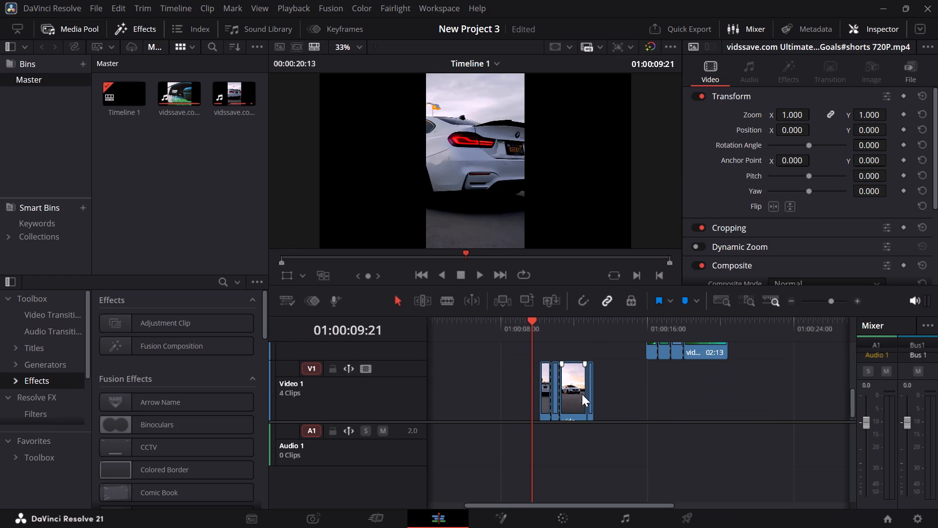
{"action": "left_click_drag", "start_coordinate": [544, 394], "coordinate": [612, 335]}
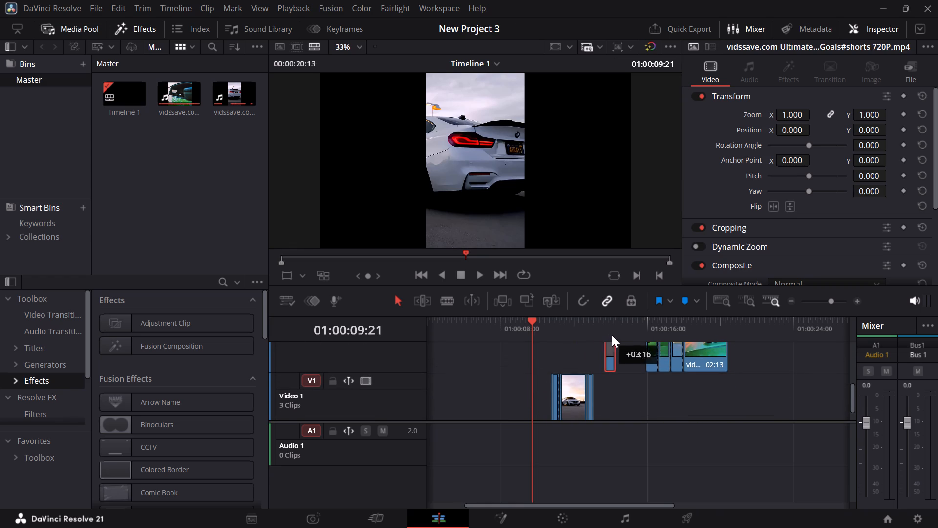
{"action": "left_click_drag", "start_coordinate": [612, 335], "coordinate": [617, 321]}
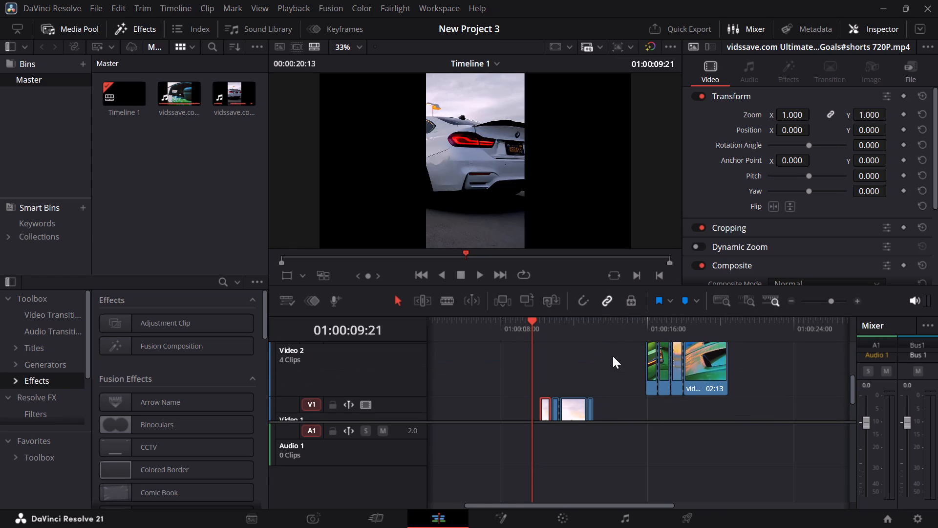
{"action": "left_click_drag", "start_coordinate": [546, 406], "coordinate": [608, 355]}
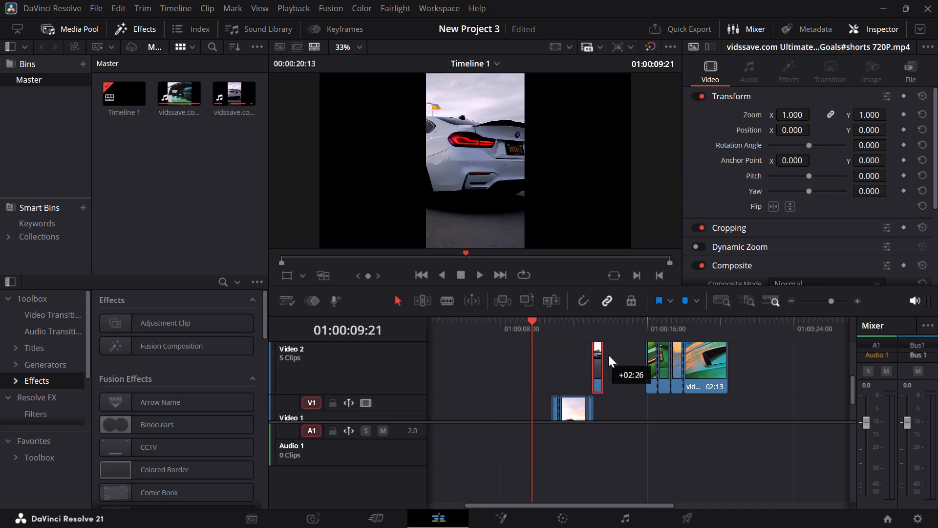
{"action": "left_click_drag", "start_coordinate": [608, 355], "coordinate": [629, 353]}
{"action": "scroll", "coordinate": [590, 366], "scroll_direction": "up", "scroll_amount": 1}
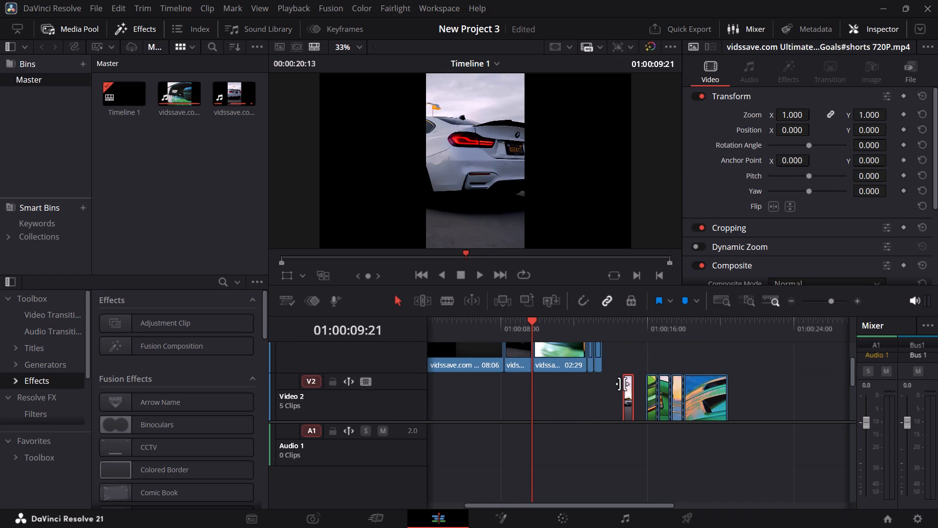
{"action": "left_click_drag", "start_coordinate": [631, 391], "coordinate": [611, 348]}
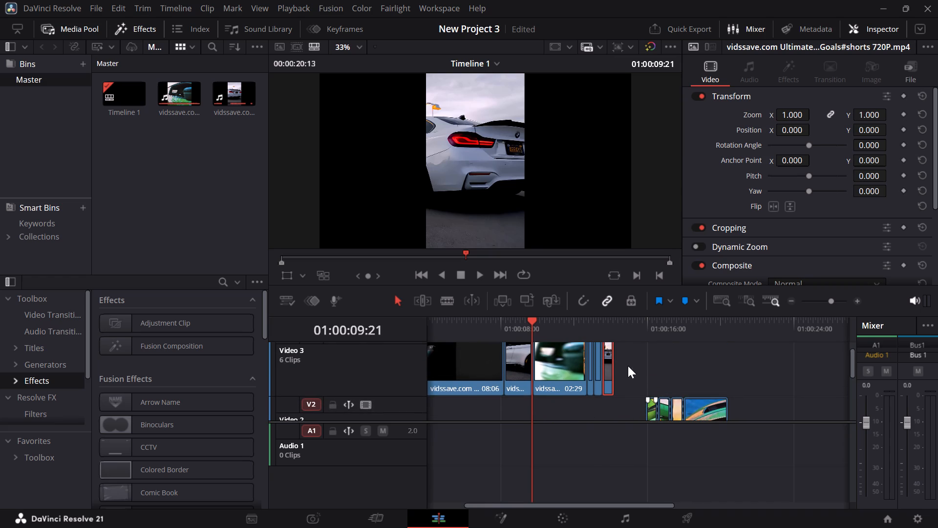
Move the first green car piece from Video 2 to the end of Video 3 and ripple-delete the gaps around the piece before it.
{"action": "left_click_drag", "start_coordinate": [650, 410], "coordinate": [633, 377]}
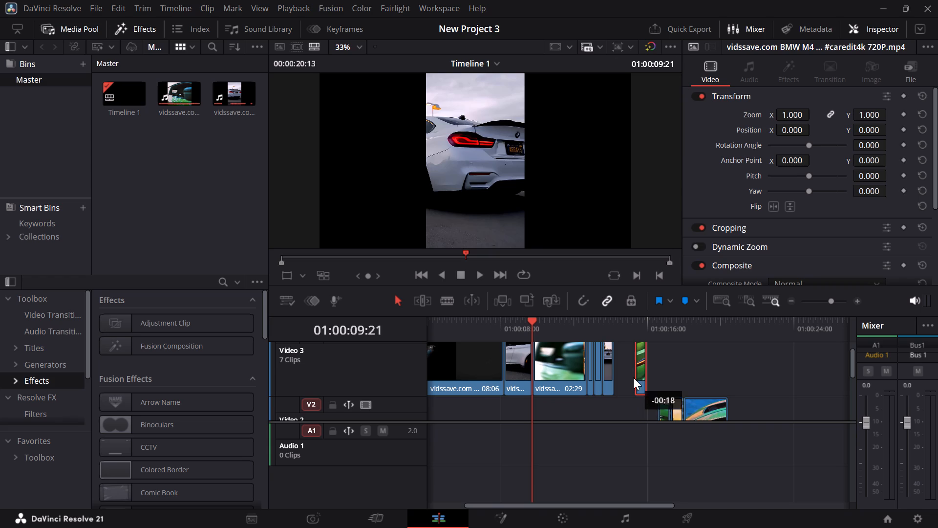
{"action": "left_click_drag", "start_coordinate": [633, 377], "coordinate": [616, 367]}
{"action": "left_click_drag", "start_coordinate": [616, 367], "coordinate": [633, 367]}
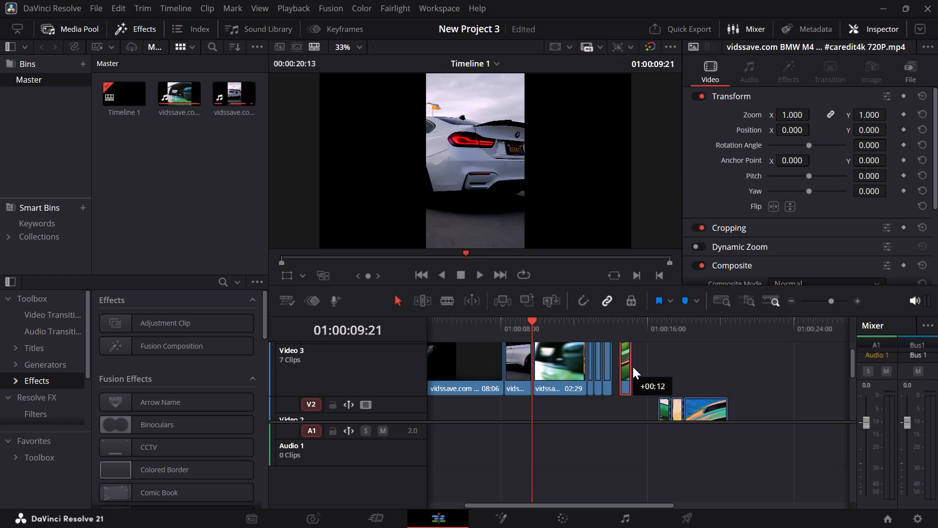
{"action": "left_click_drag", "start_coordinate": [633, 367], "coordinate": [643, 368]}
{"action": "left_click_drag", "start_coordinate": [609, 365], "coordinate": [629, 367]}
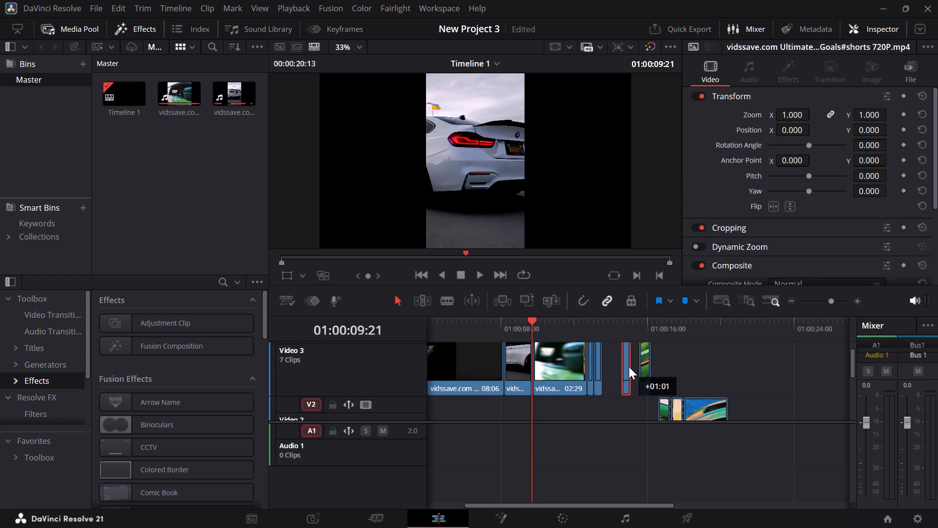
{"action": "left_click", "coordinate": [617, 367]}
{"action": "left_click", "coordinate": [613, 367]}
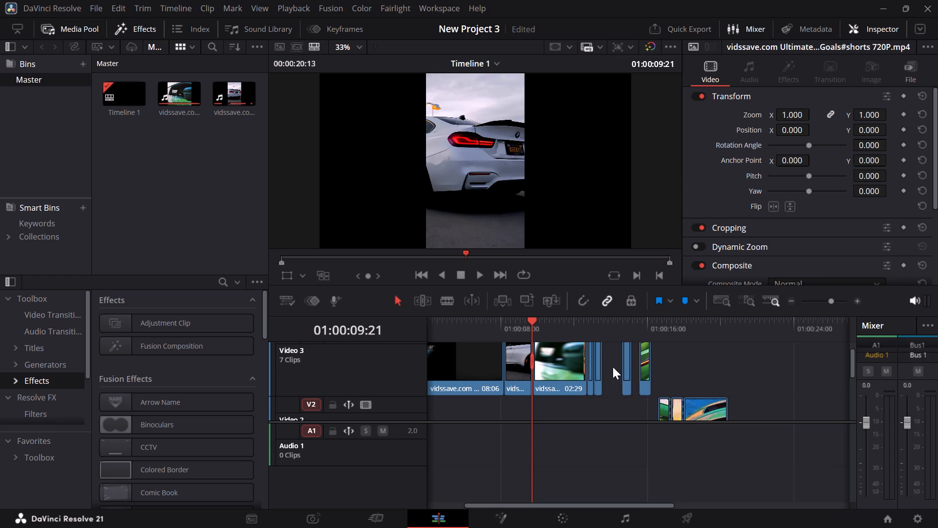
{"action": "key", "text": "BackSpace"}
{"action": "left_click", "coordinate": [618, 370]}
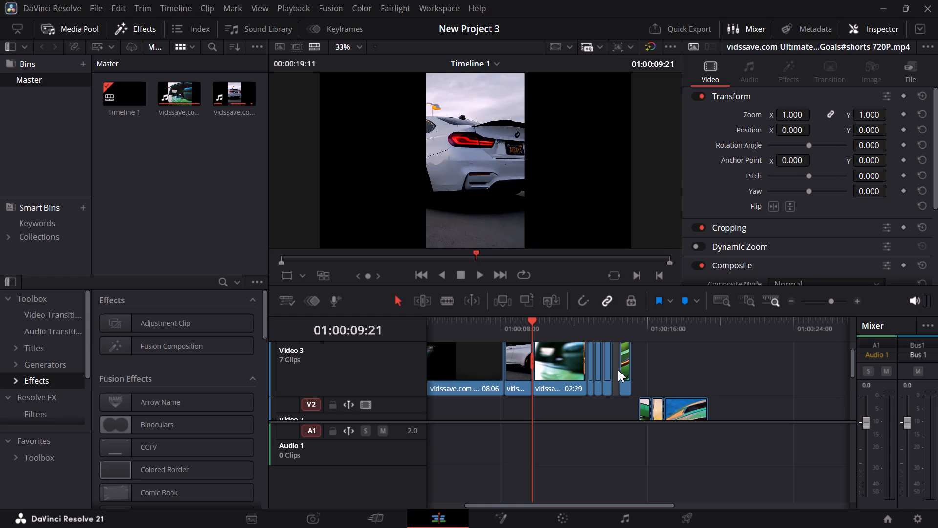
{"action": "key", "text": "BackSpace"}
Move the narrow first remaining piece from Video 1 to the end of Video 3 and ripple-delete the gap before it.
{"action": "scroll", "coordinate": [620, 380], "scroll_direction": "down", "scroll_amount": 1}
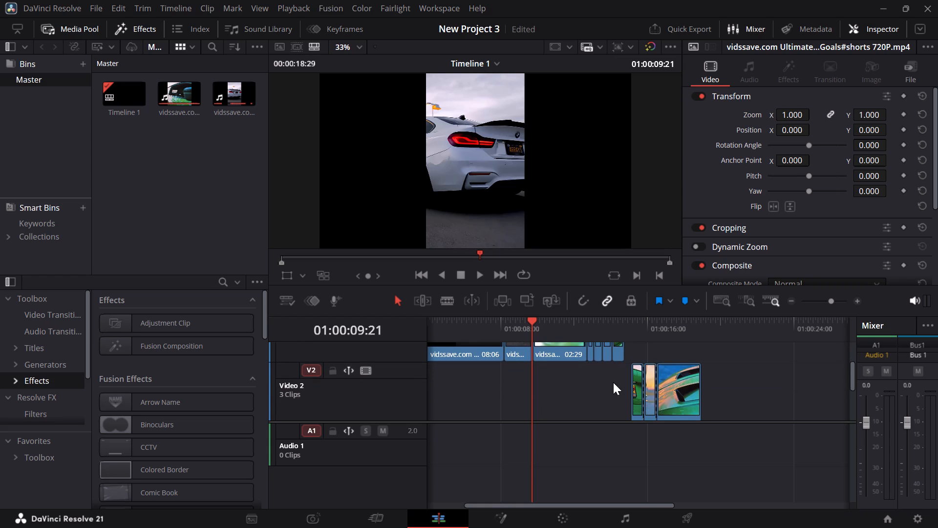
{"action": "scroll", "coordinate": [609, 382], "scroll_direction": "down", "scroll_amount": 1}
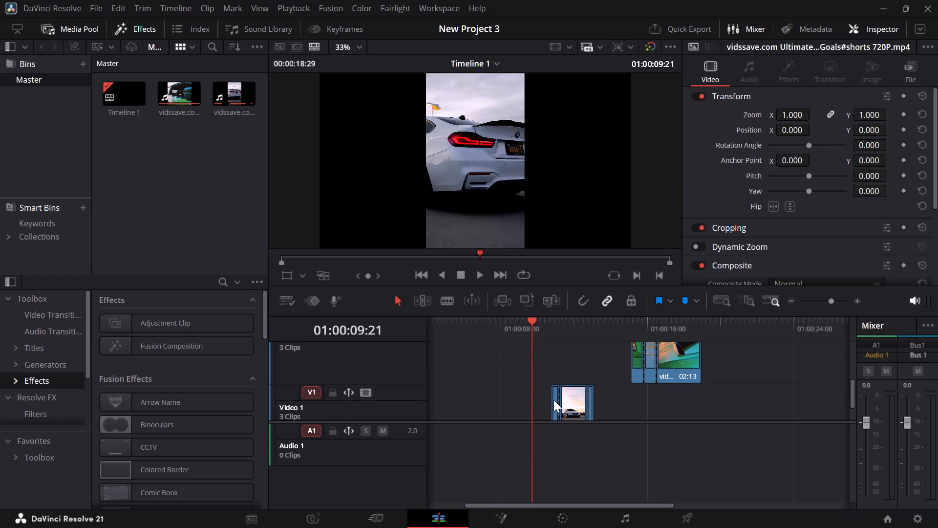
{"action": "left_click_drag", "start_coordinate": [553, 400], "coordinate": [586, 346]}
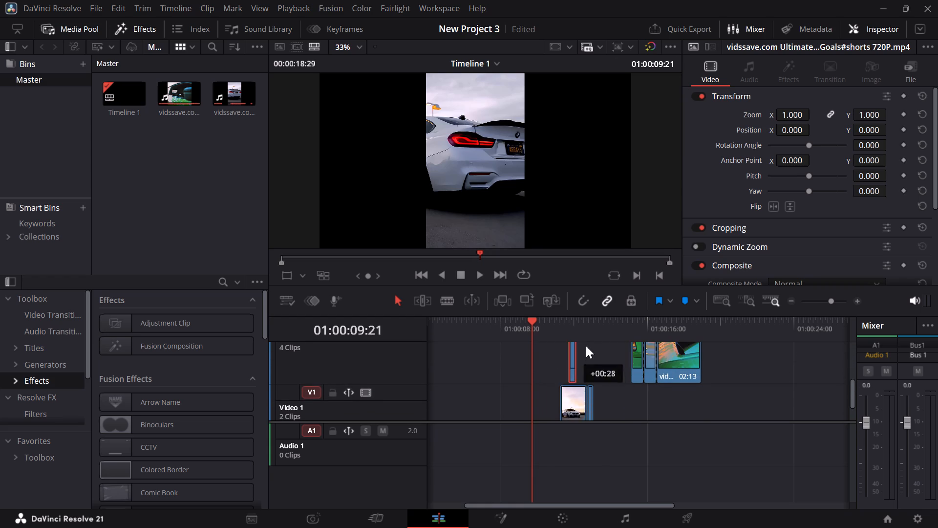
{"action": "left_click_drag", "start_coordinate": [586, 346], "coordinate": [615, 370]}
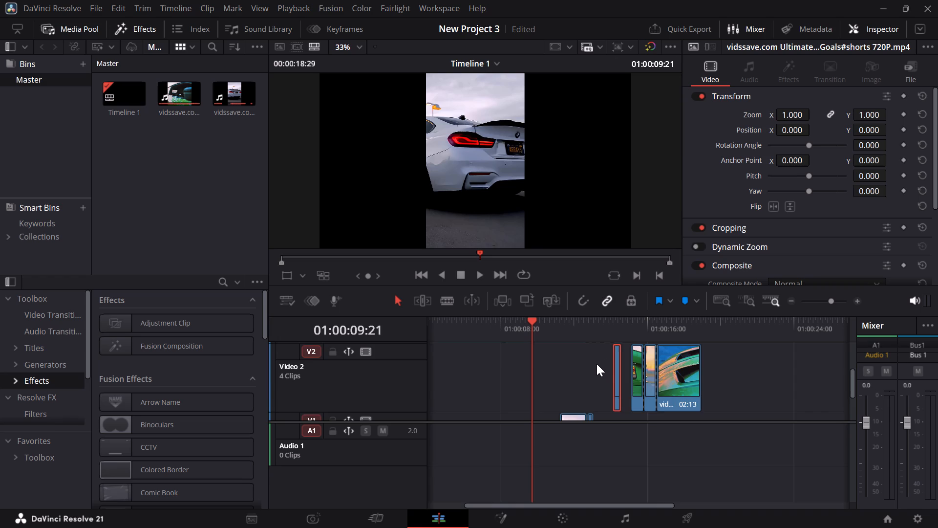
{"action": "scroll", "coordinate": [597, 364], "scroll_direction": "up", "scroll_amount": 1}
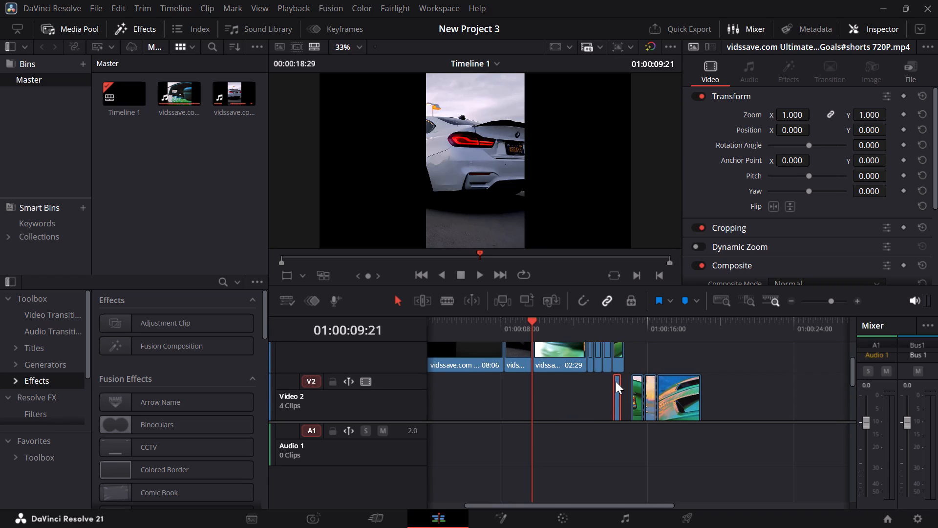
{"action": "left_click_drag", "start_coordinate": [616, 383], "coordinate": [635, 348]}
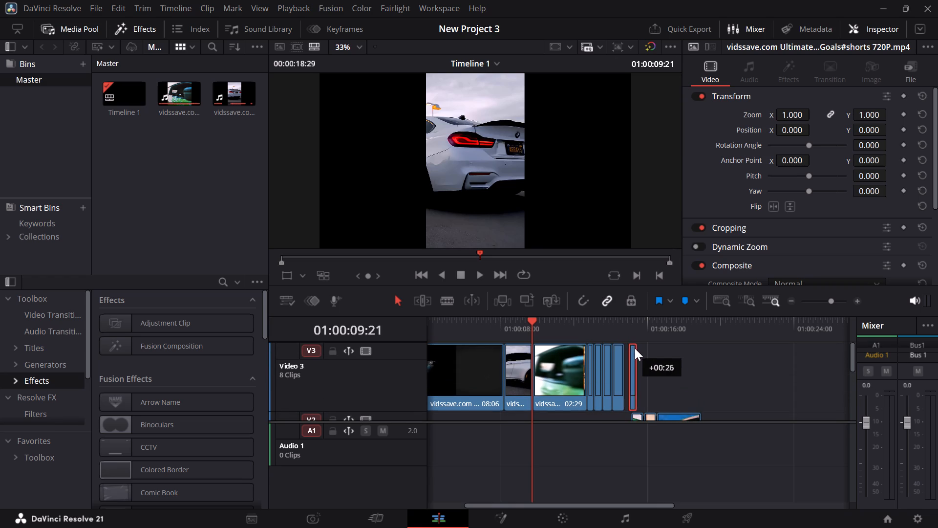
{"action": "left_click_drag", "start_coordinate": [635, 348], "coordinate": [640, 350]}
{"action": "left_click", "coordinate": [630, 361]}
{"action": "key", "text": "BackSpace"}
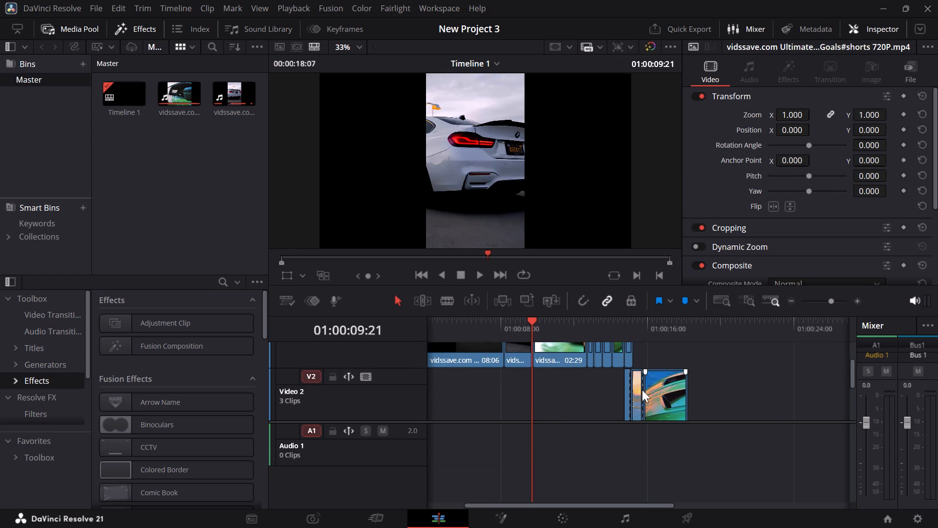
Move the narrow first remaining piece from Video 2 to Video 3, directly after the last clip.
{"action": "left_click_drag", "start_coordinate": [626, 391], "coordinate": [637, 353]}
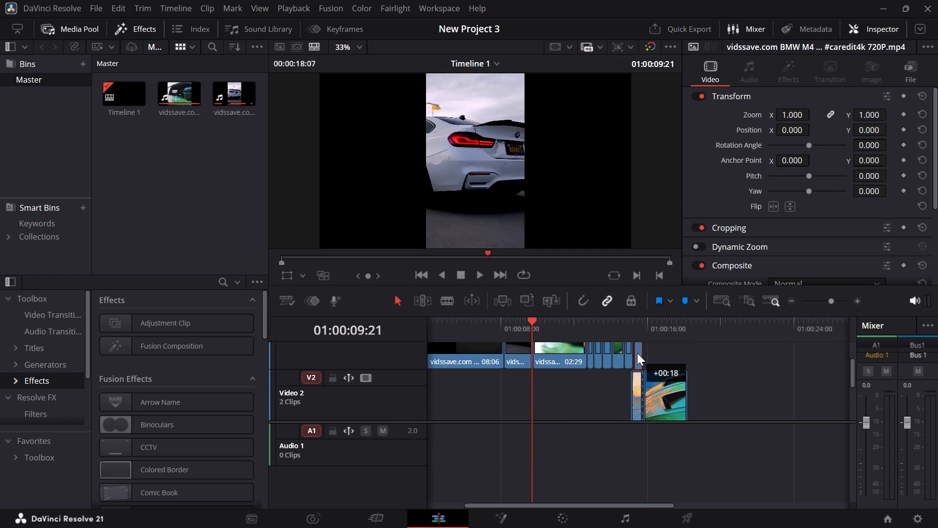
{"action": "left_click_drag", "start_coordinate": [637, 353], "coordinate": [635, 355]}
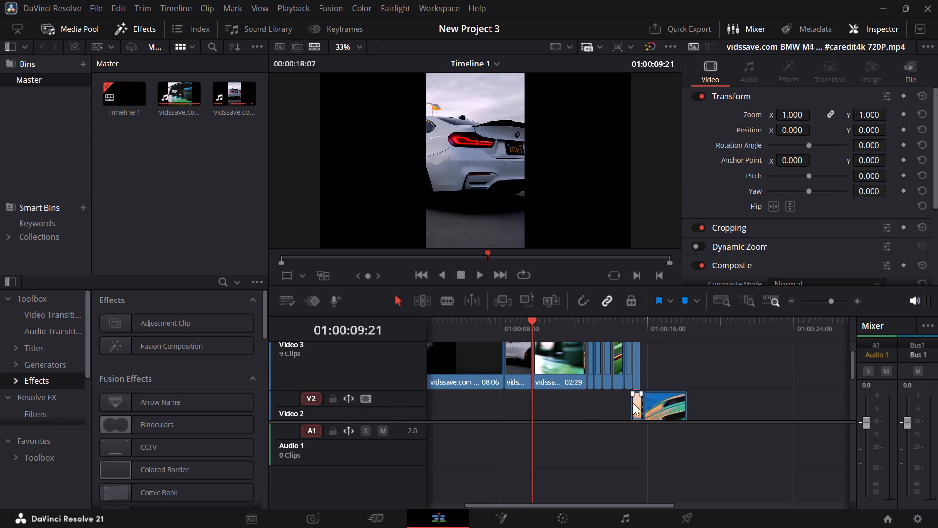
Move the orange sky piece from Video 2 to the end of Video 3 and ripple-delete the gap before it.
{"action": "left_click_drag", "start_coordinate": [635, 403], "coordinate": [642, 363]}
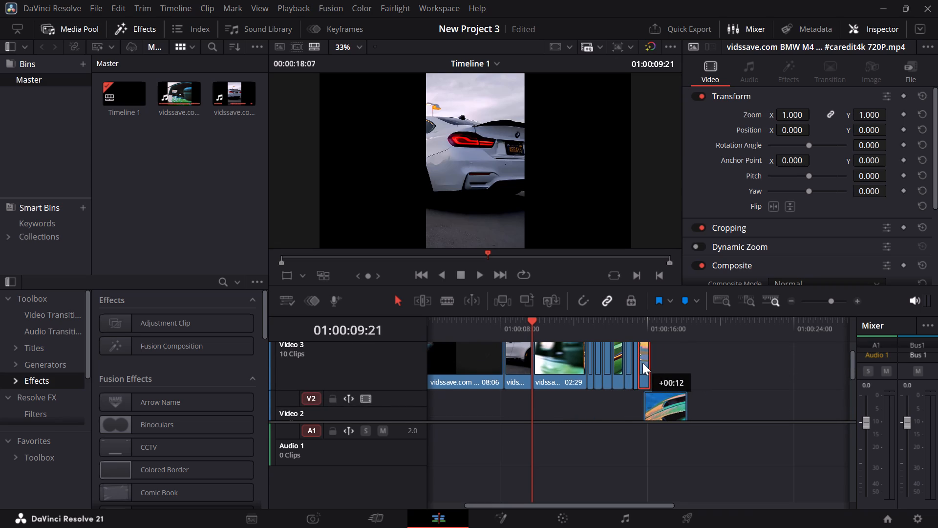
{"action": "left_click_drag", "start_coordinate": [642, 363], "coordinate": [650, 364]}
{"action": "left_click", "coordinate": [642, 364]}
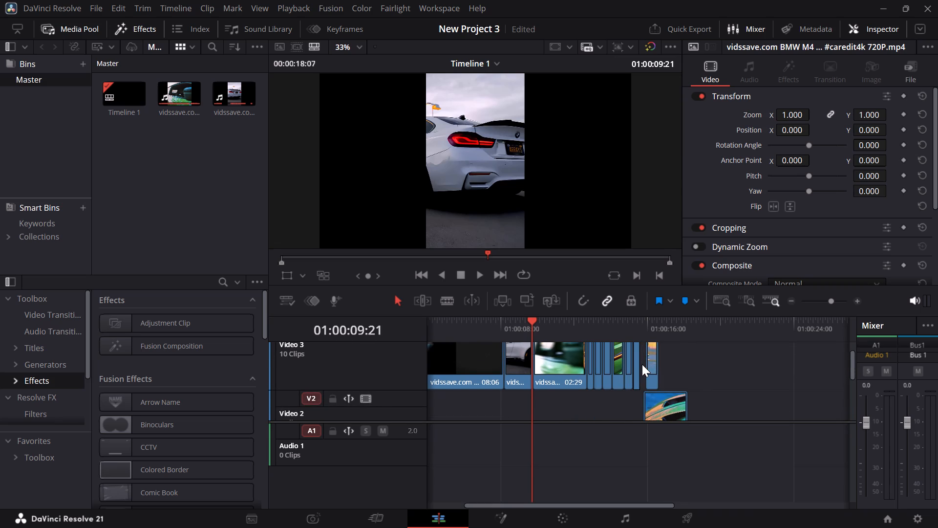
{"action": "key", "text": "BackSpace"}
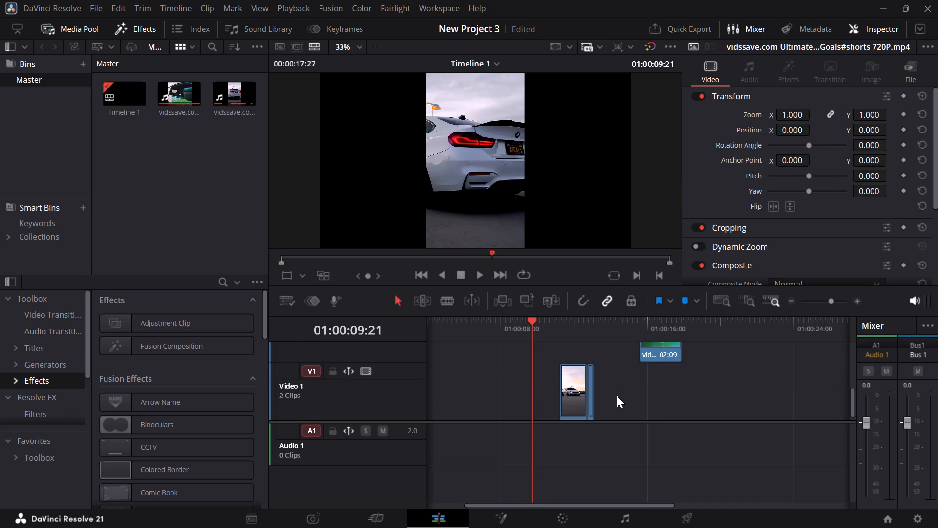
Move the white car sunset shot from Video 1 to the end of Video 3, leaving a gap before it.
{"action": "left_click_drag", "start_coordinate": [571, 404], "coordinate": [647, 339]}
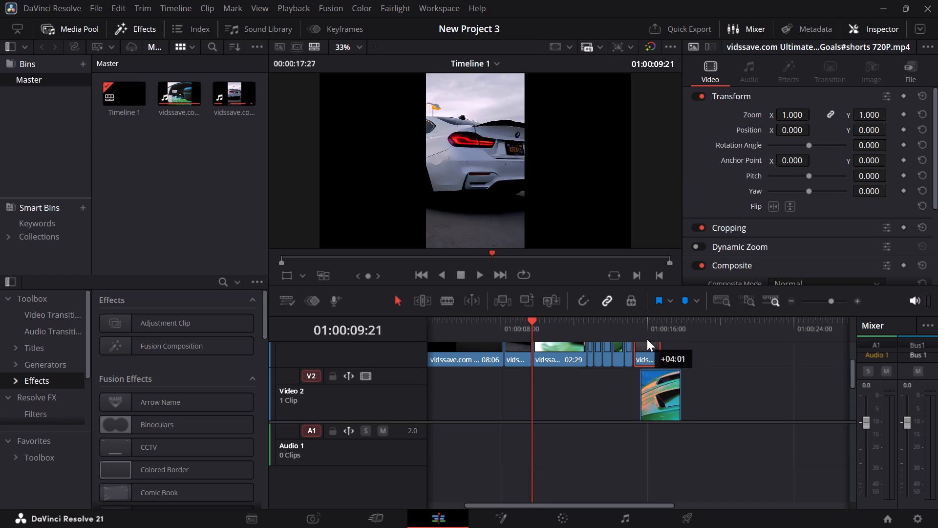
{"action": "left_click_drag", "start_coordinate": [647, 339], "coordinate": [679, 345]}
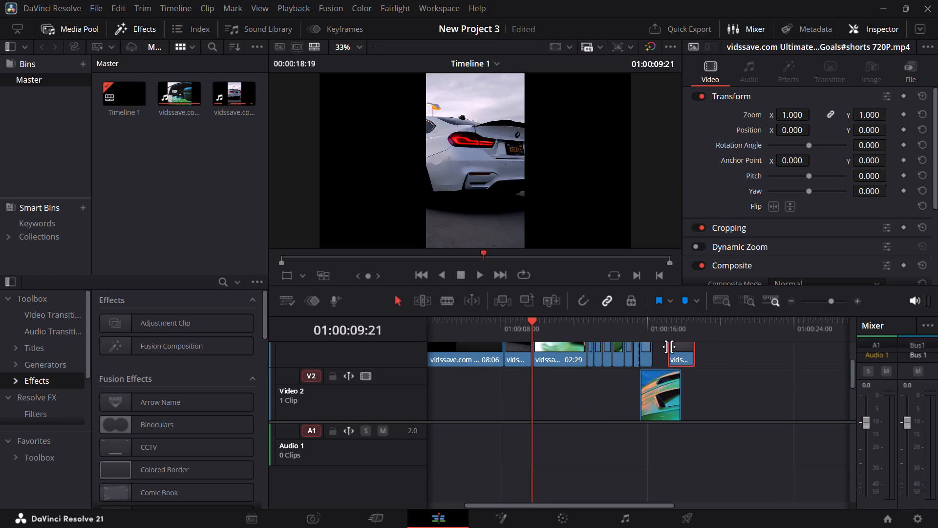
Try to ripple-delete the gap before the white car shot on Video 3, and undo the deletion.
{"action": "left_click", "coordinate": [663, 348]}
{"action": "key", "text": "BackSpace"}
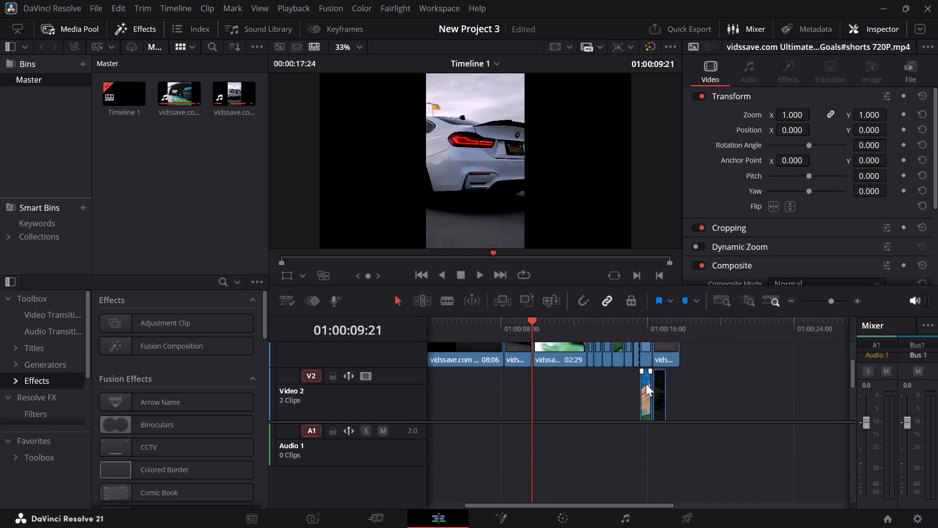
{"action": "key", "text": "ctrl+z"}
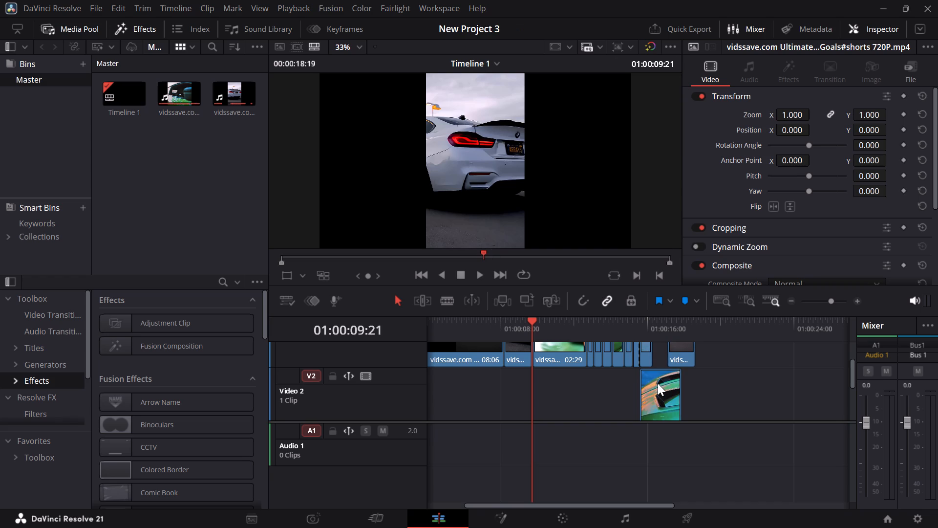
Move the last Video 2 piece to the end of Video 3 and ripple-delete the gaps before and after the white car shot.
{"action": "left_click_drag", "start_coordinate": [658, 394], "coordinate": [733, 336]}
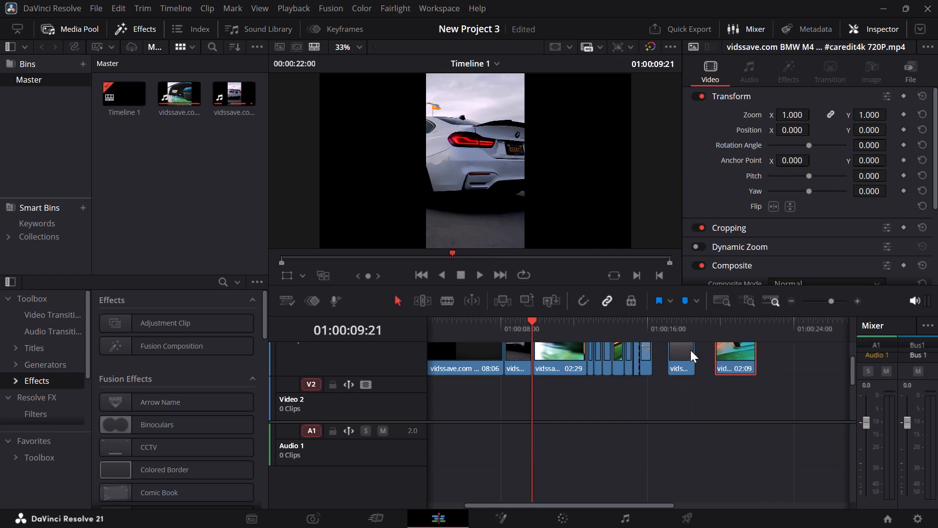
{"action": "left_click", "coordinate": [661, 355]}
{"action": "key", "text": "BackSpace"}
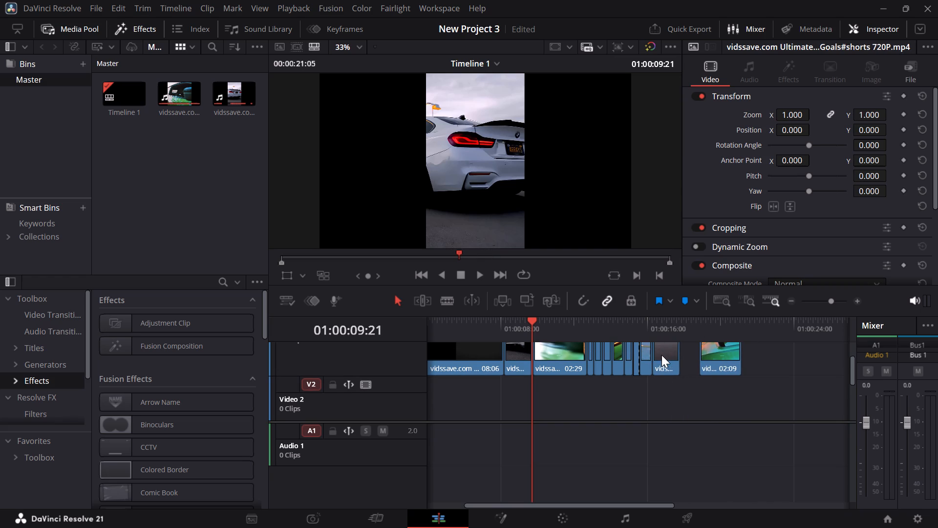
{"action": "left_click", "coordinate": [688, 359]}
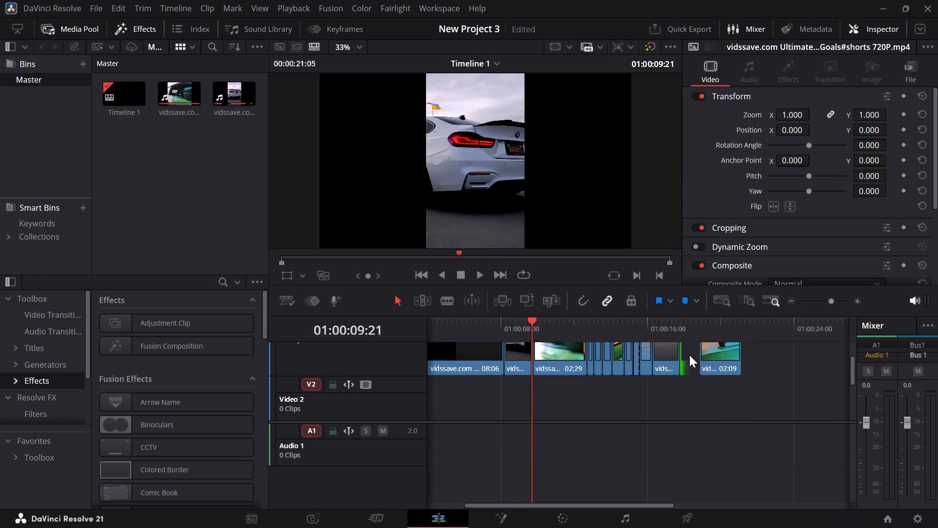
{"action": "left_click", "coordinate": [692, 357]}
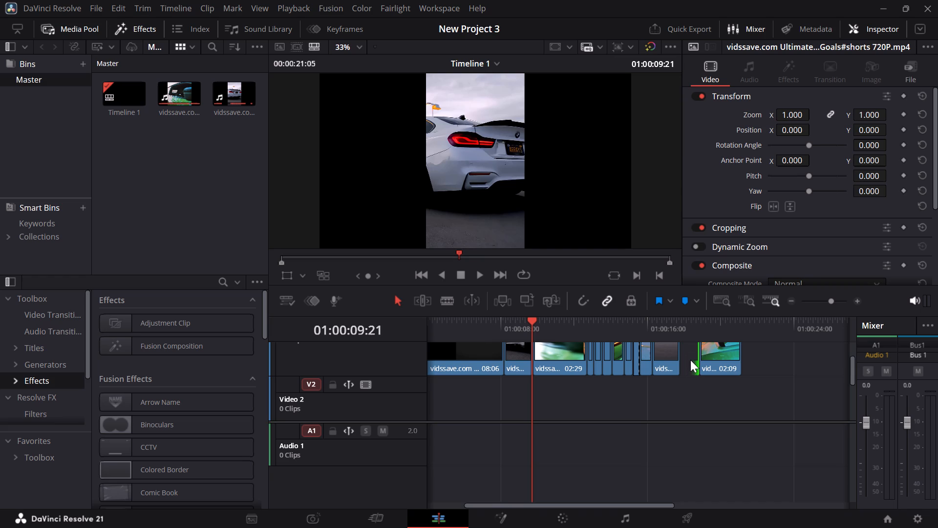
{"action": "left_click", "coordinate": [690, 357]}
{"action": "key", "text": "BackSpace"}
Move the remaining Video 1 piece to the end of Video 3 and ripple-delete the gap before it.
{"action": "scroll", "coordinate": [655, 410], "scroll_direction": "down", "scroll_amount": 1}
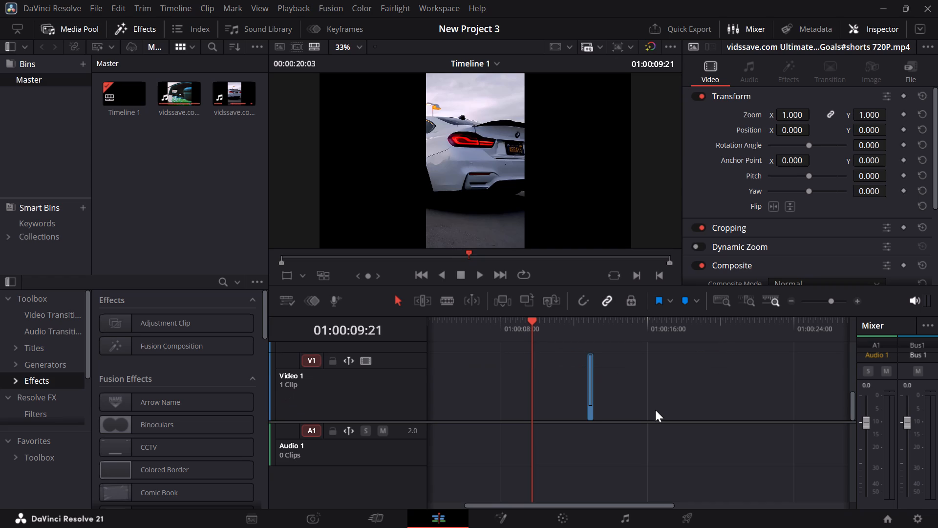
{"action": "scroll", "coordinate": [655, 410], "scroll_direction": "down", "scroll_amount": 1}
{"action": "left_click_drag", "start_coordinate": [592, 399], "coordinate": [688, 362]}
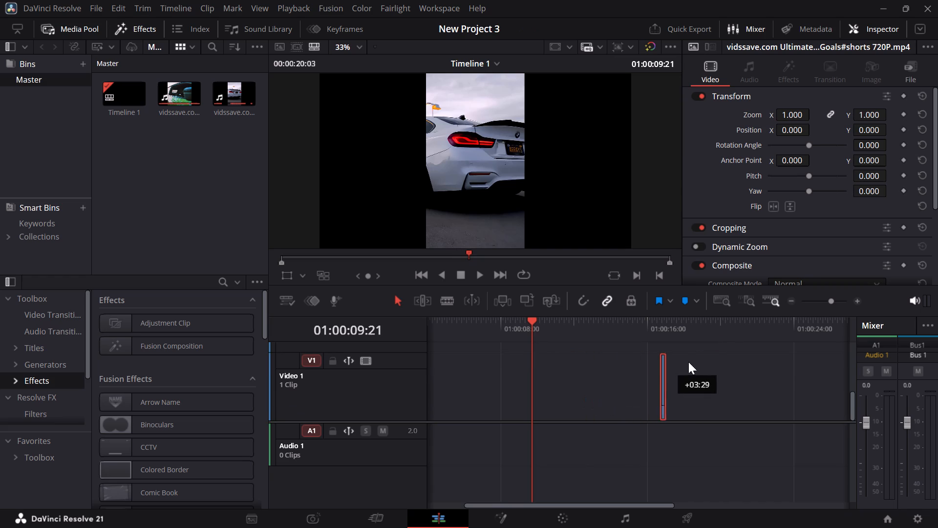
{"action": "left_click_drag", "start_coordinate": [688, 362], "coordinate": [703, 361]}
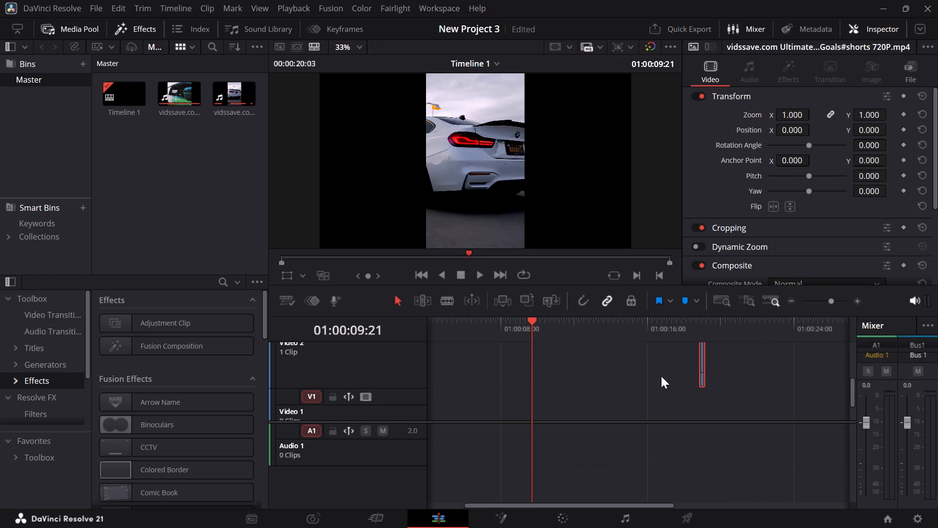
{"action": "scroll", "coordinate": [658, 378], "scroll_direction": "up", "scroll_amount": 1}
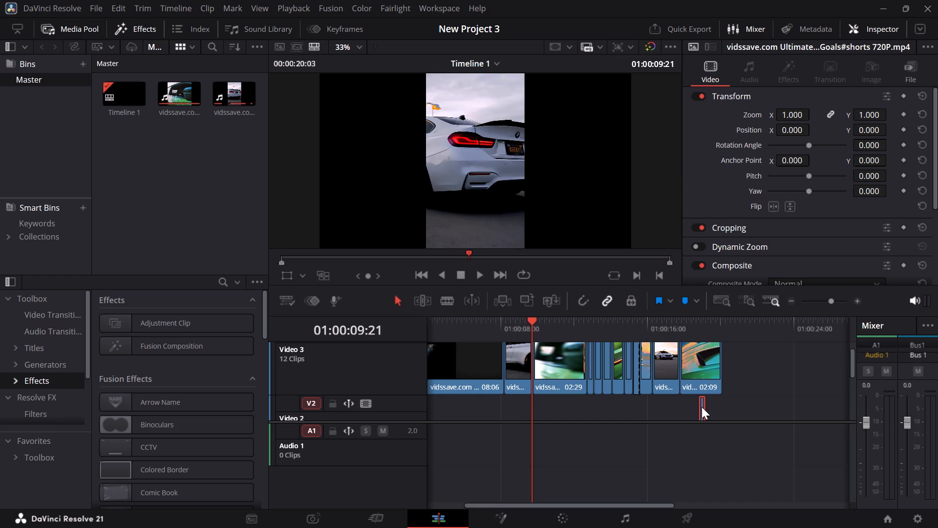
{"action": "left_click_drag", "start_coordinate": [702, 407], "coordinate": [744, 365]}
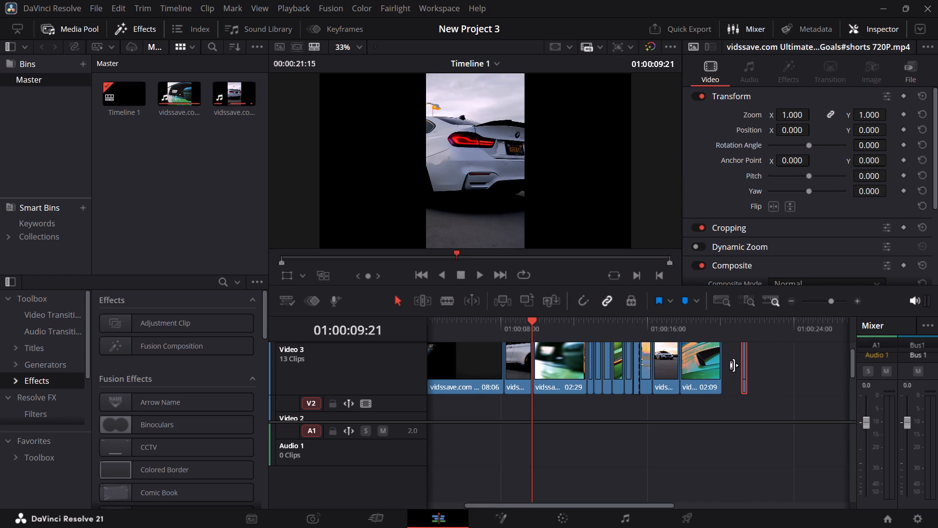
{"action": "left_click", "coordinate": [734, 365]}
{"action": "left_click", "coordinate": [731, 375]}
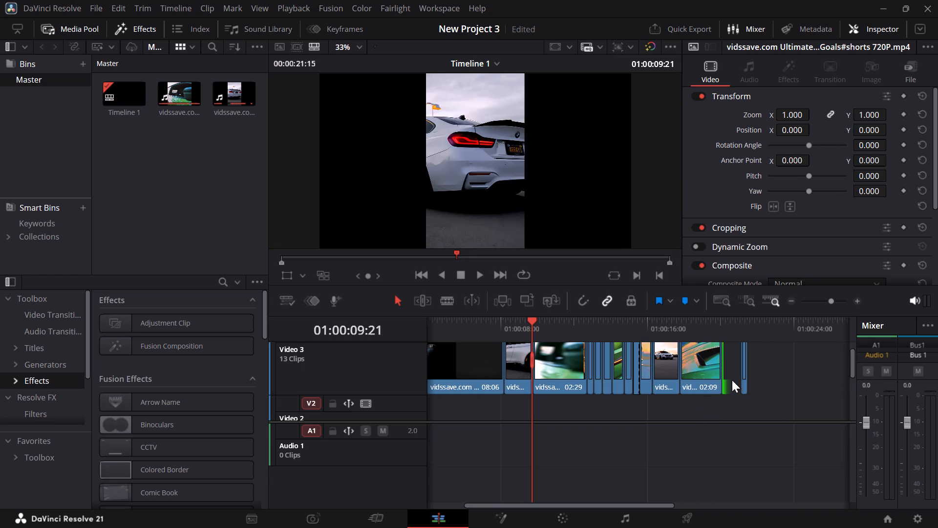
{"action": "left_click", "coordinate": [732, 377]}
{"action": "key", "text": "BackSpace"}
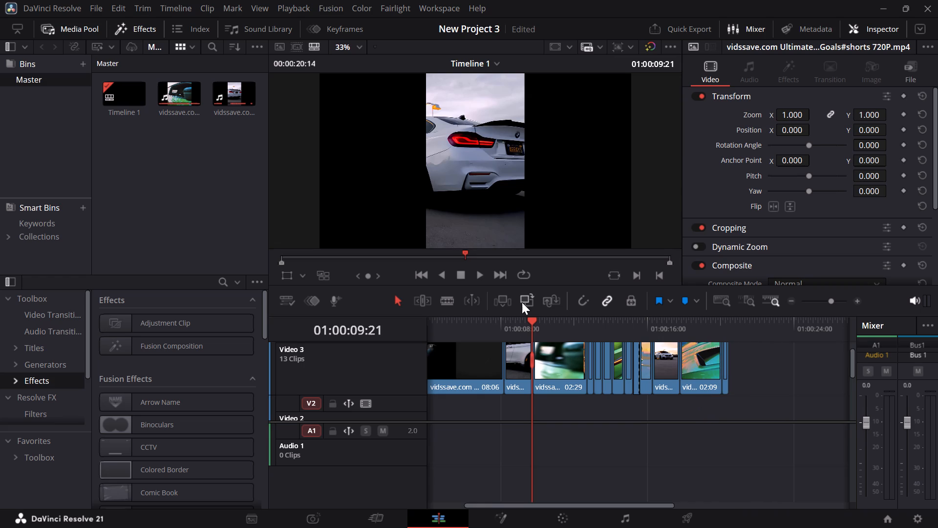
Play the assembled Video 3 edit from the start of the timeline to review the sequence of shots, and replay it.
{"action": "left_click_drag", "start_coordinate": [528, 321], "coordinate": [419, 301]}
{"action": "key", "text": "space"}
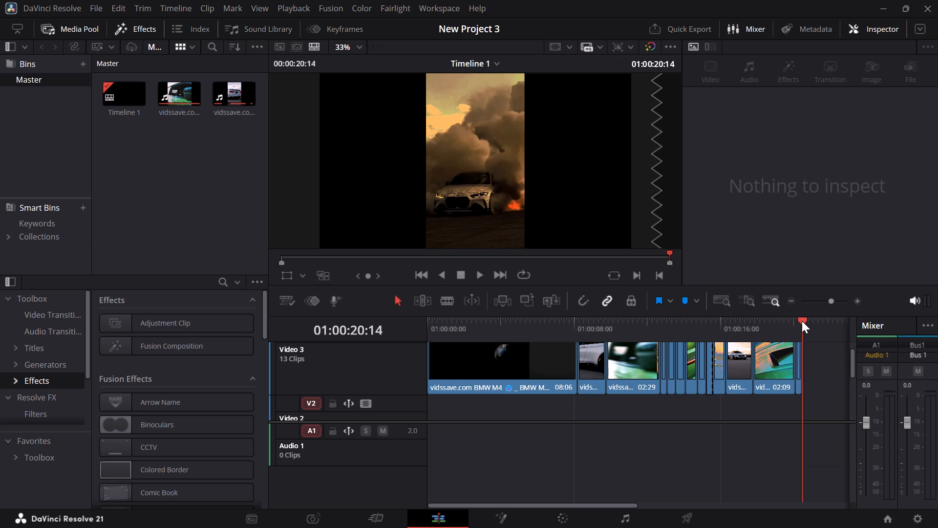
{"action": "left_click_drag", "start_coordinate": [802, 321], "coordinate": [428, 334]}
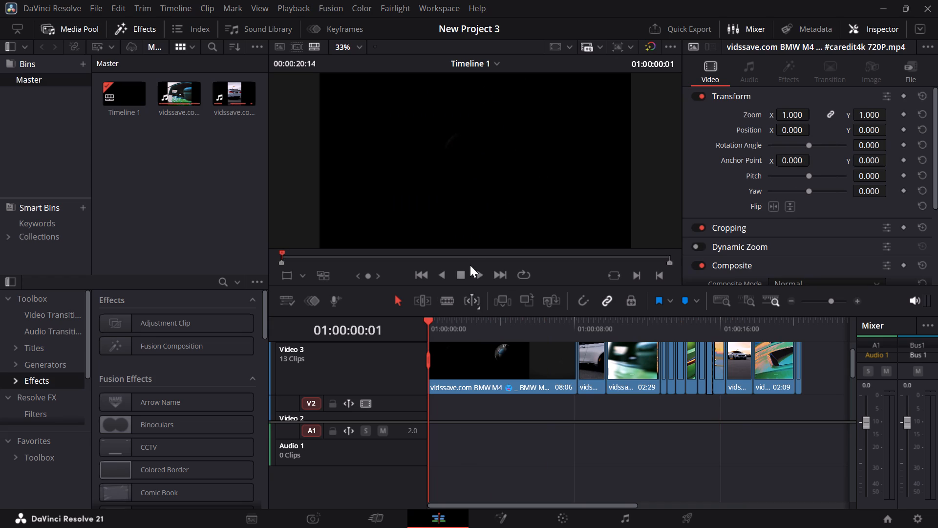
{"action": "left_click", "coordinate": [460, 268]}
{"action": "key", "text": "space"}
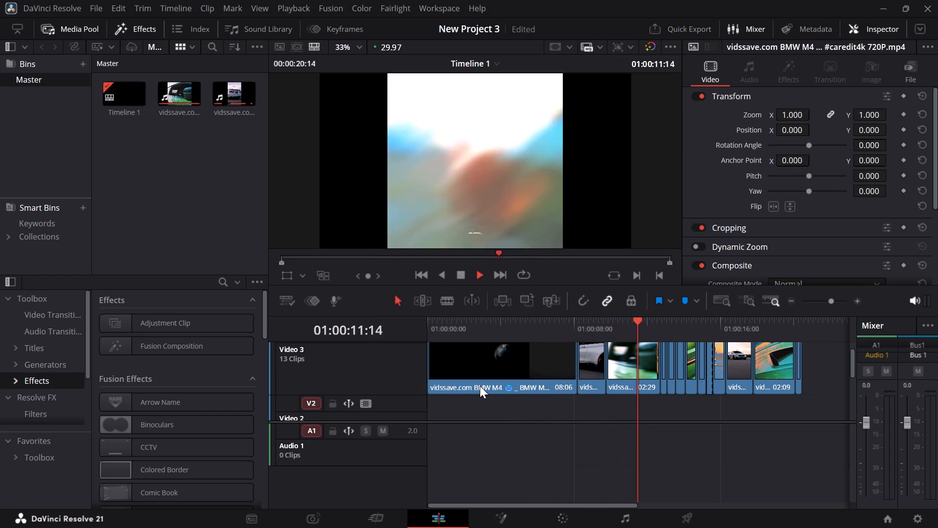
{"action": "key", "text": "space"}
{"action": "key", "text": "space"}
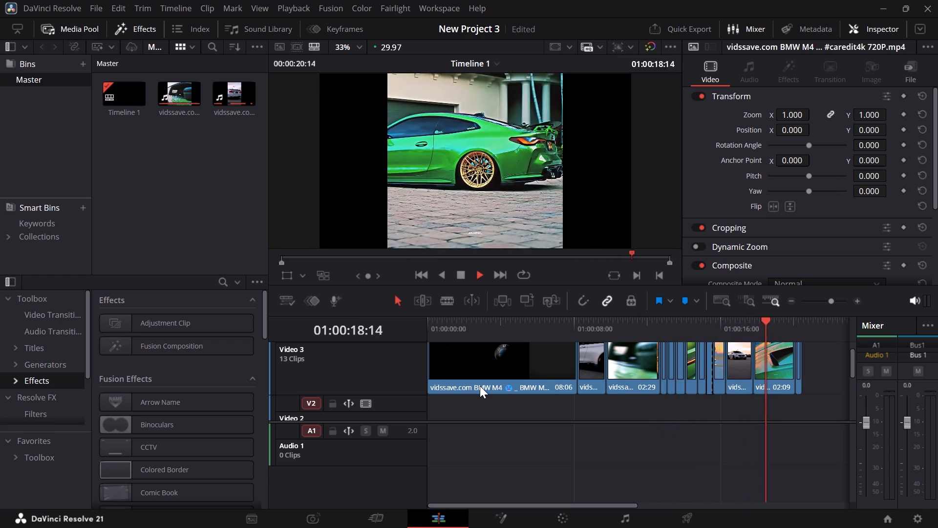
{"action": "key", "text": "space"}
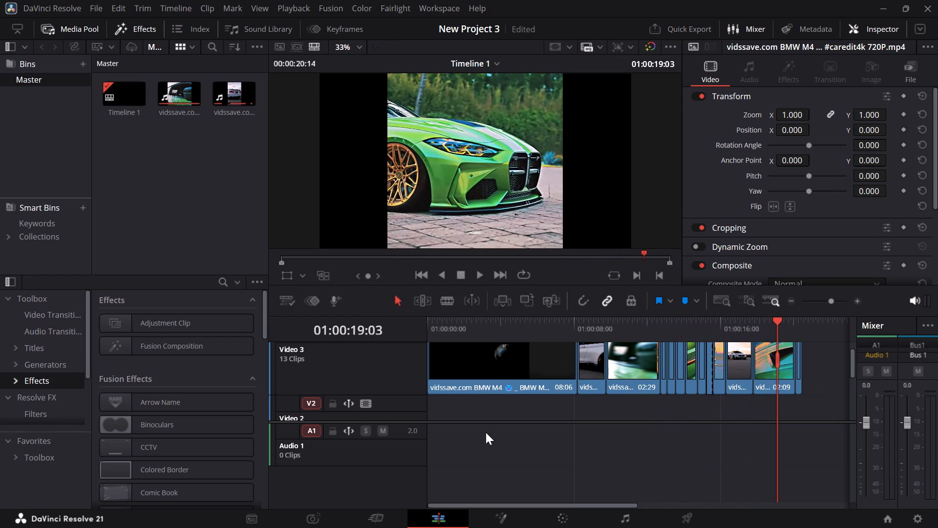
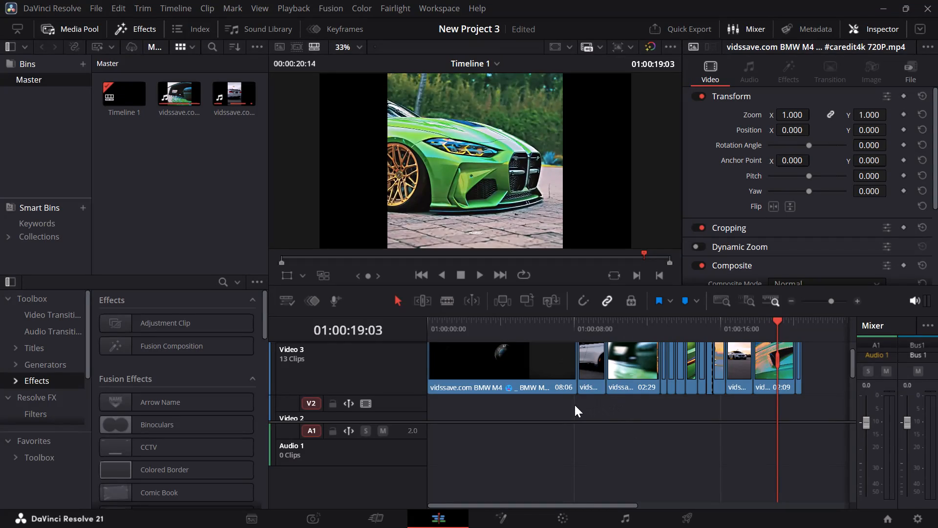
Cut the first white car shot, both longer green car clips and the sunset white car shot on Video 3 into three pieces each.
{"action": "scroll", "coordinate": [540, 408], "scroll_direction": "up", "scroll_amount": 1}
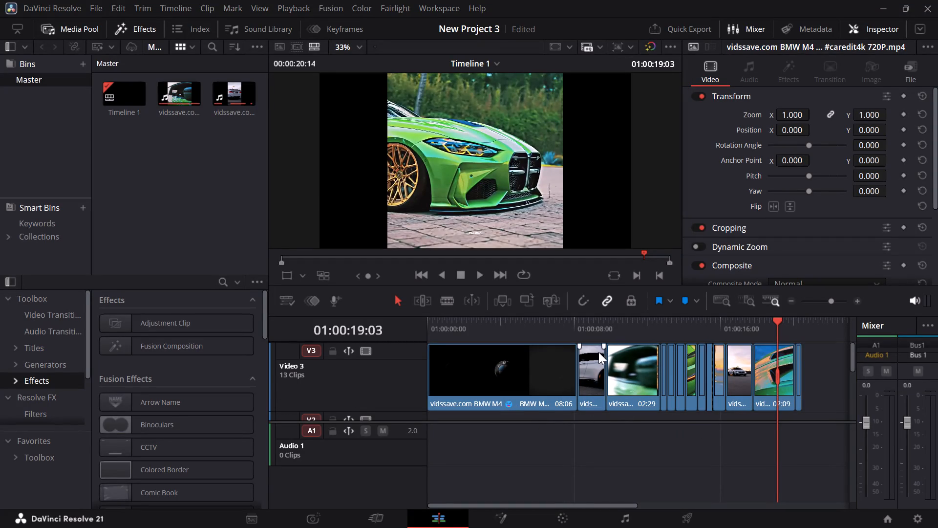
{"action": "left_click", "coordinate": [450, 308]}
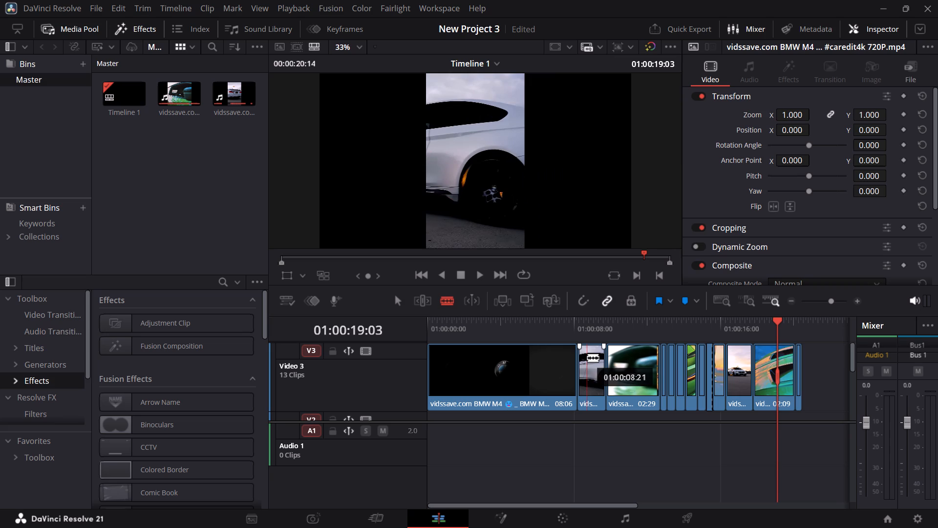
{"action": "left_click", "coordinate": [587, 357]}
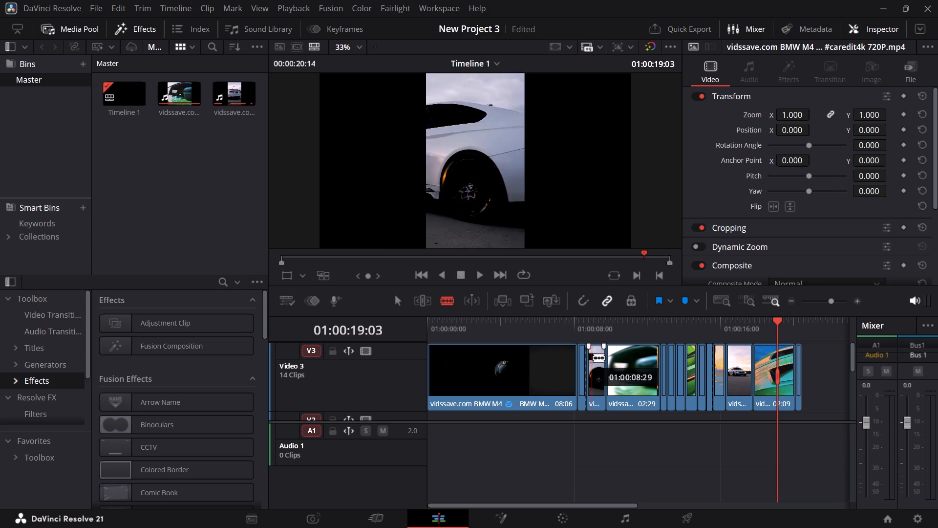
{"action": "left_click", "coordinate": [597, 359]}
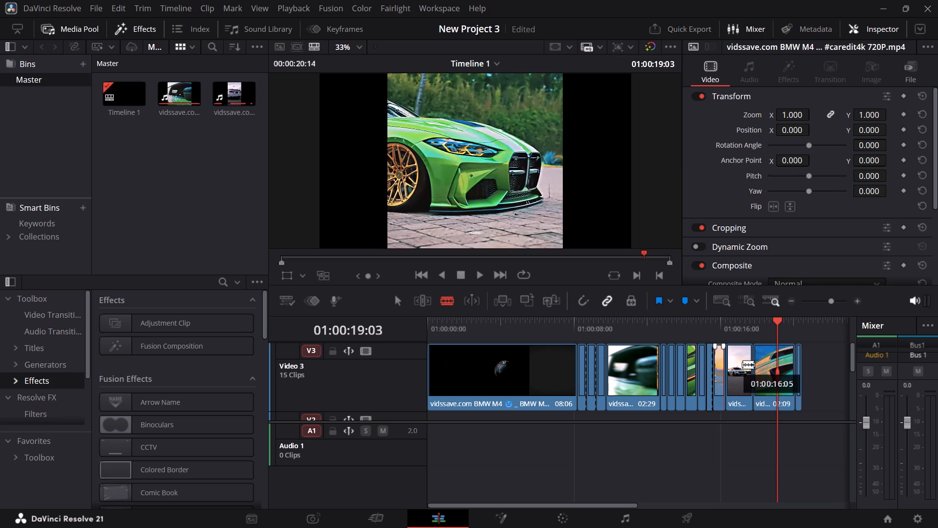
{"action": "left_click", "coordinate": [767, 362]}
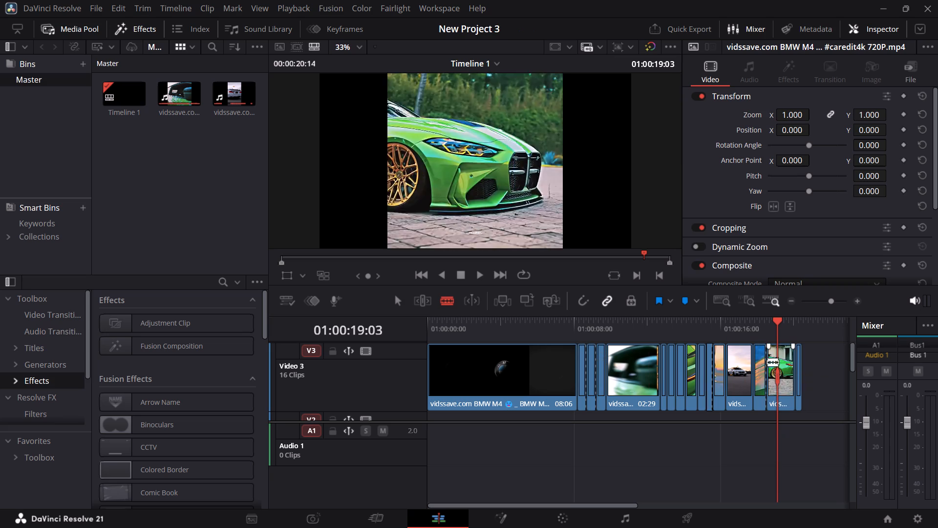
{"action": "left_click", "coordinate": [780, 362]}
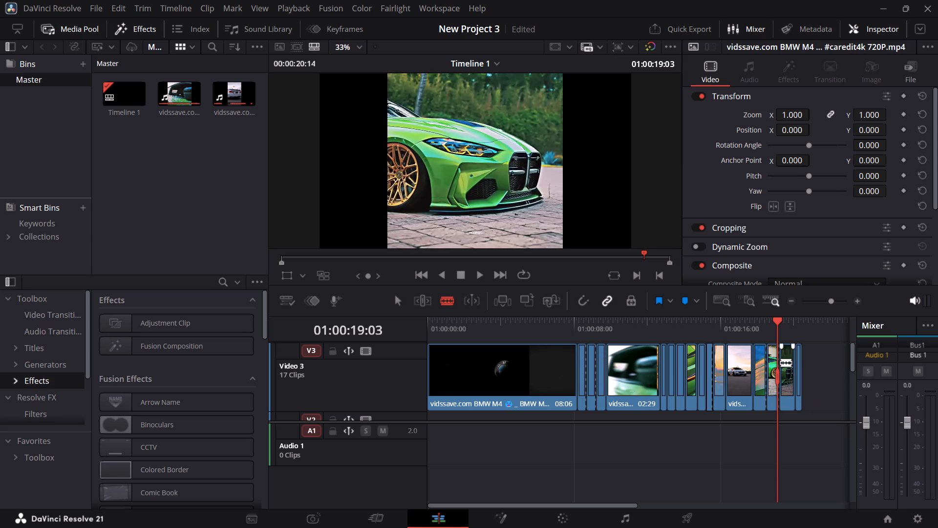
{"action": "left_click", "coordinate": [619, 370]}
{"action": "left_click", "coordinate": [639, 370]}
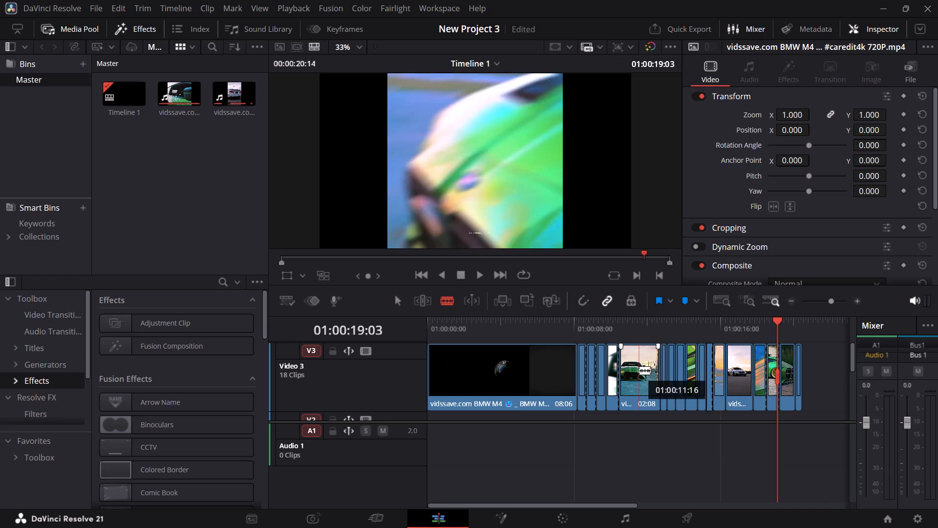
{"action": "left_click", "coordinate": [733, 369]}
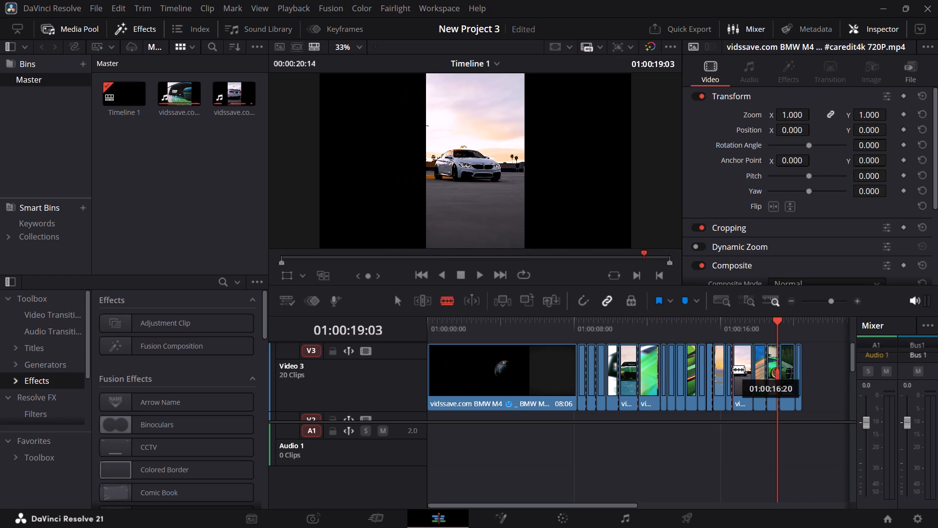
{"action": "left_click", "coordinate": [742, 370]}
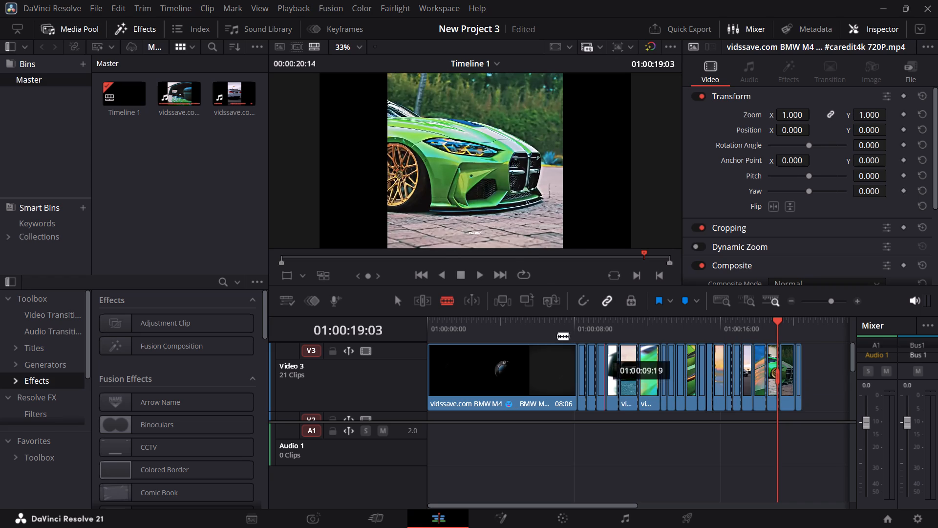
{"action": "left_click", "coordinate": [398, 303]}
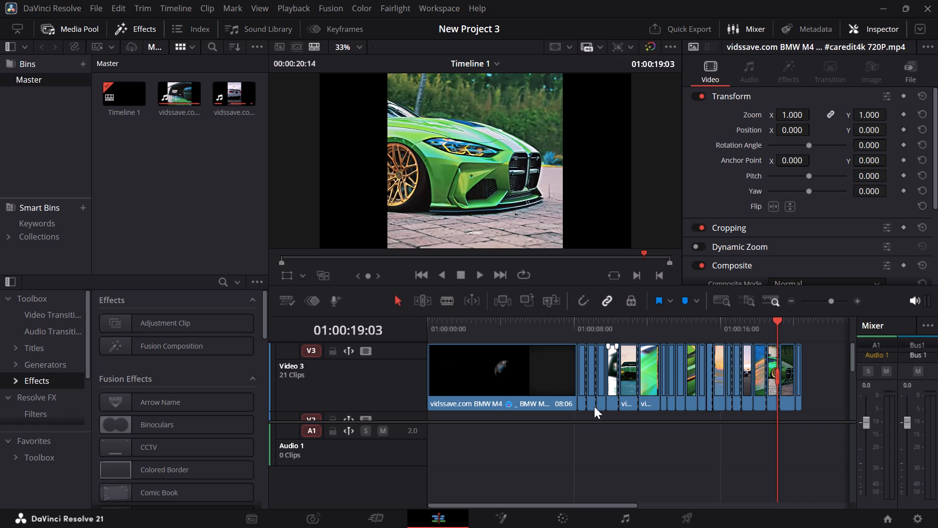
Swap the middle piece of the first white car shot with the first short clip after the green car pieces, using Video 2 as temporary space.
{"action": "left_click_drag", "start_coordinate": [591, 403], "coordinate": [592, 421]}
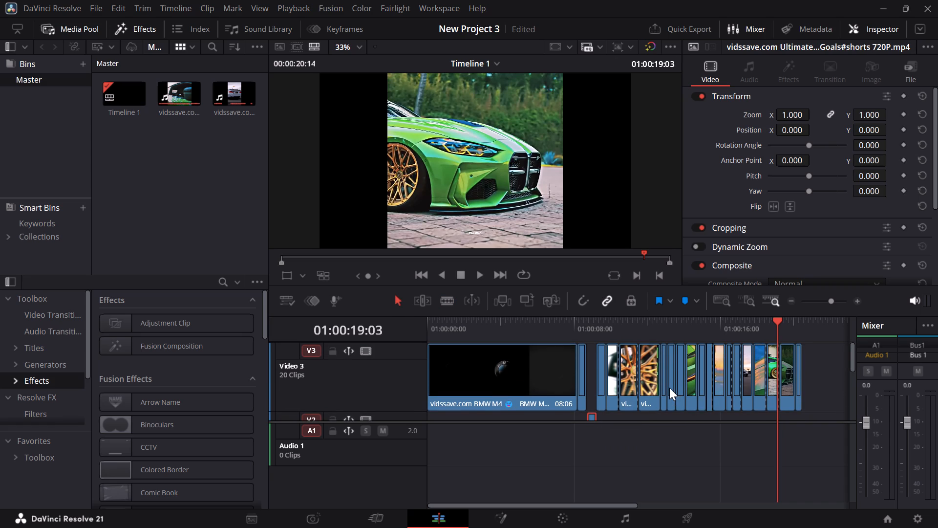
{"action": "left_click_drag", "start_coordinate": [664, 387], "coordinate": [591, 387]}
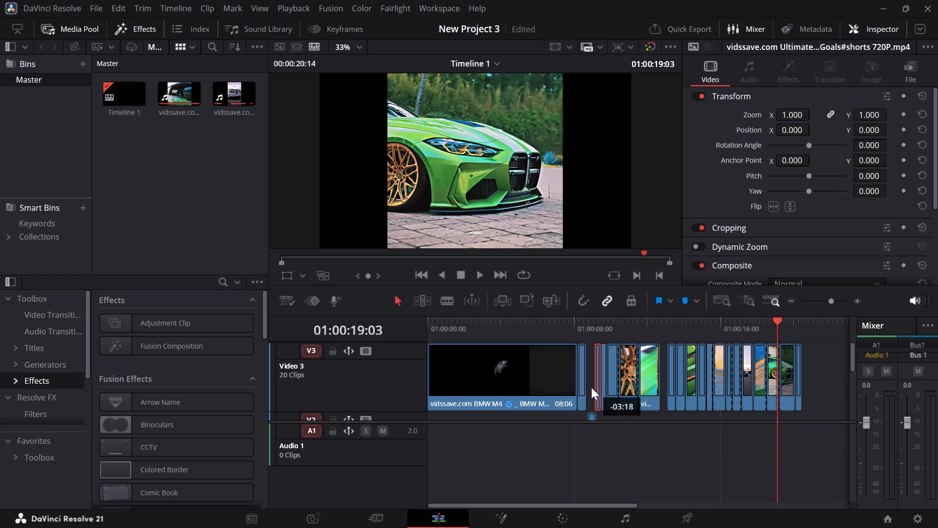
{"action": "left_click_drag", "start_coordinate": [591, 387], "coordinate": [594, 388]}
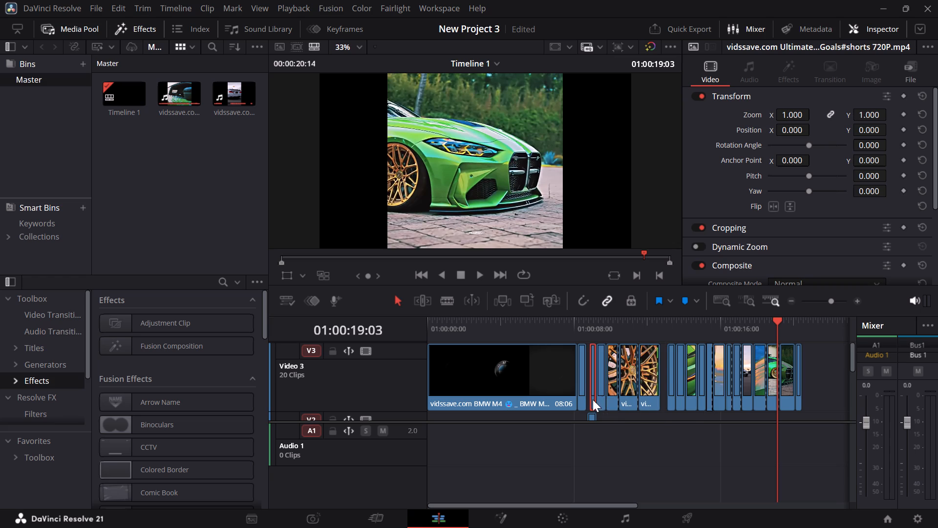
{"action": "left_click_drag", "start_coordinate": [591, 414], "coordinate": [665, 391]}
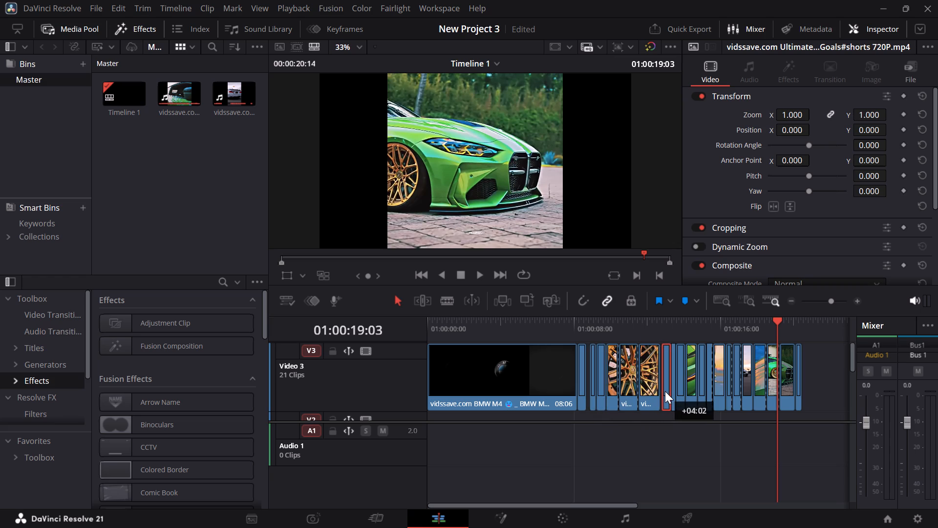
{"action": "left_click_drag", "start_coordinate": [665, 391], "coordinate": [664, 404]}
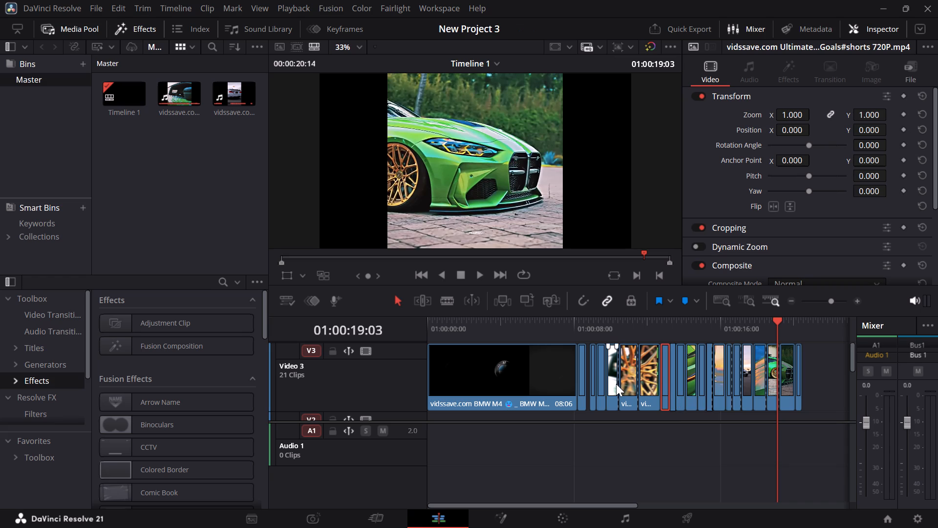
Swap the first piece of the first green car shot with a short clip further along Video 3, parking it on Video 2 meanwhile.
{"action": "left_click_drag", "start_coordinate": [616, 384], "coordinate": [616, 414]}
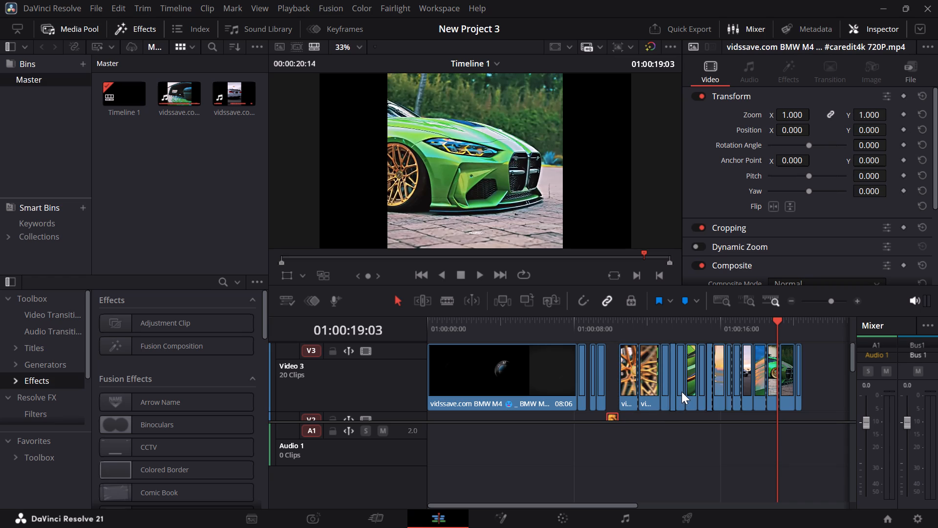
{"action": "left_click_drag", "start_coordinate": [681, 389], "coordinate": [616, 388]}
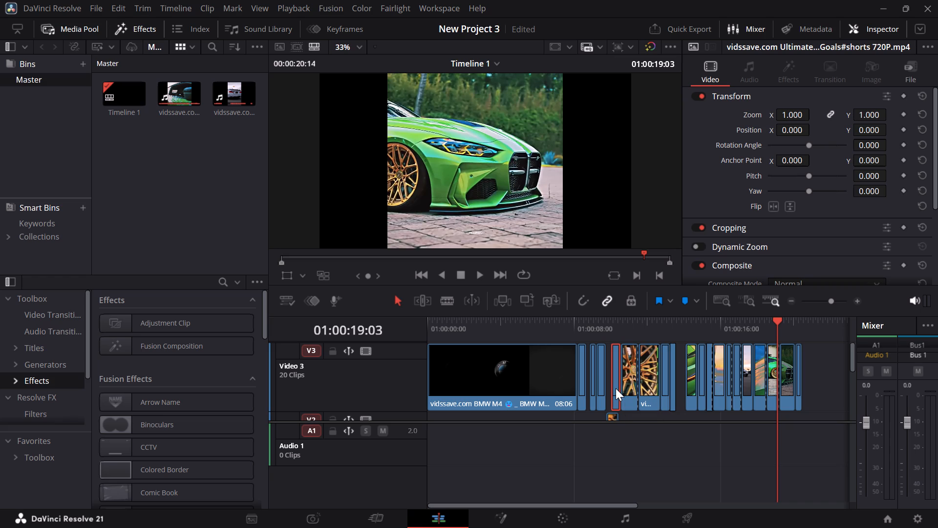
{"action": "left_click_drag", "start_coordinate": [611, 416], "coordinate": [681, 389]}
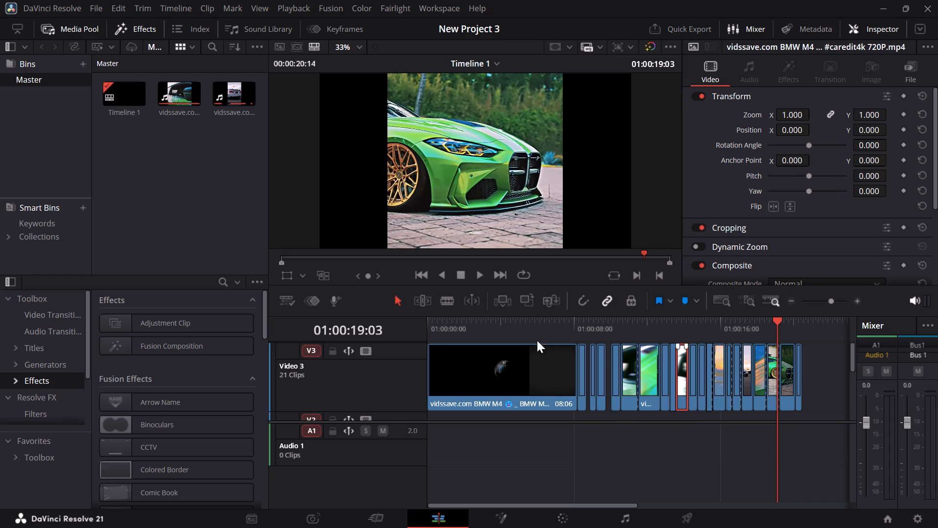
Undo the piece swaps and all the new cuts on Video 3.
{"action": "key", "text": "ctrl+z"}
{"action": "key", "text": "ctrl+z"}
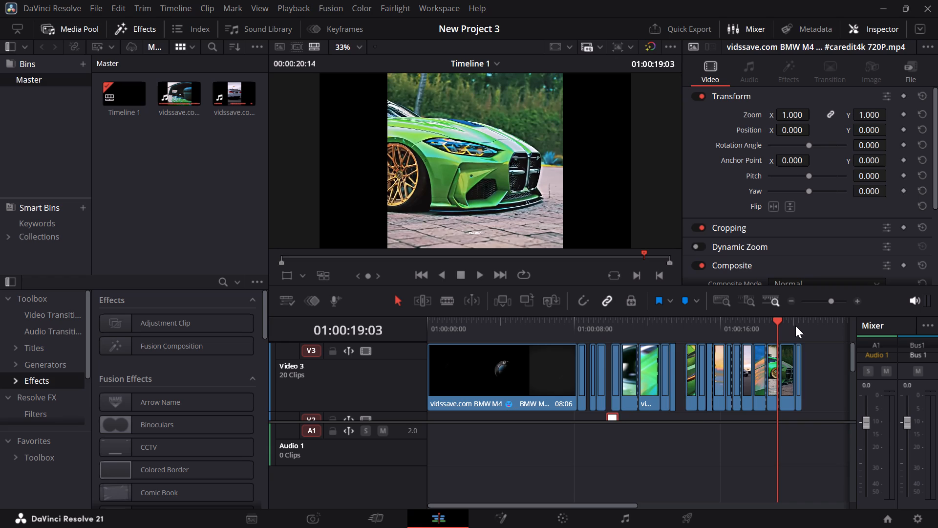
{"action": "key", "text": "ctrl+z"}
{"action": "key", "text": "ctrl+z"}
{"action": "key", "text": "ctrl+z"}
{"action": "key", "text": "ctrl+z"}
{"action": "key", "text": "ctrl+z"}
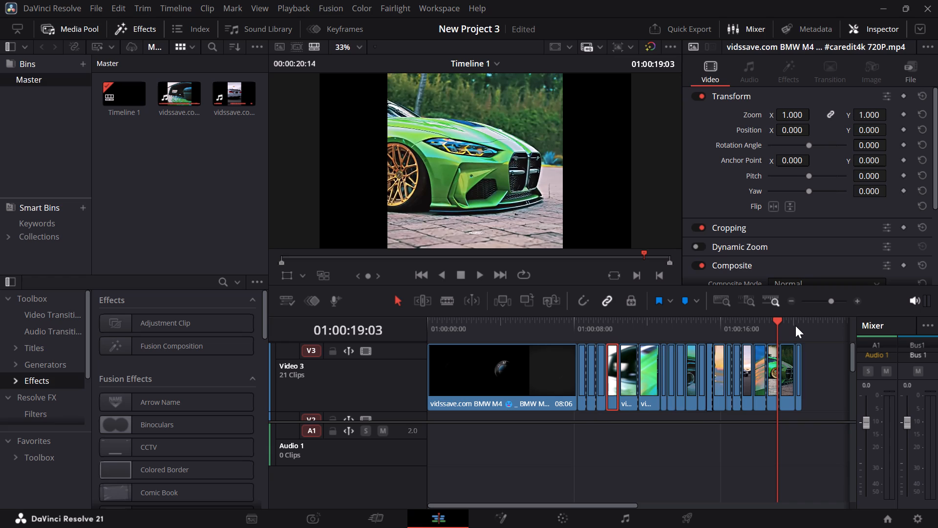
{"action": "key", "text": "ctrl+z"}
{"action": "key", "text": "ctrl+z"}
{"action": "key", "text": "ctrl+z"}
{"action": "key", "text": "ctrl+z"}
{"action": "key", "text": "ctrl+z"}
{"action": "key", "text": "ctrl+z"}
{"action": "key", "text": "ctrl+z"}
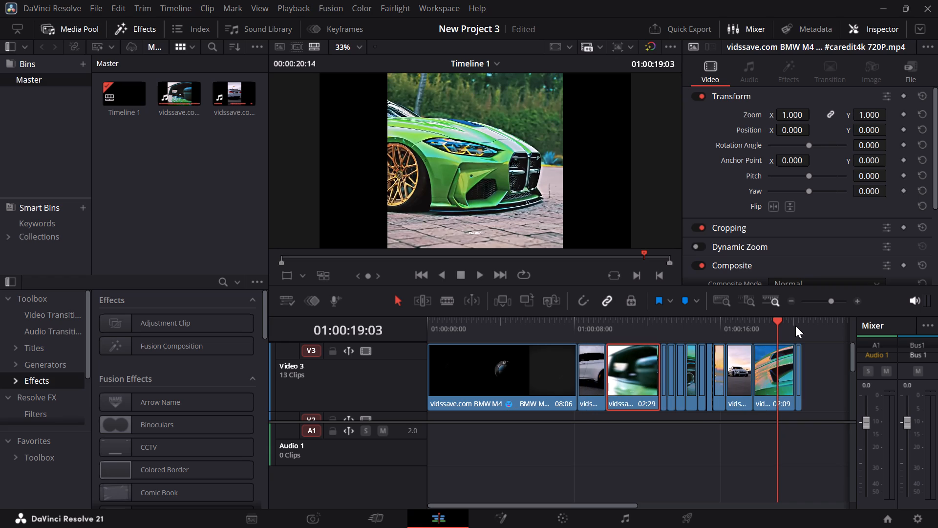
Undo the earlier gap deletions and the moves of the last Video 1 and Video 2 pieces onto Video 3.
{"action": "key", "text": "ctrl+z"}
{"action": "key", "text": "ctrl+z"}
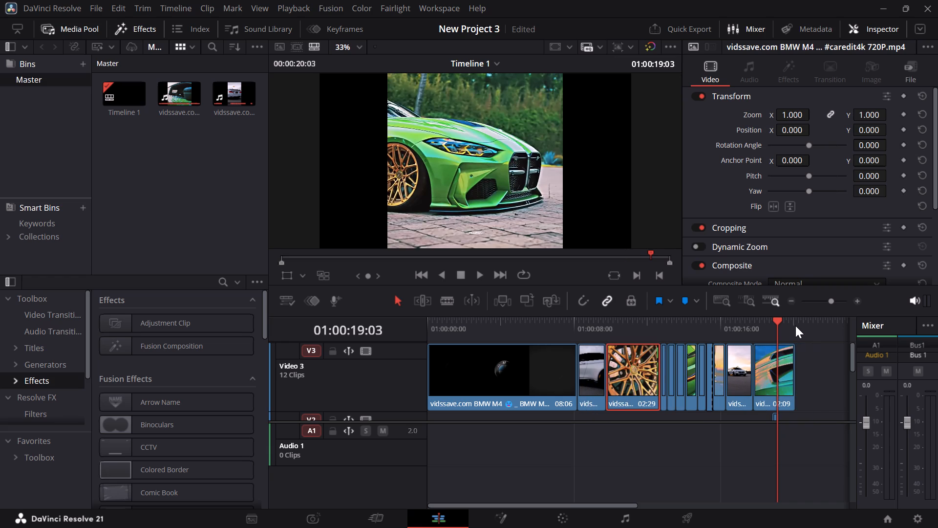
{"action": "key", "text": "ctrl+z"}
{"action": "key", "text": "ctrl+z"}
{"action": "key", "text": "ctrl+z"}
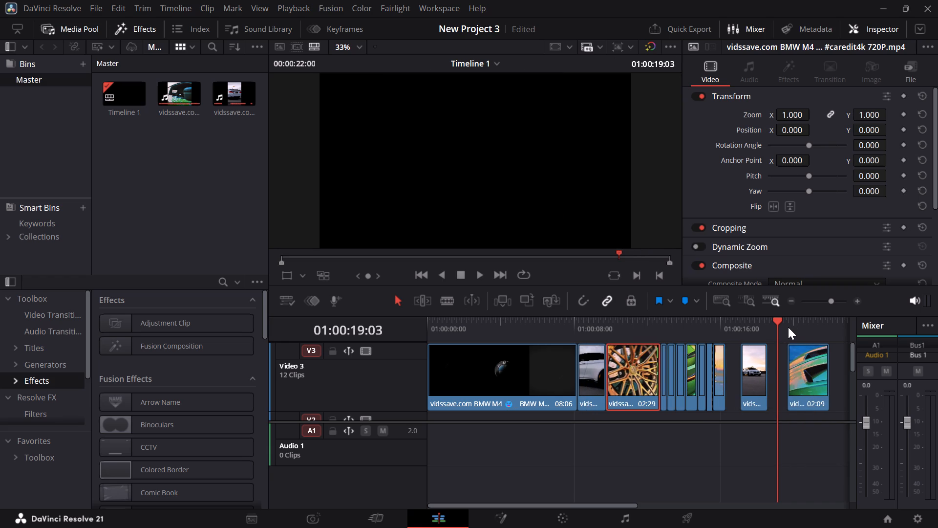
{"action": "key", "text": "ctrl+z"}
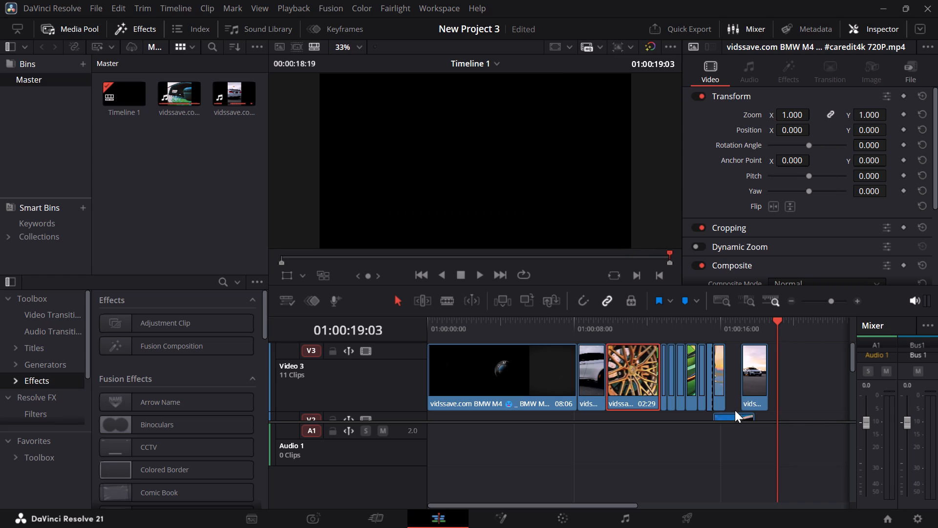
Move the remaining green car clip from Video 2 onto Video 3, after the sunset white car shot.
{"action": "left_click_drag", "start_coordinate": [732, 414], "coordinate": [791, 374]}
Move the remaining short Video 1 piece onto Video 3, beyond the last green car clip.
{"action": "scroll", "coordinate": [736, 389], "scroll_direction": "down", "scroll_amount": 1}
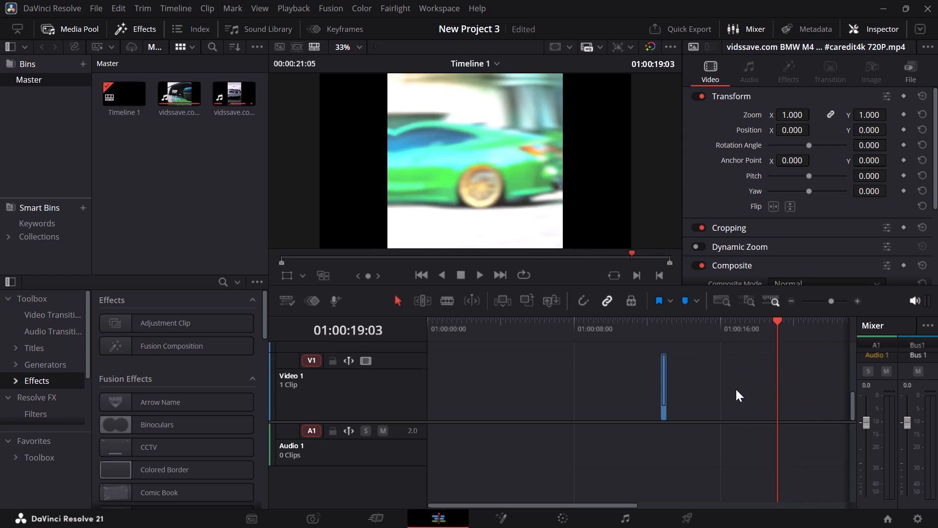
{"action": "scroll", "coordinate": [736, 389], "scroll_direction": "down", "scroll_amount": 1}
{"action": "left_click_drag", "start_coordinate": [662, 391], "coordinate": [783, 354]}
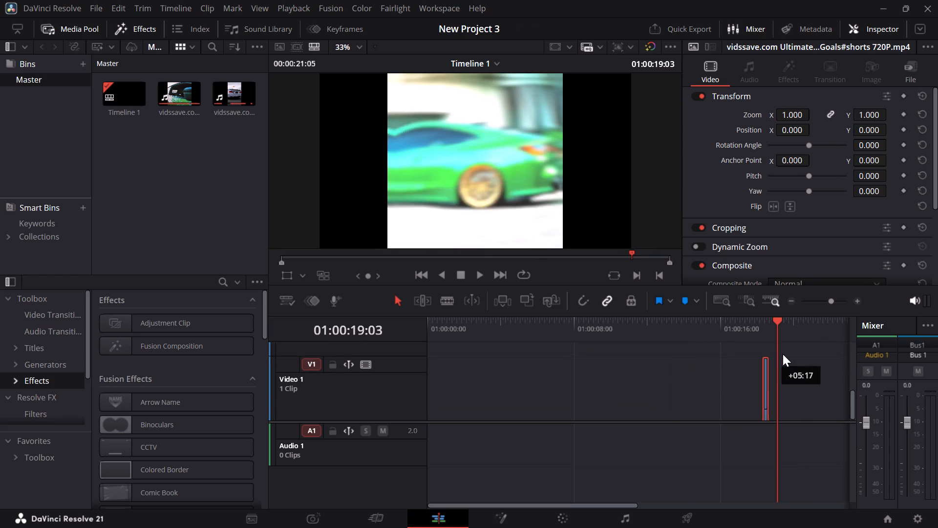
{"action": "left_click_drag", "start_coordinate": [783, 354], "coordinate": [834, 342]}
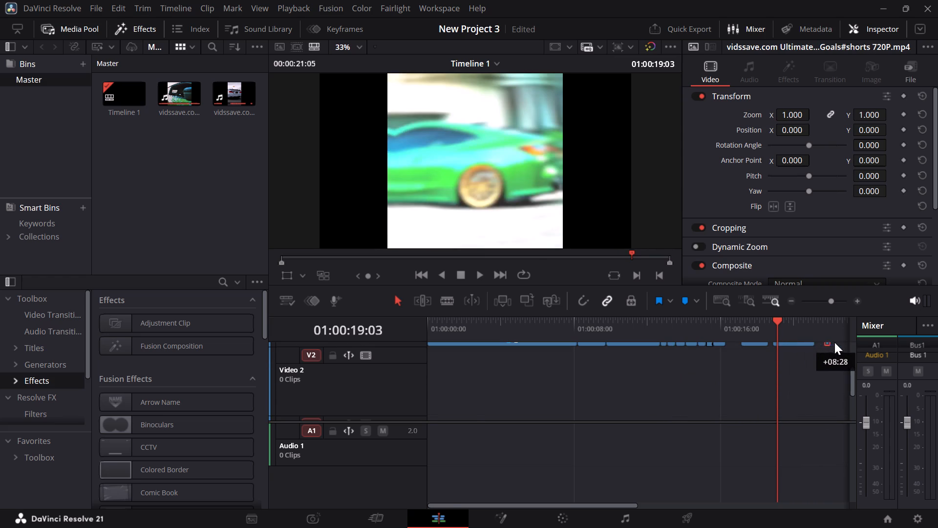
{"action": "left_click_drag", "start_coordinate": [834, 342], "coordinate": [849, 343]}
Bring the stray short piece back along Video 3 toward the last green car clip, ending at about 01:00:23:25.
{"action": "scroll", "coordinate": [804, 365], "scroll_direction": "left", "scroll_amount": 1}
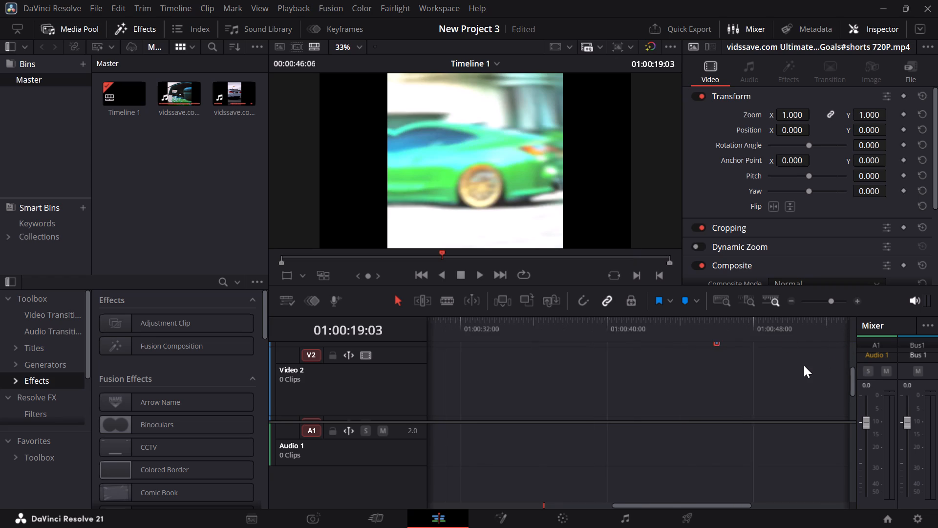
{"action": "scroll", "coordinate": [804, 365], "scroll_direction": "left", "scroll_amount": 1}
{"action": "scroll", "coordinate": [720, 353], "scroll_direction": "up", "scroll_amount": 1}
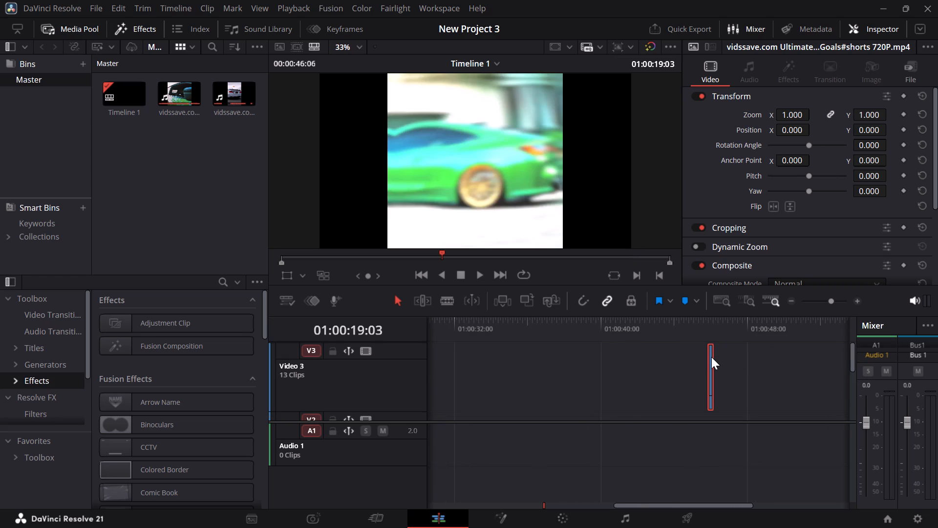
{"action": "left_click_drag", "start_coordinate": [711, 357], "coordinate": [531, 329]}
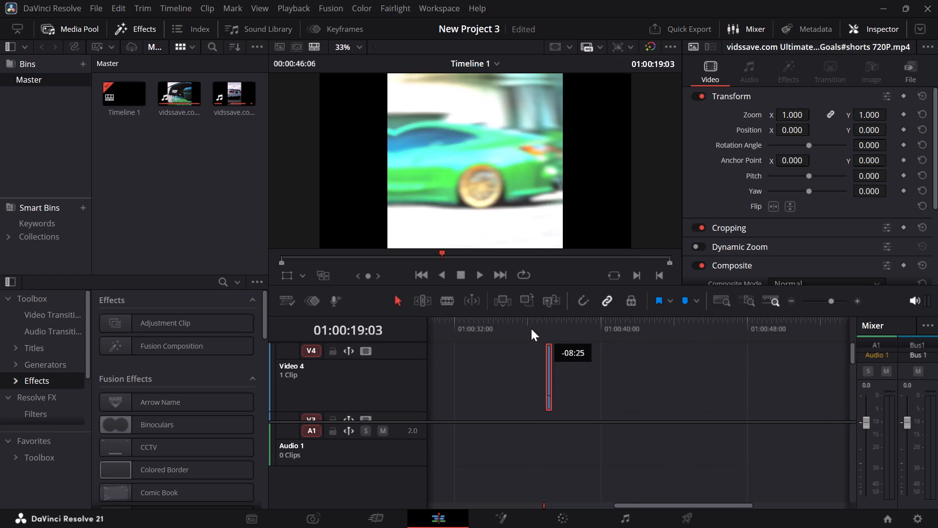
{"action": "left_click_drag", "start_coordinate": [531, 329], "coordinate": [471, 341]}
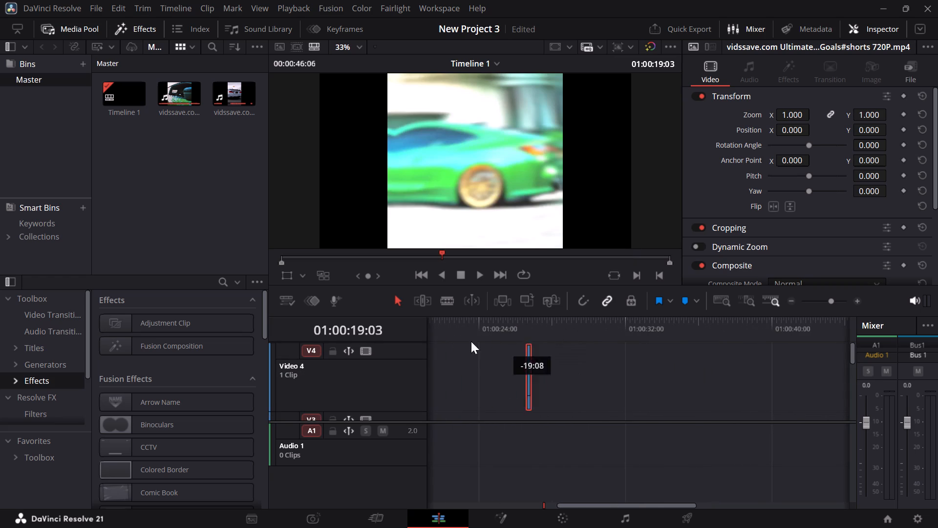
{"action": "left_click_drag", "start_coordinate": [471, 341], "coordinate": [792, 351]}
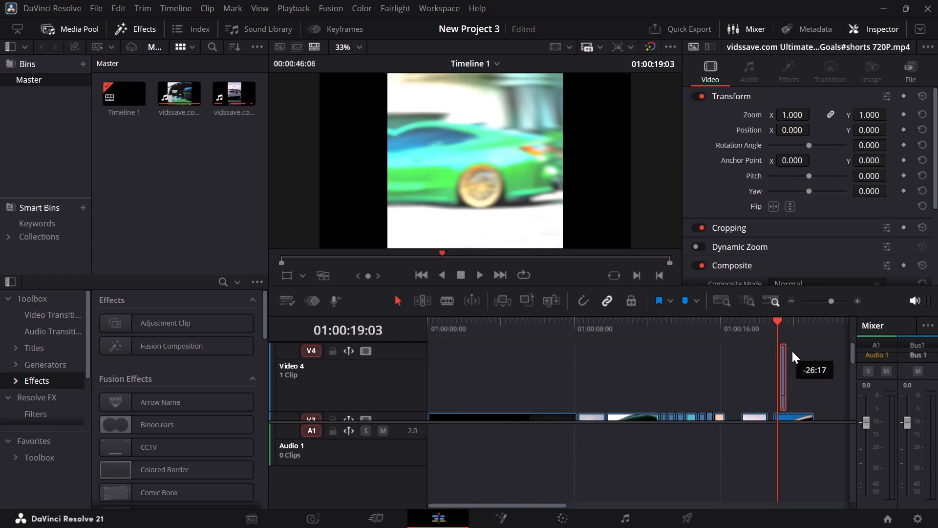
{"action": "left_click_drag", "start_coordinate": [792, 351], "coordinate": [774, 404]}
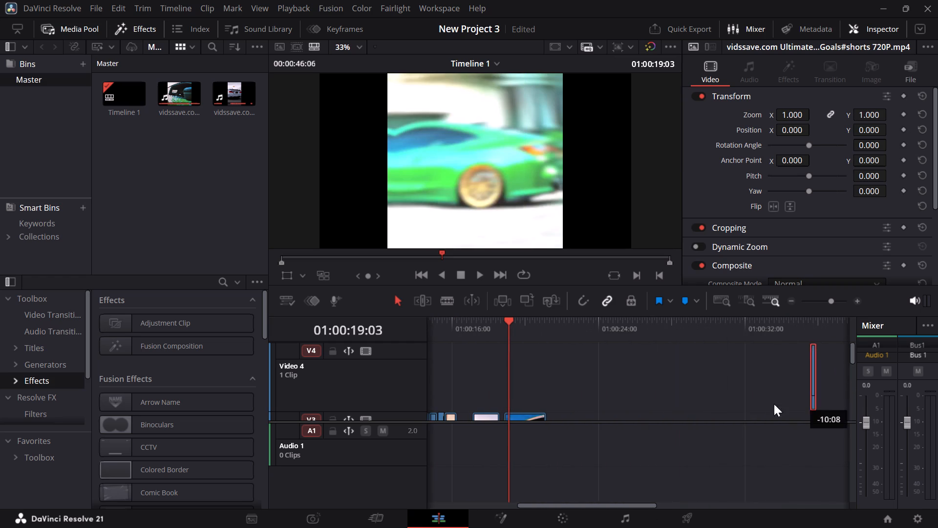
{"action": "left_click_drag", "start_coordinate": [774, 404], "coordinate": [592, 381]}
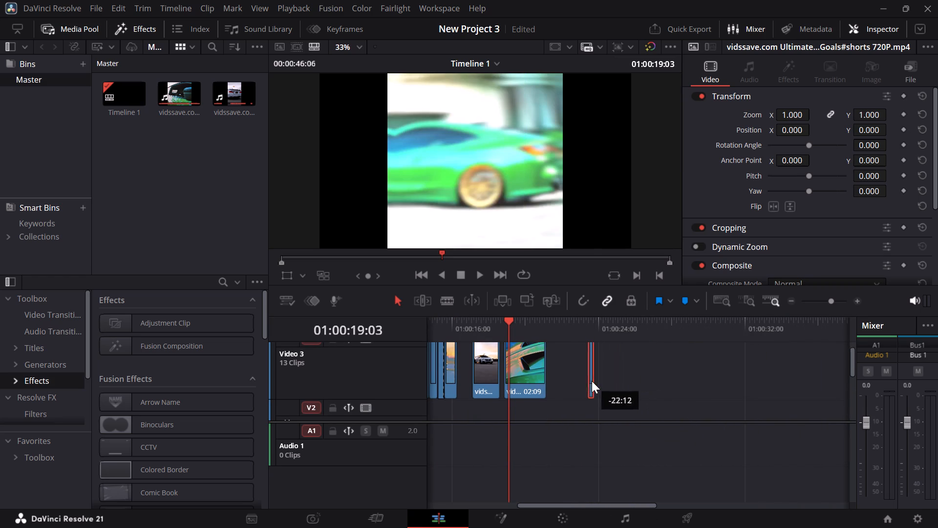
{"action": "scroll", "coordinate": [566, 393], "scroll_direction": "right", "scroll_amount": 2}
{"action": "scroll", "coordinate": [590, 402], "scroll_direction": "up", "scroll_amount": 1}
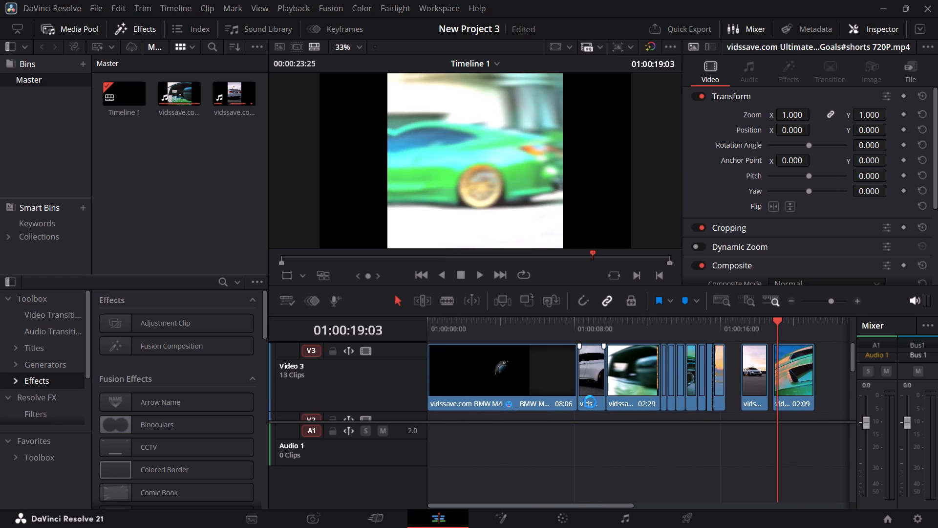
Delete the gap before the sunset white car shot on Video 3.
{"action": "scroll", "coordinate": [590, 402], "scroll_direction": "up", "scroll_amount": 1}
{"action": "left_click", "coordinate": [733, 373]}
{"action": "key", "text": "BackSpace"}
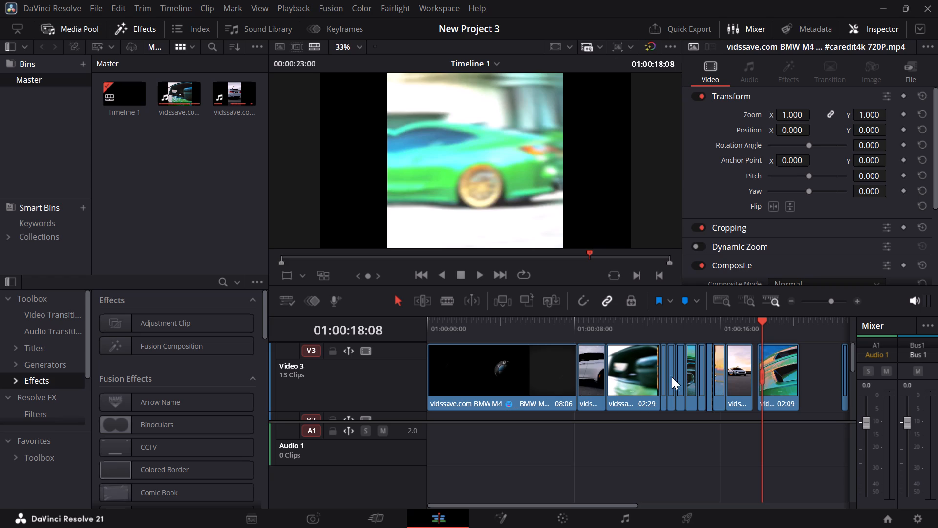
Play back the edit from about 01:00:13:00 through the last green car clip to check the cuts.
{"action": "left_click_drag", "start_coordinate": [759, 317], "coordinate": [665, 323]}
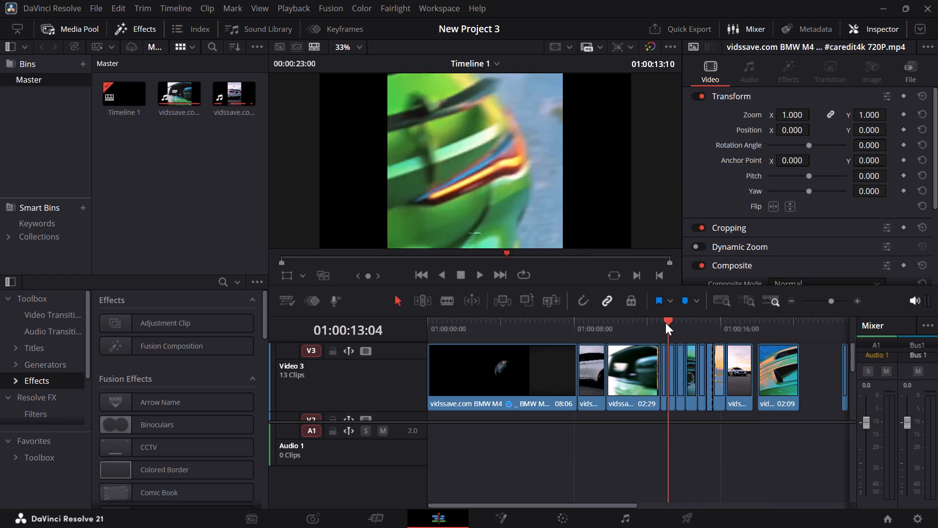
{"action": "left_click_drag", "start_coordinate": [665, 323], "coordinate": [663, 322]}
{"action": "key", "text": "space"}
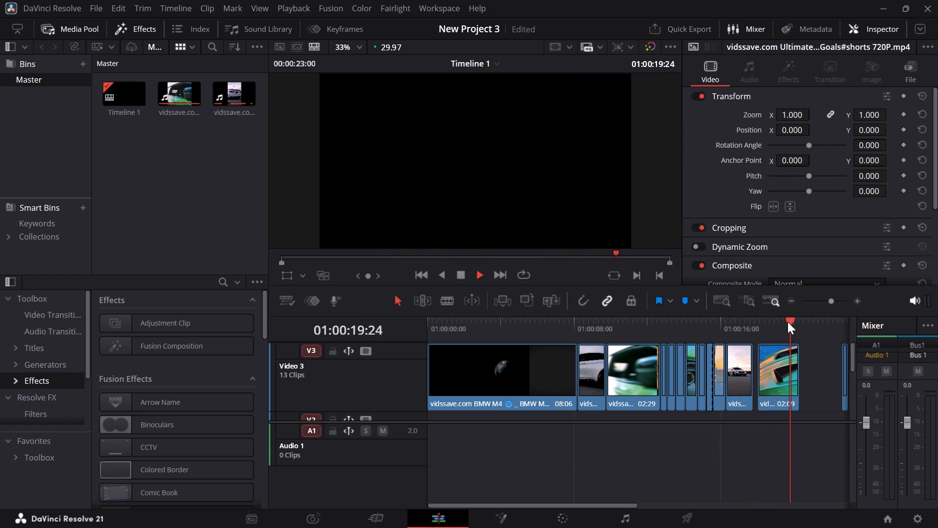
{"action": "key", "text": "space"}
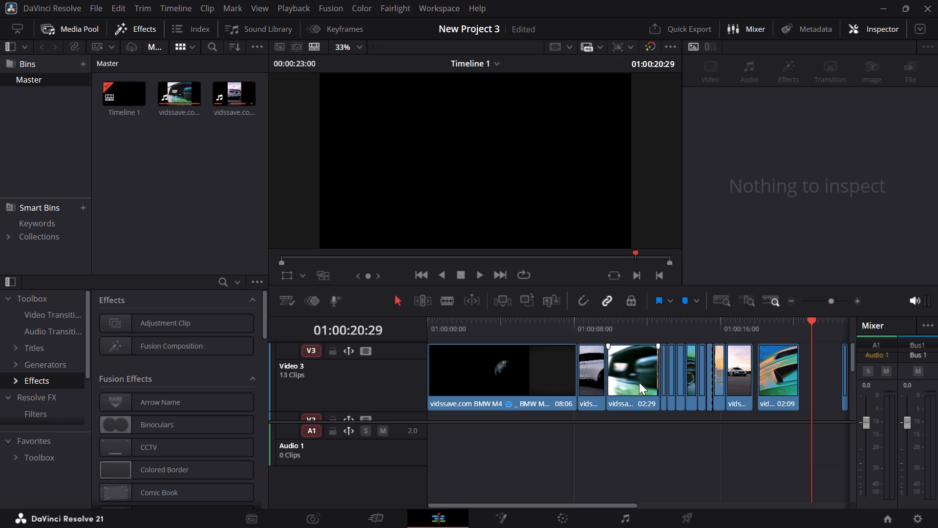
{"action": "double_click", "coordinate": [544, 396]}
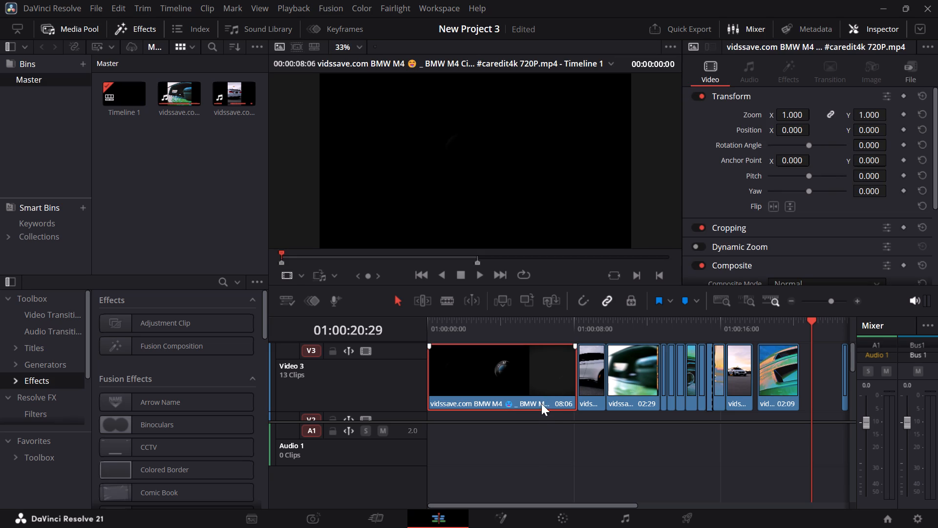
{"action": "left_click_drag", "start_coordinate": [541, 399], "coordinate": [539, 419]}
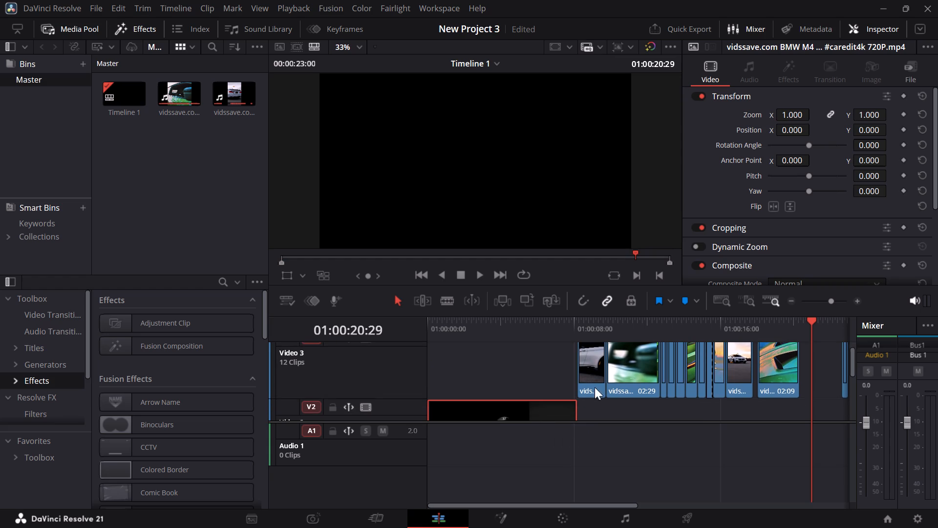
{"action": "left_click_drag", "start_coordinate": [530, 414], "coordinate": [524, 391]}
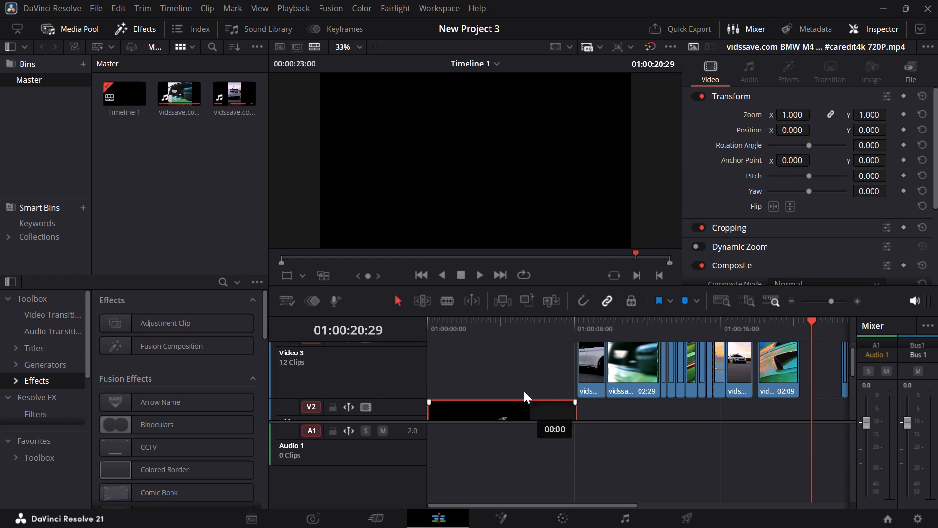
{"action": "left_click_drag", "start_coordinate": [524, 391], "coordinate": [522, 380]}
Move the white car clip that follows the logo intro down to Video 2 and cut it into three pieces.
{"action": "left_click_drag", "start_coordinate": [587, 378], "coordinate": [598, 412]}
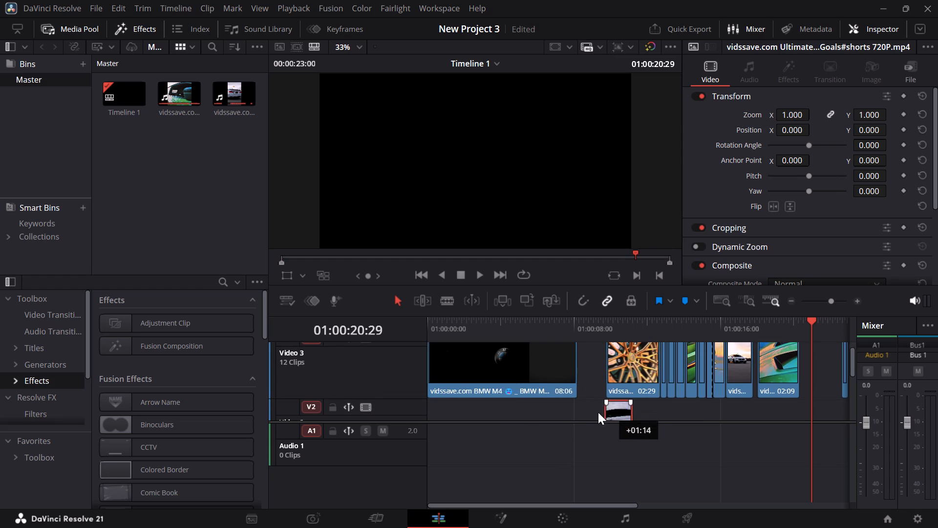
{"action": "left_click_drag", "start_coordinate": [598, 412], "coordinate": [594, 409]}
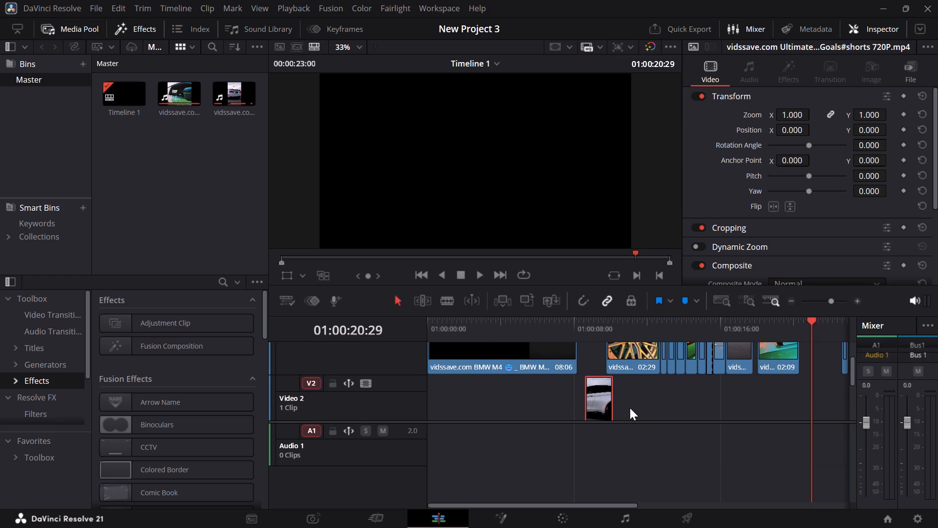
{"action": "left_click", "coordinate": [445, 298]}
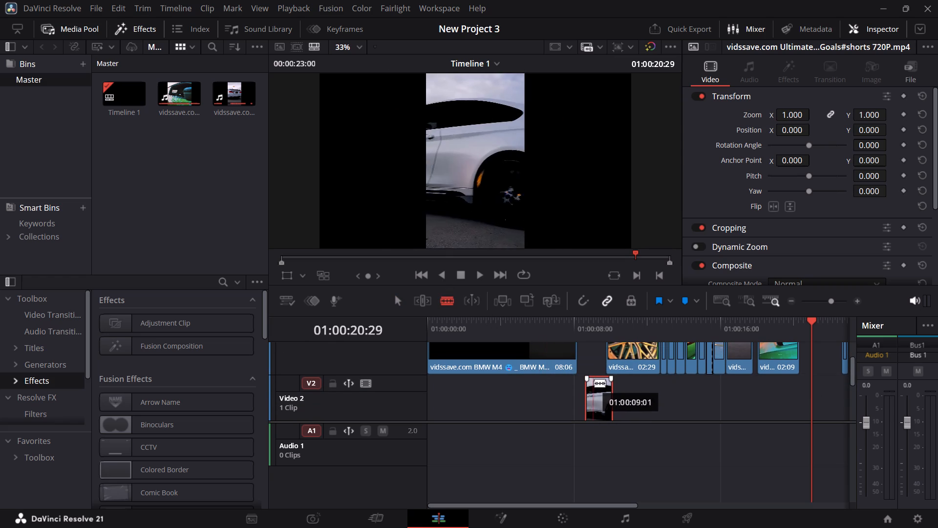
{"action": "left_click", "coordinate": [595, 383]}
{"action": "left_click", "coordinate": [603, 385]}
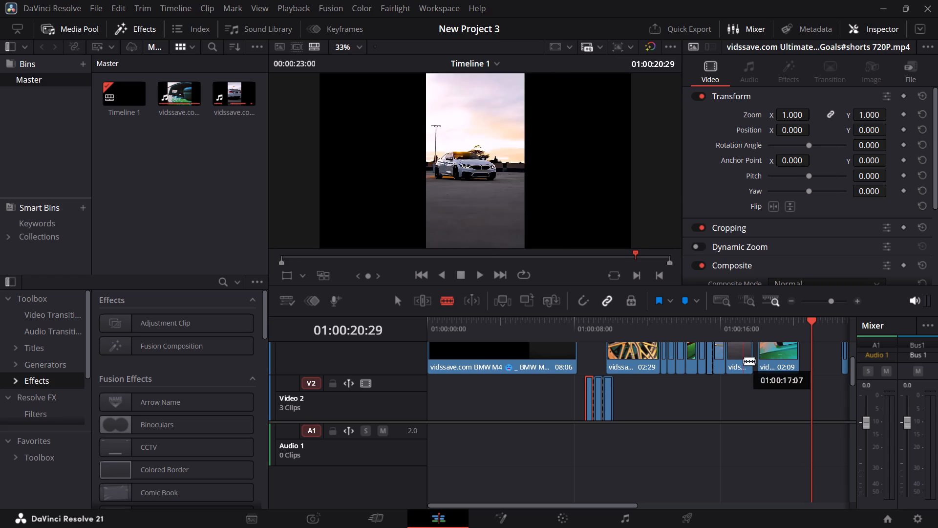
Cut the 02:09 green car clip near the end of Video 3 into three pieces.
{"action": "scroll", "coordinate": [737, 363], "scroll_direction": "up", "scroll_amount": 2}
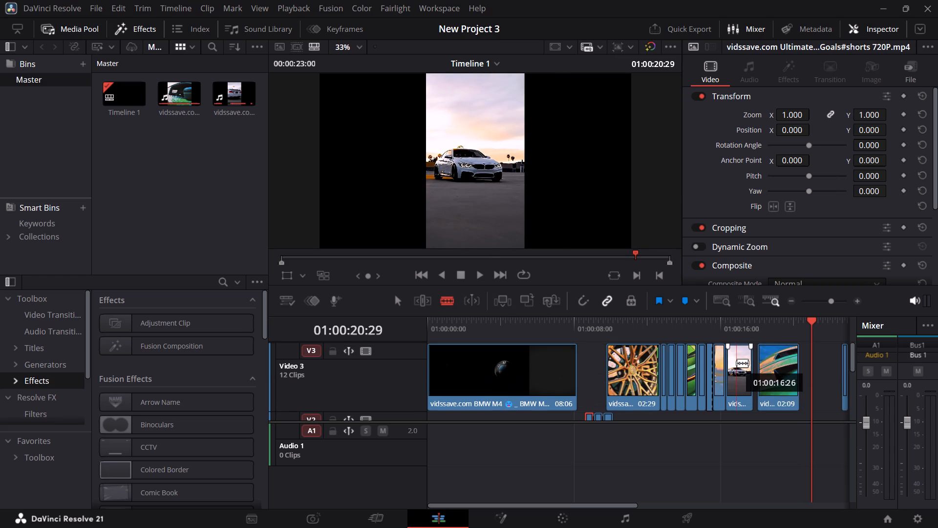
{"action": "left_click", "coordinate": [769, 369]}
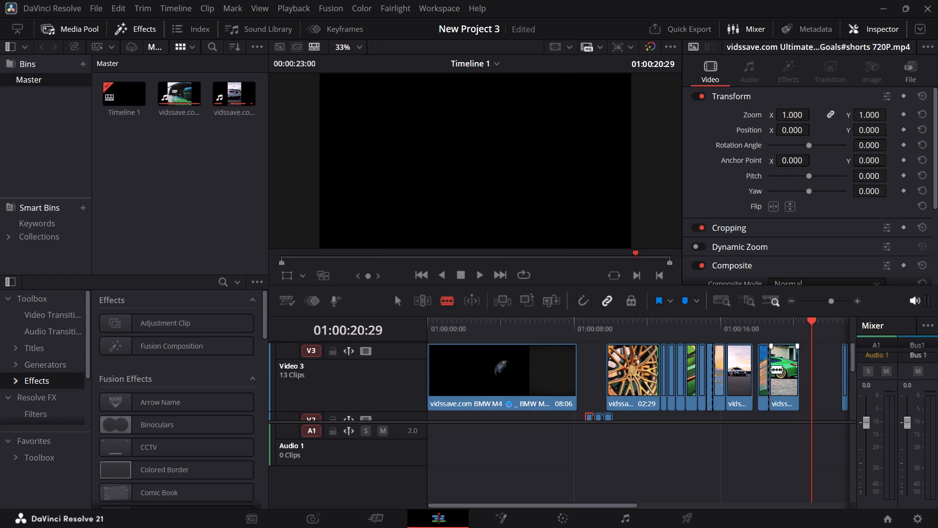
{"action": "left_click", "coordinate": [784, 369]}
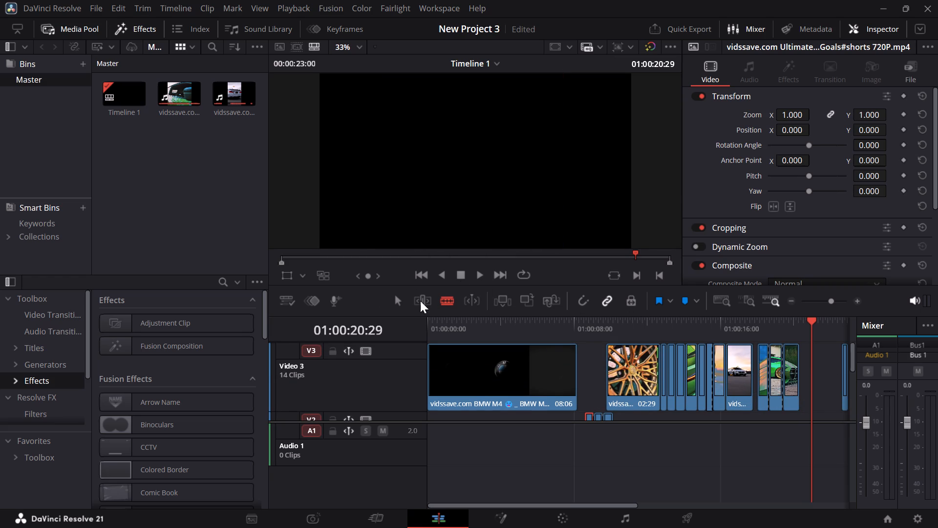
{"action": "left_click", "coordinate": [397, 303]}
Move the first of the three white car pieces from Video 2 onto Video 3, directly after the logo intro.
{"action": "scroll", "coordinate": [506, 319], "scroll_direction": "down", "scroll_amount": 2}
{"action": "scroll", "coordinate": [579, 333], "scroll_direction": "down", "scroll_amount": 1}
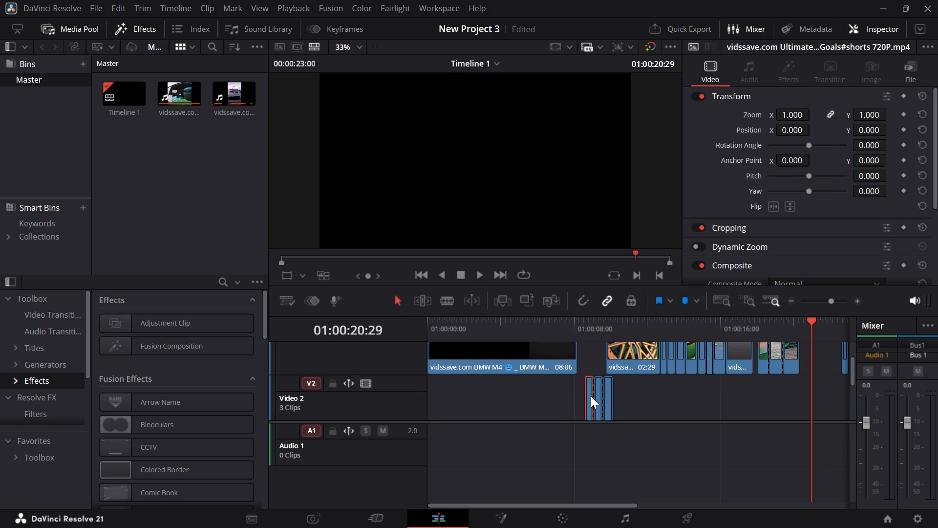
{"action": "left_click_drag", "start_coordinate": [591, 396], "coordinate": [582, 357]}
Move the first newly cut green car piece behind the first white car piece on Video 3 and delete the gap between them.
{"action": "scroll", "coordinate": [679, 398], "scroll_direction": "up", "scroll_amount": 1}
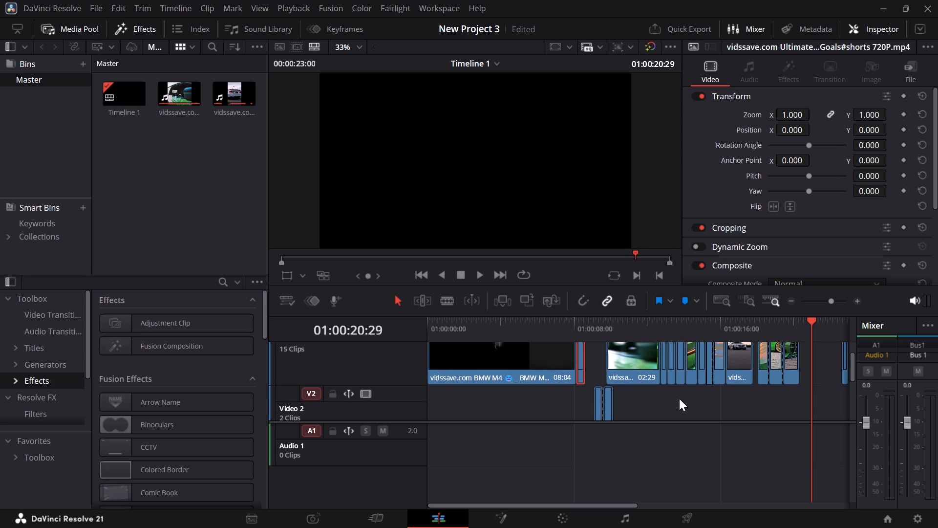
{"action": "scroll", "coordinate": [679, 398], "scroll_direction": "up", "scroll_amount": 1}
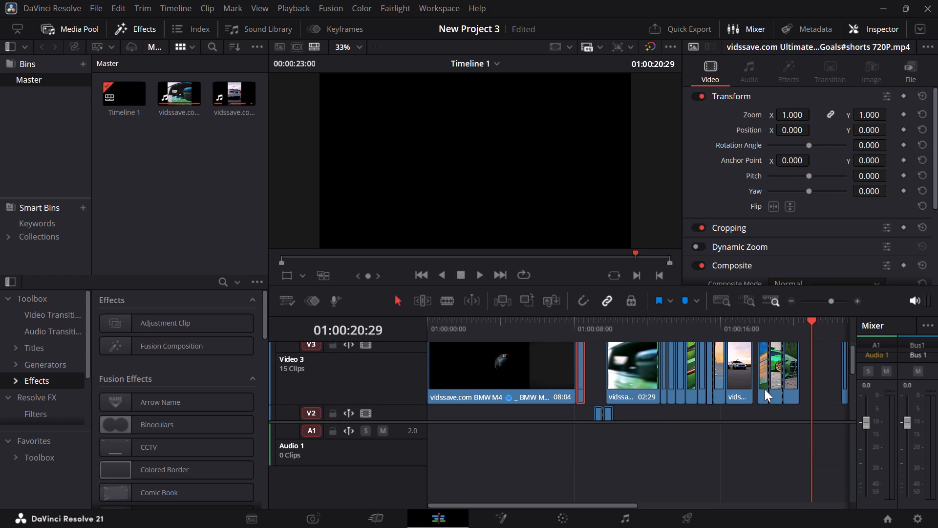
{"action": "double_click", "coordinate": [765, 389]}
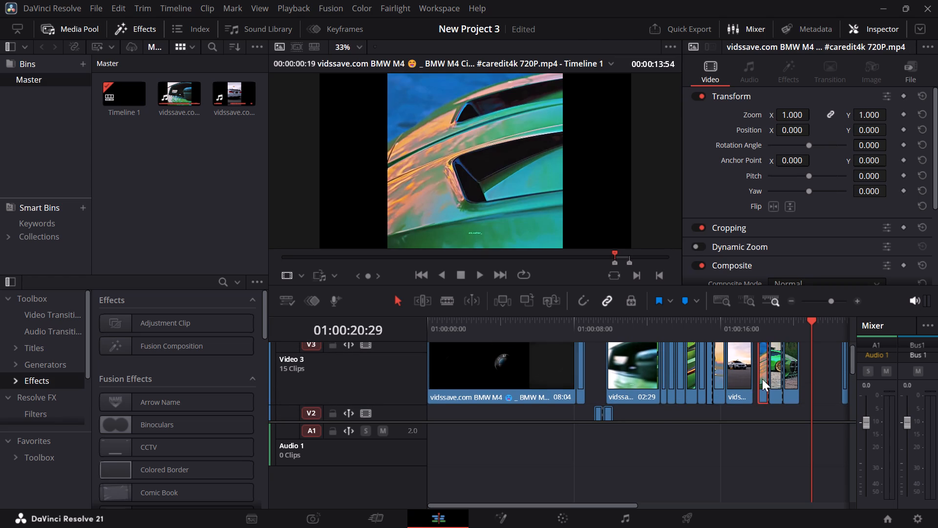
{"action": "left_click_drag", "start_coordinate": [762, 379], "coordinate": [594, 362]}
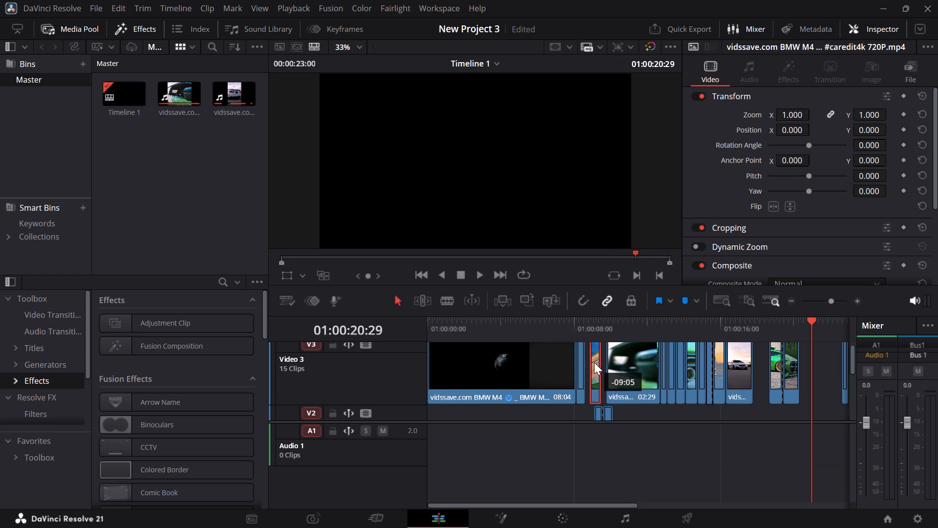
{"action": "left_click_drag", "start_coordinate": [594, 362], "coordinate": [598, 365]}
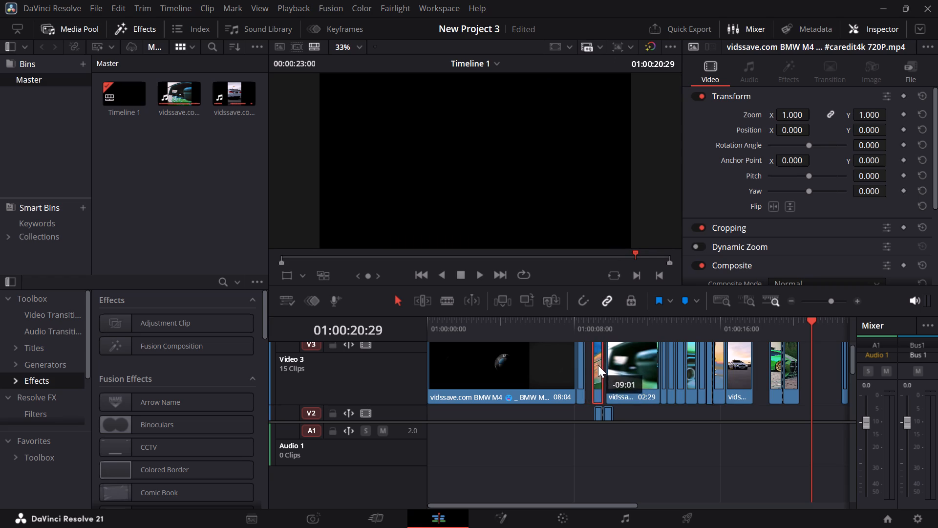
{"action": "left_click_drag", "start_coordinate": [598, 365], "coordinate": [599, 365]}
{"action": "left_click", "coordinate": [588, 368]}
{"action": "key", "text": "BackSpace"}
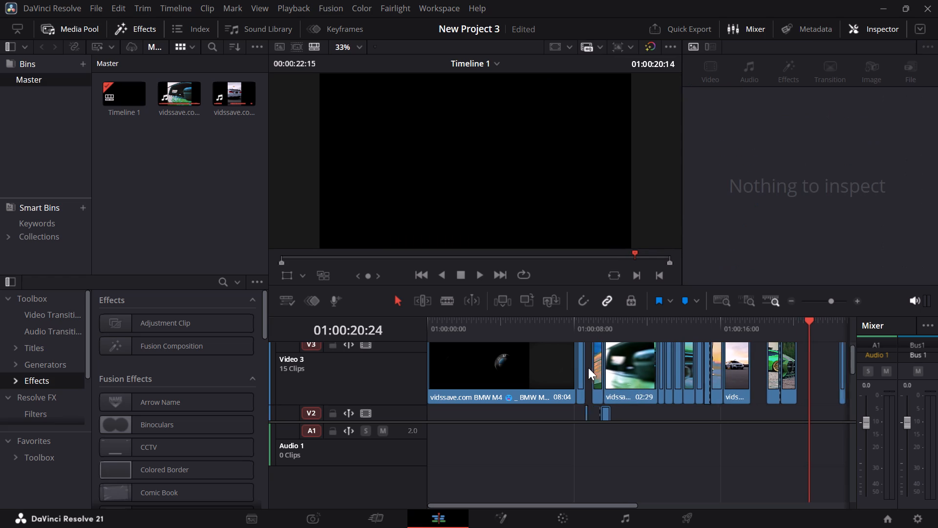
Move the 02:29 green car clip from Video 3 down to Video 2, starting at about 01:00:11:00.
{"action": "left_click", "coordinate": [618, 387]}
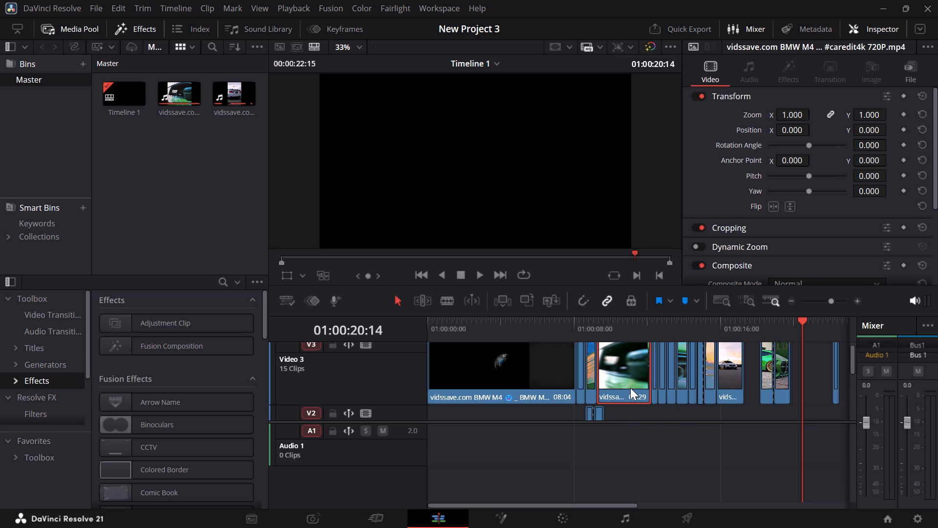
{"action": "left_click_drag", "start_coordinate": [630, 388], "coordinate": [652, 409]}
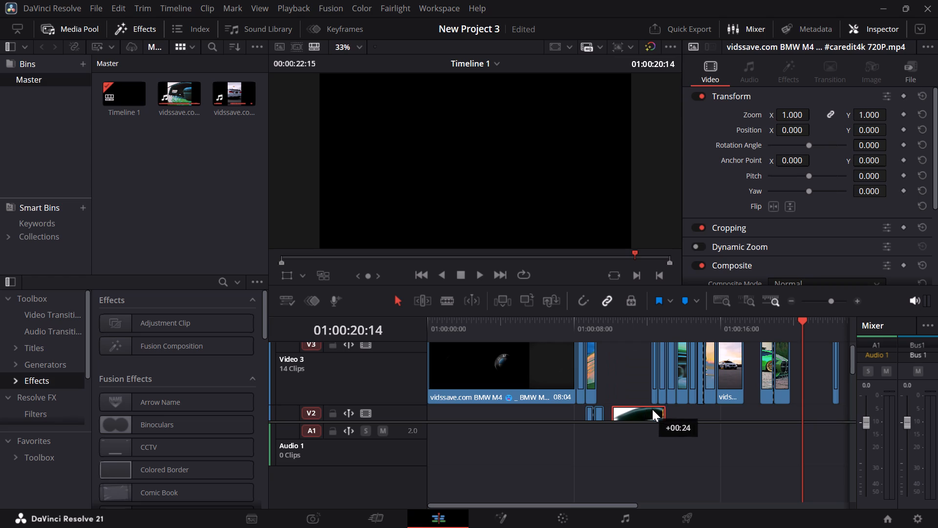
{"action": "left_click_drag", "start_coordinate": [652, 409], "coordinate": [662, 411]}
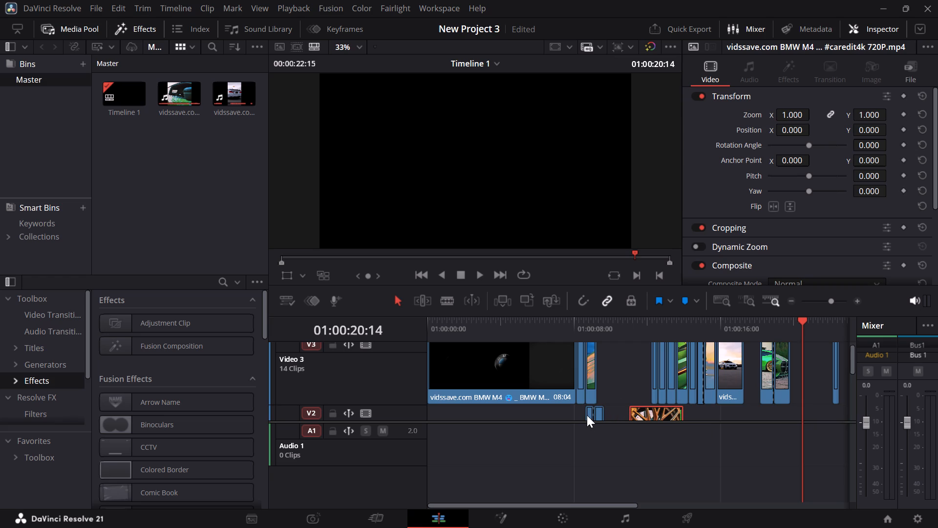
Place the second white car piece and the second green car piece in turn on Video 3, after the first green piece.
{"action": "left_click_drag", "start_coordinate": [587, 415], "coordinate": [600, 394]}
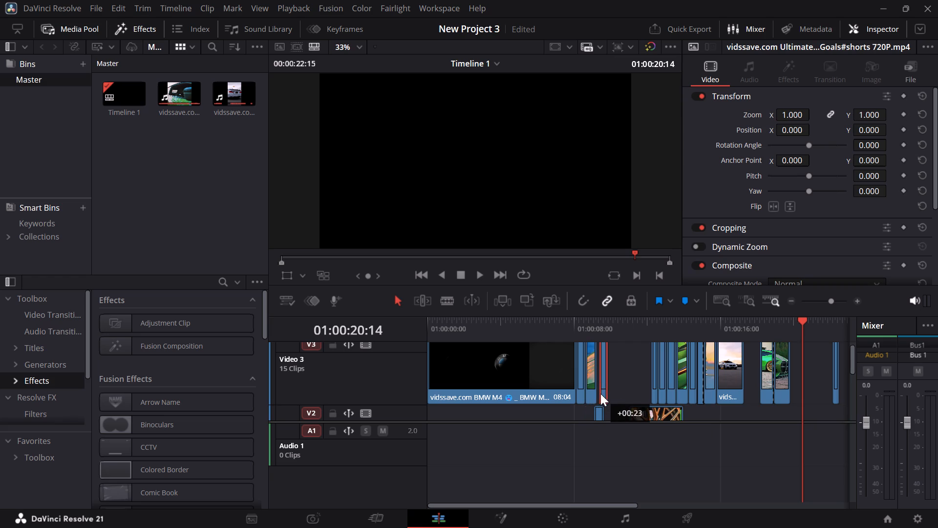
{"action": "left_click_drag", "start_coordinate": [600, 394], "coordinate": [599, 395]}
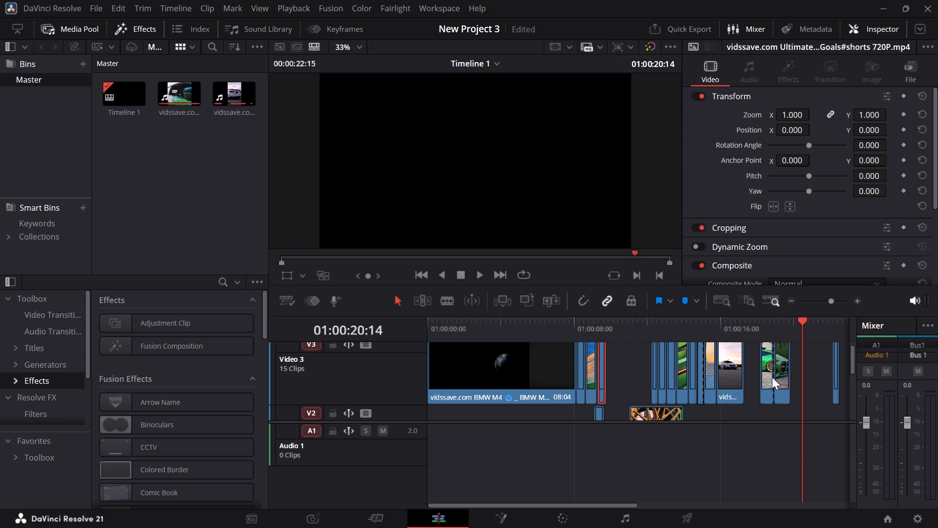
{"action": "left_click_drag", "start_coordinate": [765, 377], "coordinate": [613, 375]}
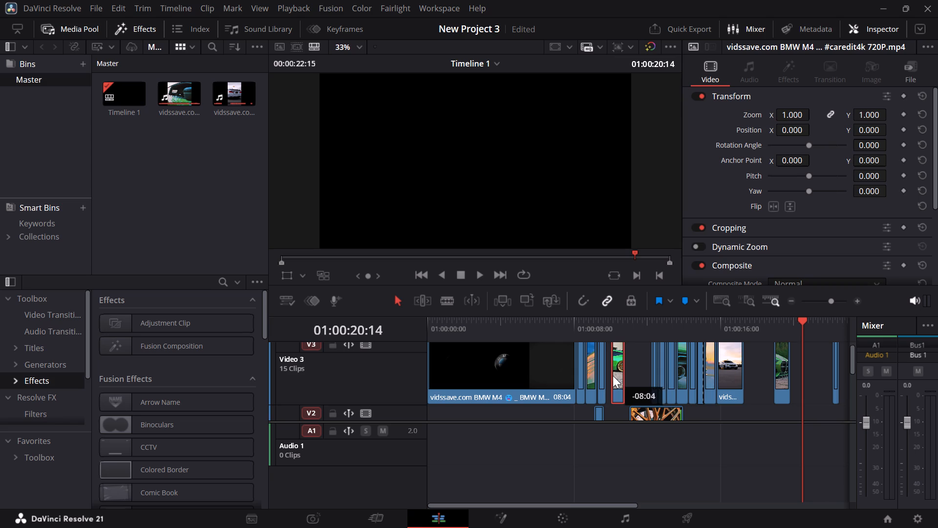
{"action": "left_click_drag", "start_coordinate": [613, 375], "coordinate": [612, 375]}
Place the third white car piece and the third green car piece in turn on Video 3, after the second green piece.
{"action": "left_click_drag", "start_coordinate": [598, 414], "coordinate": [621, 385]}
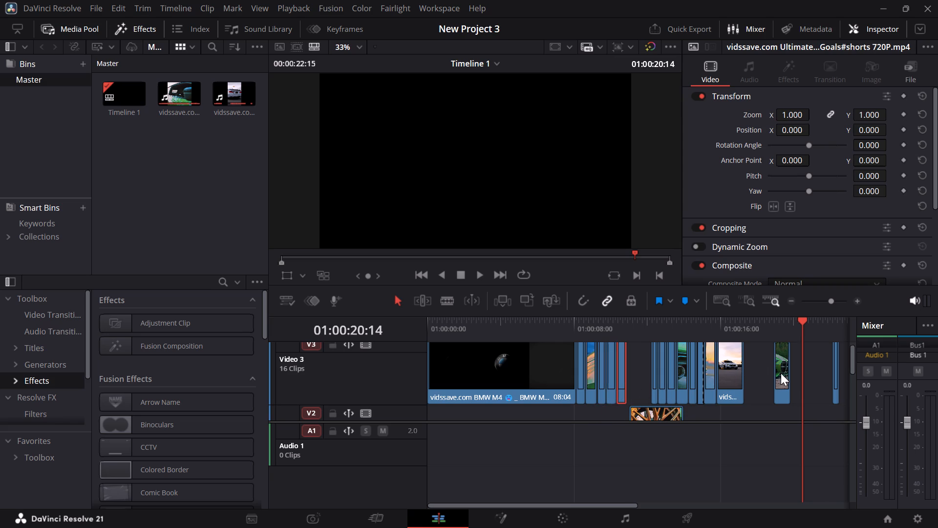
{"action": "left_click_drag", "start_coordinate": [781, 374], "coordinate": [653, 376]}
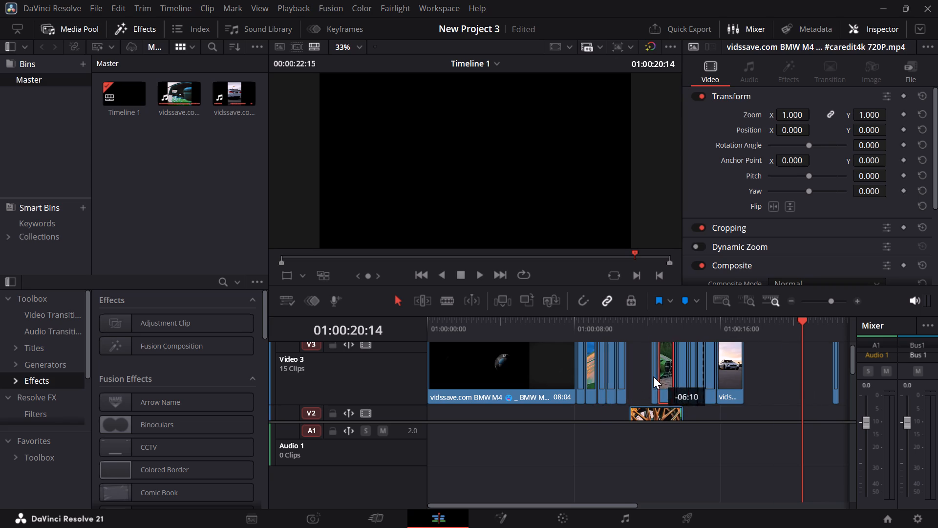
{"action": "left_click_drag", "start_coordinate": [653, 376], "coordinate": [633, 377]}
Move the longer white car clip and the sunset piece before it about three seconds later on Video 3.
{"action": "left_click_drag", "start_coordinate": [739, 372], "coordinate": [792, 366]}
{"action": "left_click_drag", "start_coordinate": [711, 370], "coordinate": [763, 369]}
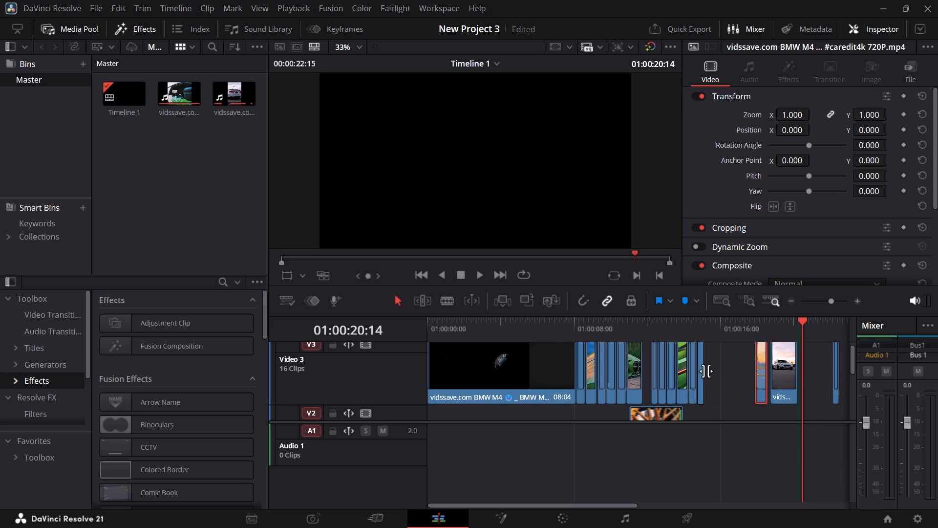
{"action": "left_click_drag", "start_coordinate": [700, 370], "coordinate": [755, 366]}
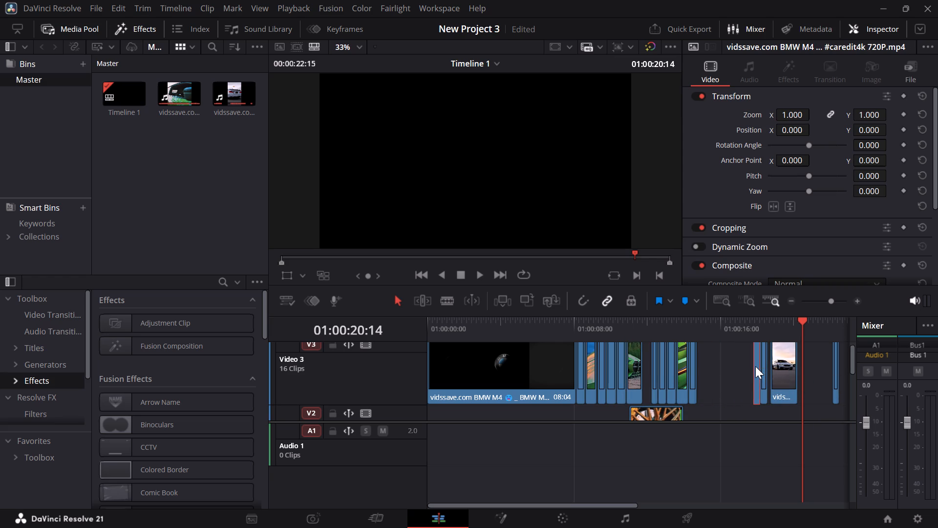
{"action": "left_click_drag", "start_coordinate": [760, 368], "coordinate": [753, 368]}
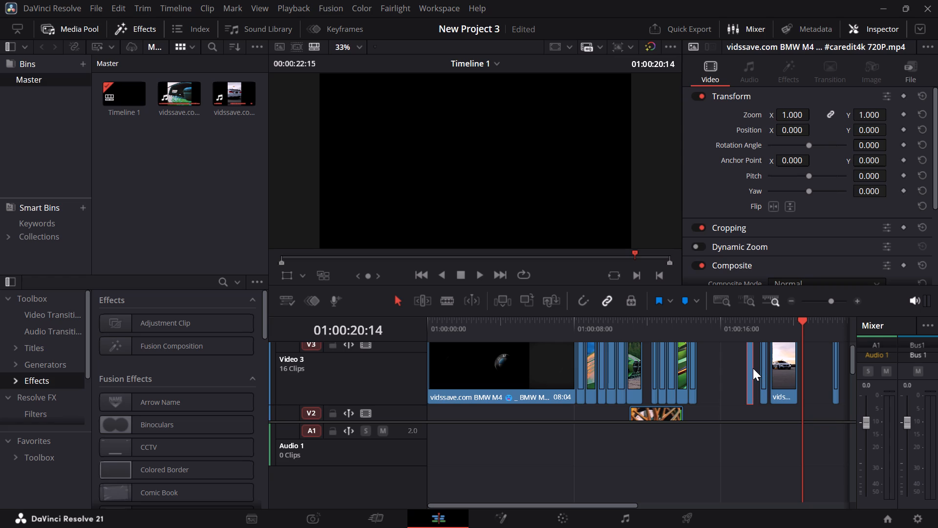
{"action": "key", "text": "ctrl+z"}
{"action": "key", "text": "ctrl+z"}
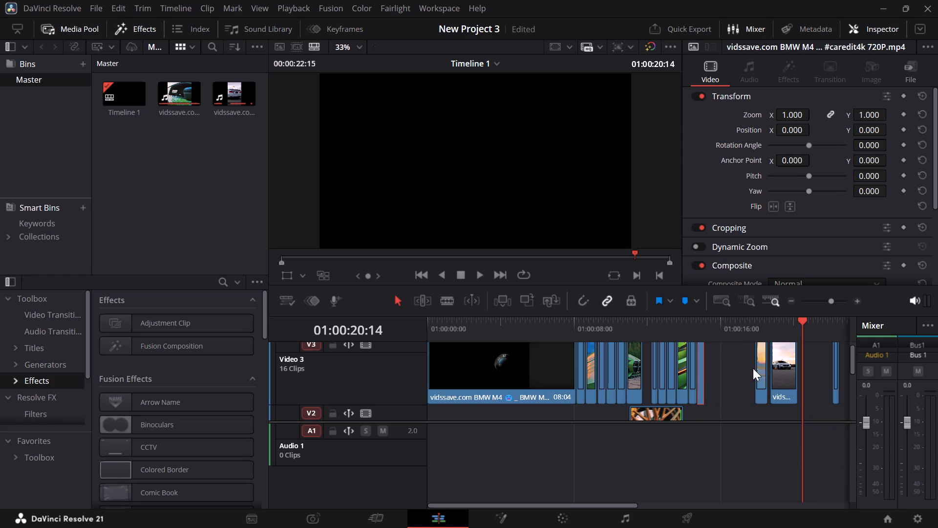
Shift the six short pieces before the sunset piece on Video 3 about two seconds later, one at a time, keeping their order.
{"action": "left_click_drag", "start_coordinate": [699, 369], "coordinate": [740, 371]}
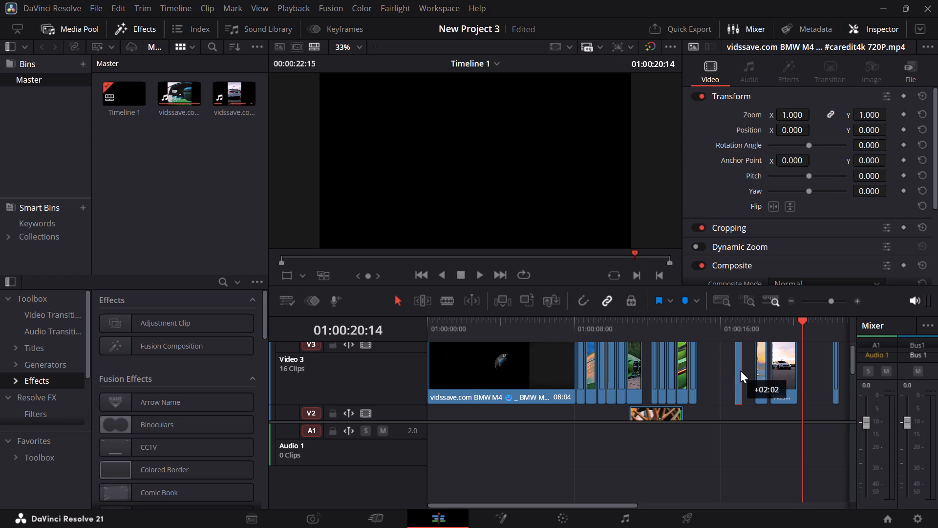
{"action": "left_click_drag", "start_coordinate": [740, 371], "coordinate": [746, 372]}
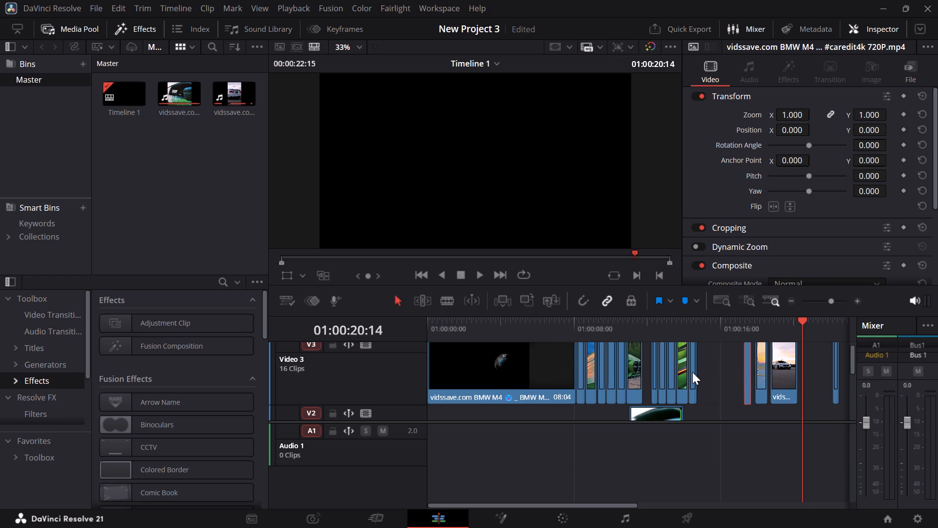
{"action": "left_click_drag", "start_coordinate": [692, 372], "coordinate": [736, 374]}
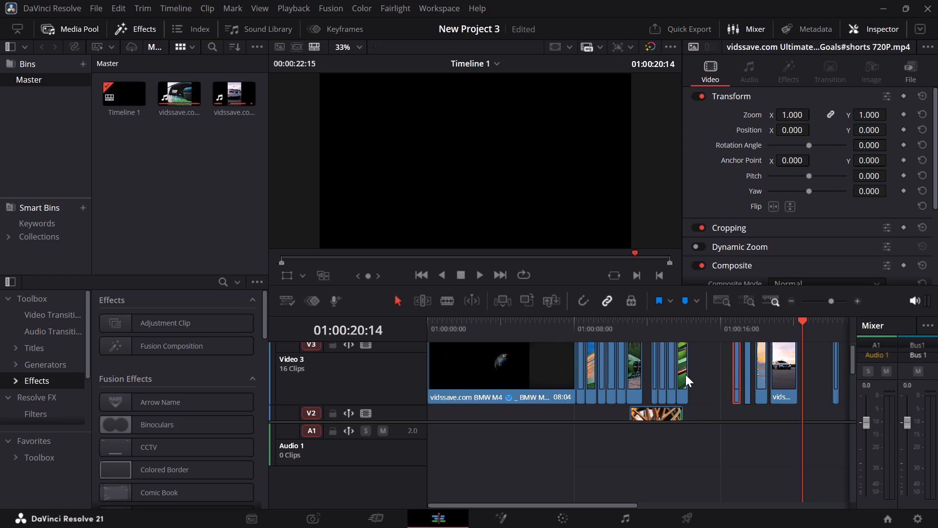
{"action": "left_click_drag", "start_coordinate": [685, 374], "coordinate": [725, 376]}
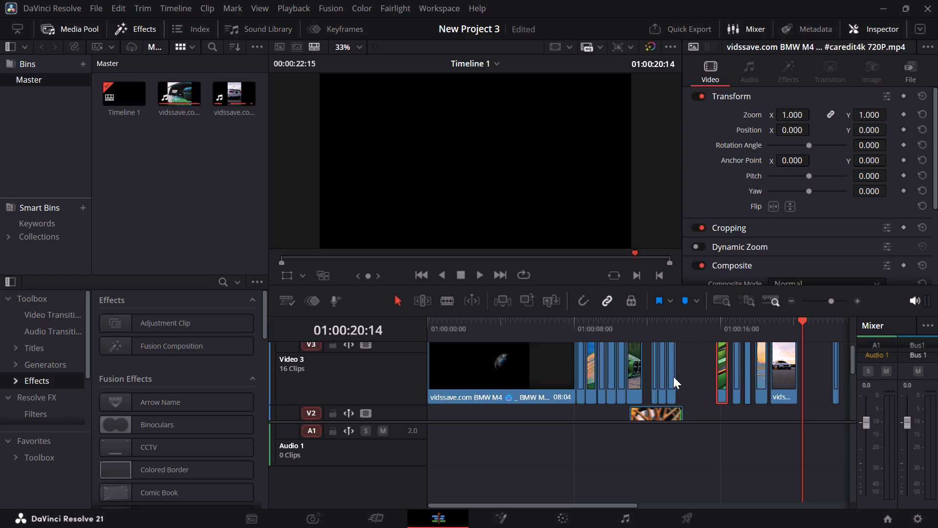
{"action": "left_click_drag", "start_coordinate": [669, 376], "coordinate": [705, 377]}
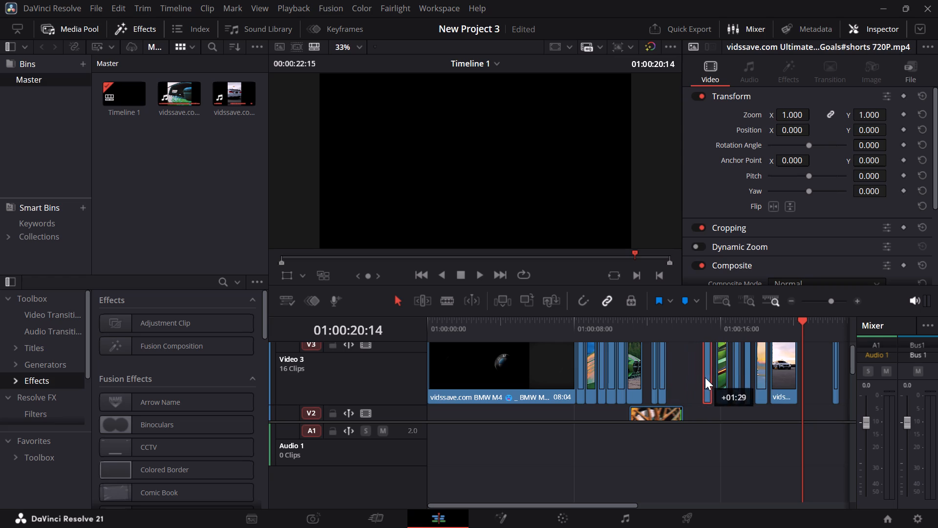
{"action": "left_click_drag", "start_coordinate": [705, 377], "coordinate": [706, 377]}
{"action": "left_click_drag", "start_coordinate": [662, 374], "coordinate": [689, 373]}
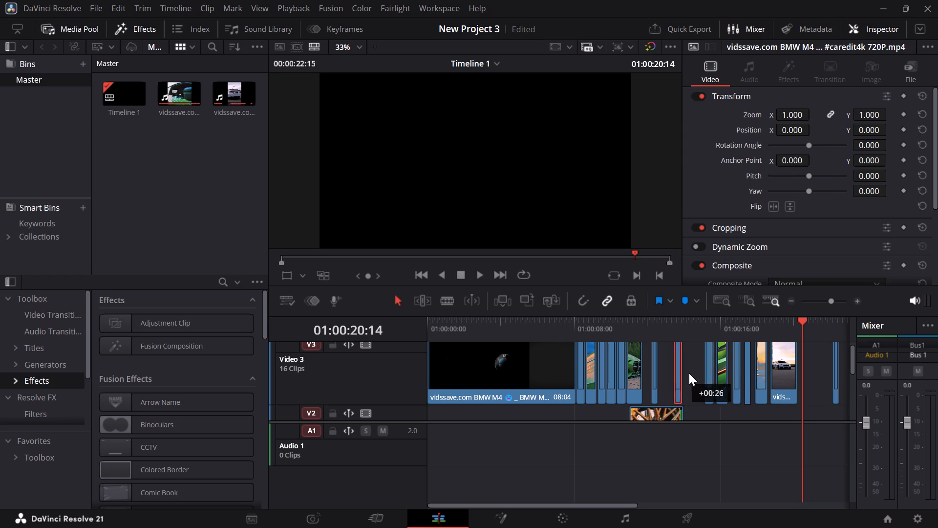
{"action": "left_click_drag", "start_coordinate": [689, 373], "coordinate": [700, 373]}
{"action": "left_click_drag", "start_coordinate": [653, 372], "coordinate": [670, 371]}
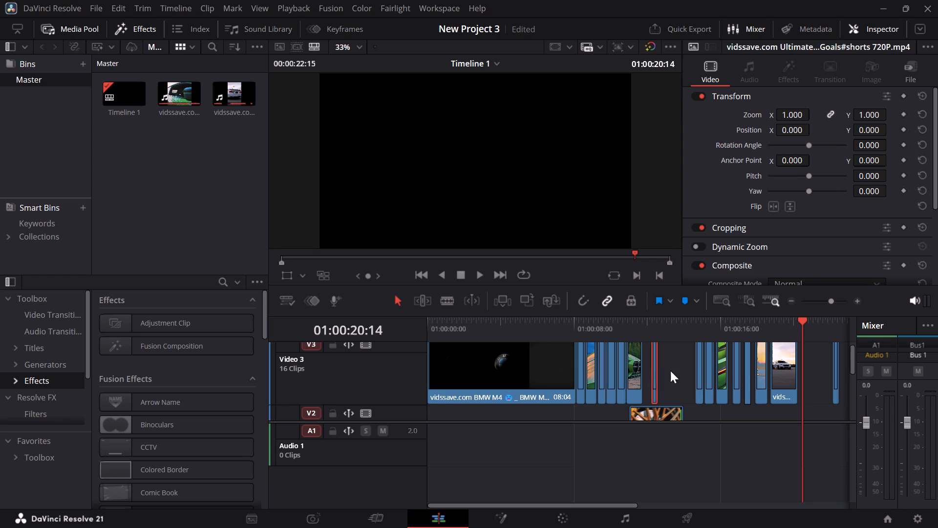
{"action": "left_click_drag", "start_coordinate": [670, 371], "coordinate": [686, 372]}
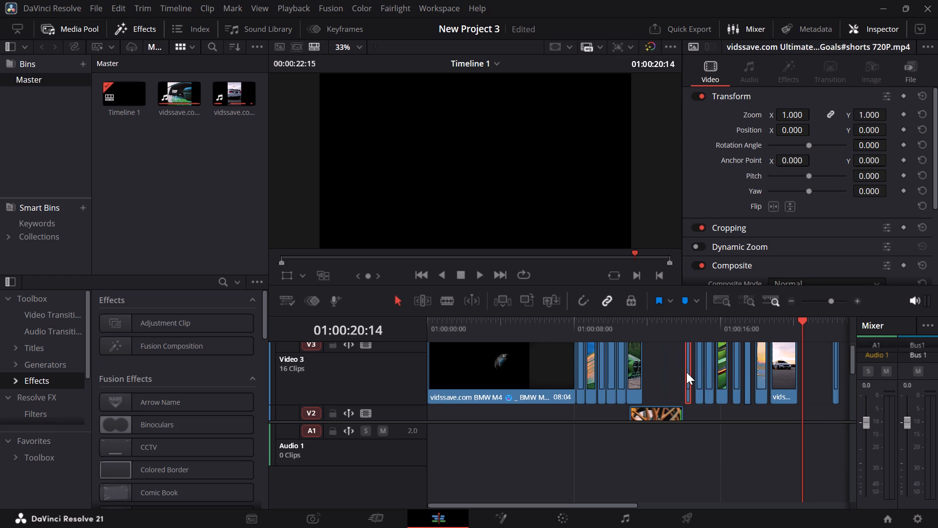
Shift the longer white car clip and the seven pieces before it on Video 3 about two more seconds later, keeping their order.
{"action": "scroll", "coordinate": [662, 376], "scroll_direction": "left", "scroll_amount": 1}
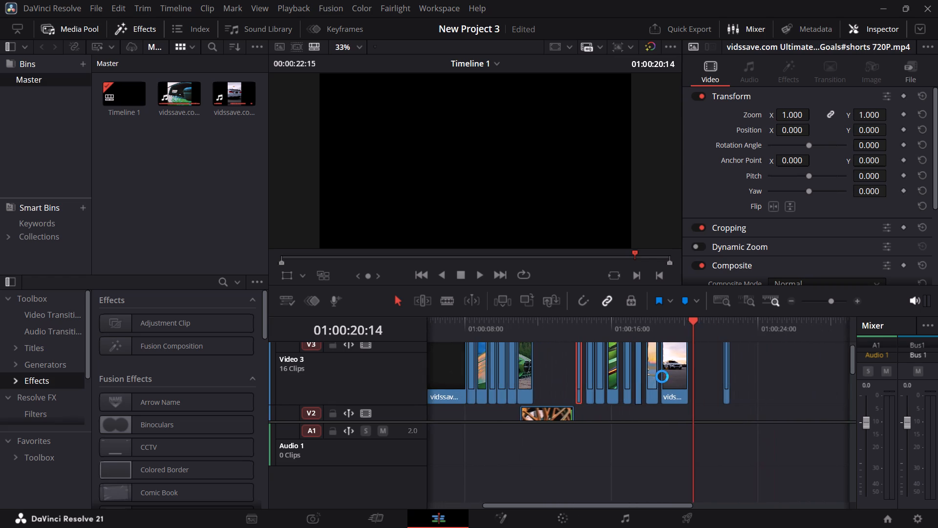
{"action": "left_click_drag", "start_coordinate": [673, 377], "coordinate": [708, 376]}
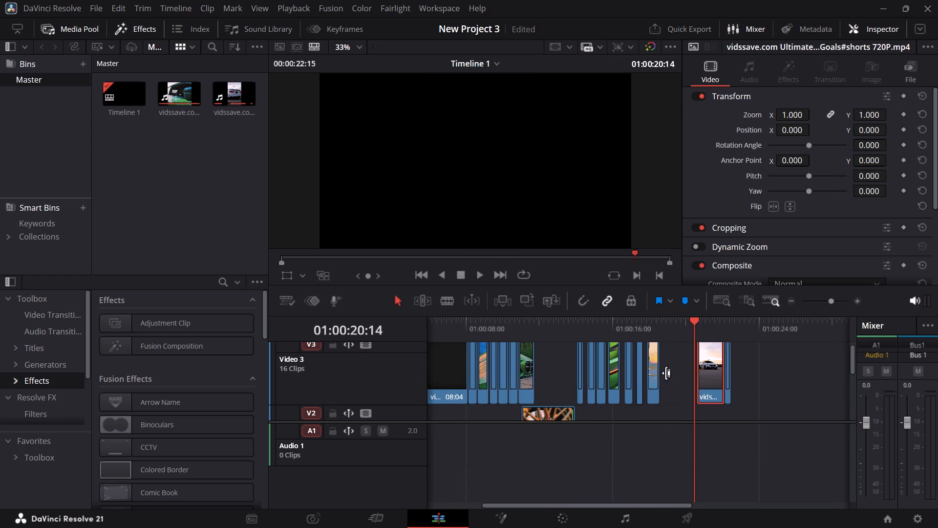
{"action": "left_click_drag", "start_coordinate": [654, 373], "coordinate": [690, 375]}
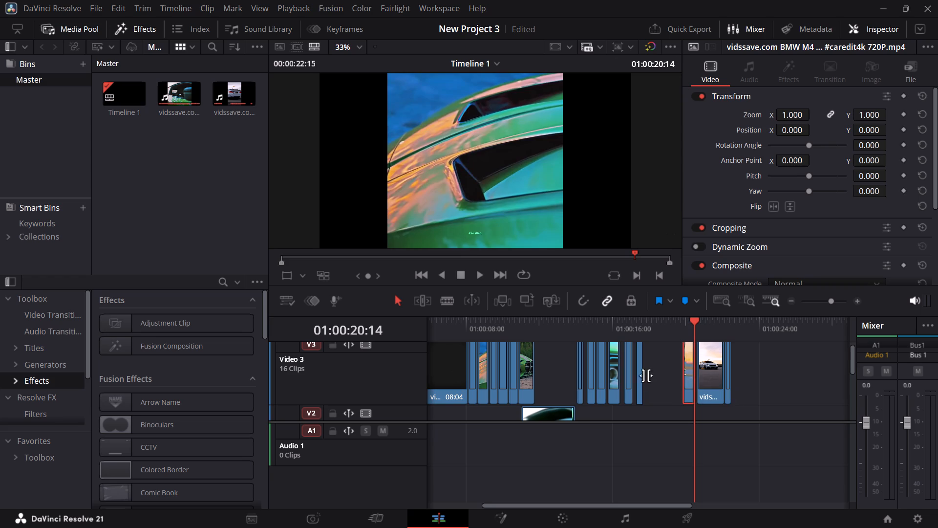
{"action": "left_click_drag", "start_coordinate": [639, 373], "coordinate": [674, 373]}
{"action": "left_click_drag", "start_coordinate": [627, 372], "coordinate": [664, 374]}
{"action": "left_click_drag", "start_coordinate": [612, 371], "coordinate": [653, 372]}
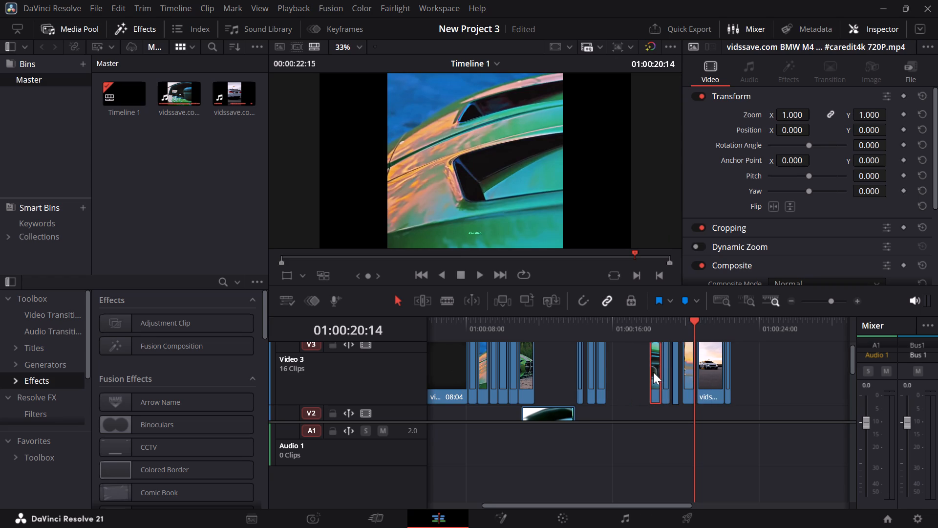
{"action": "left_click_drag", "start_coordinate": [604, 369], "coordinate": [645, 372]}
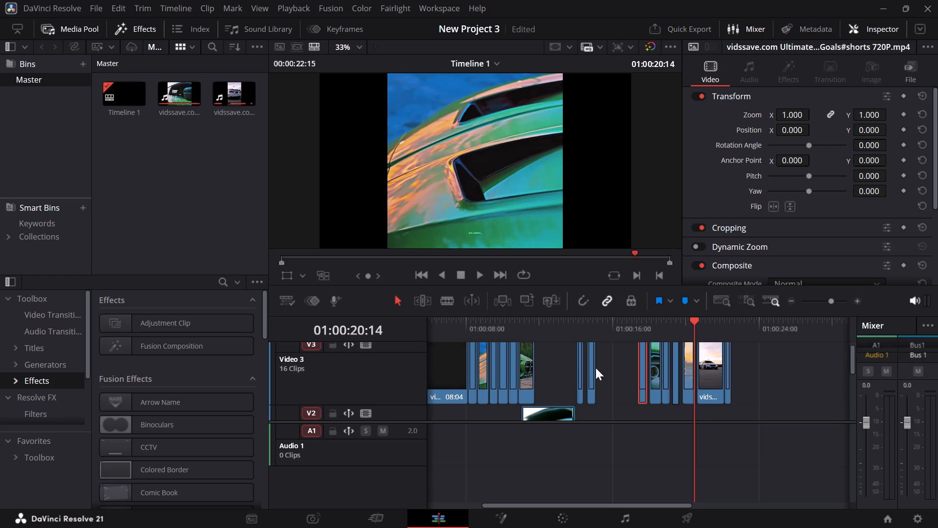
{"action": "left_click_drag", "start_coordinate": [590, 368], "coordinate": [634, 369]}
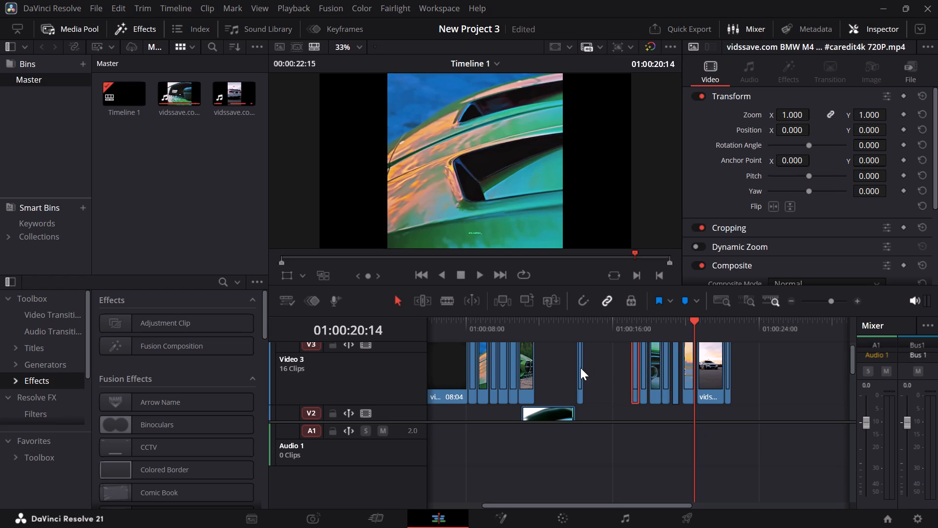
{"action": "left_click_drag", "start_coordinate": [580, 368], "coordinate": [615, 370]}
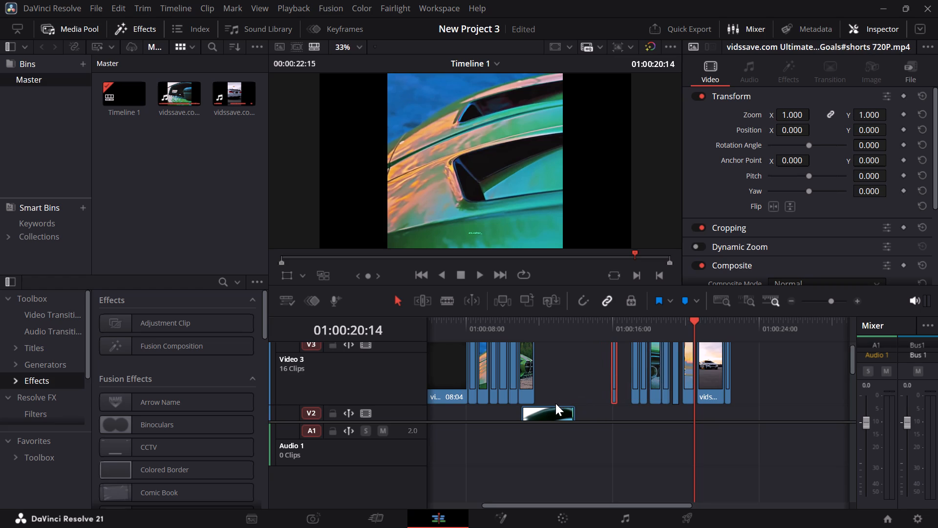
Move the 02:29 green car clip later on Video 2, starting at about 01:00:12:09.
{"action": "left_click_drag", "start_coordinate": [551, 408], "coordinate": [572, 389]}
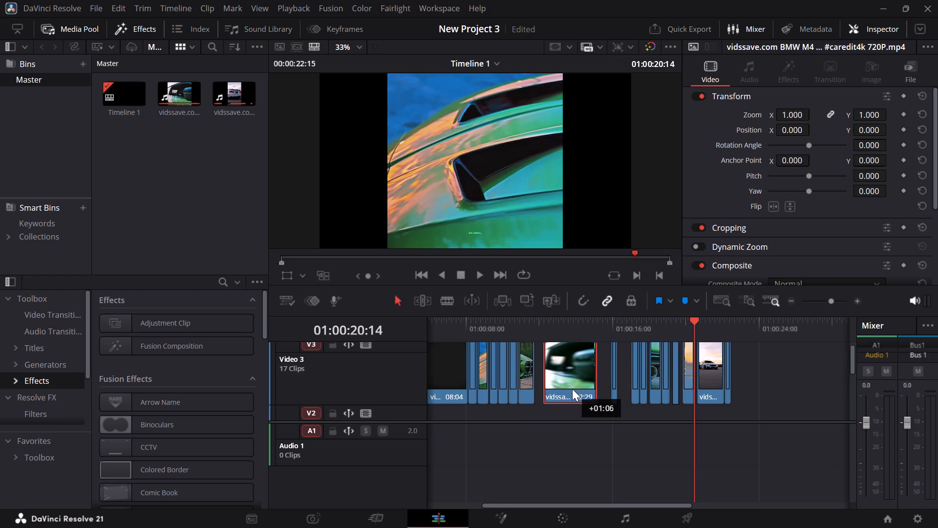
{"action": "left_click_drag", "start_coordinate": [572, 389], "coordinate": [574, 408]}
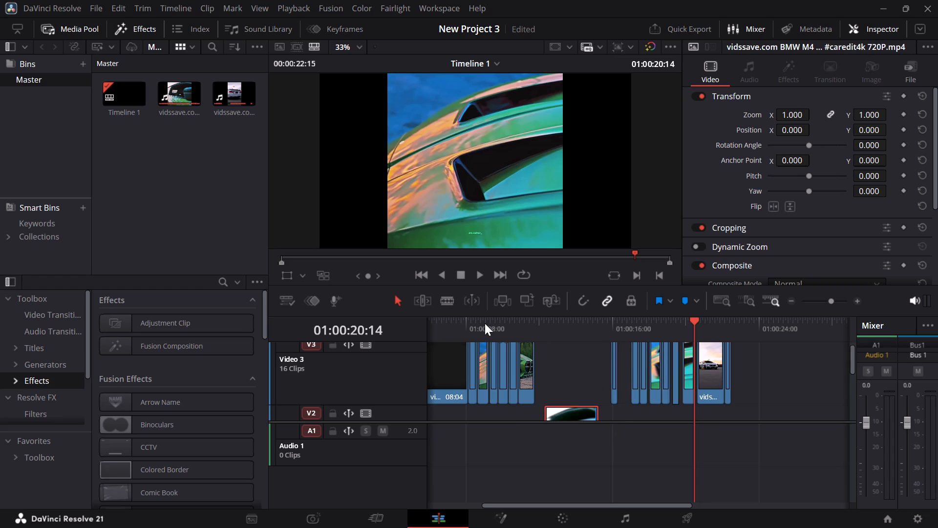
Split the green car clip on Video 2 into four roughly equal pieces, with the first cut at about 01:00:13:02.
{"action": "left_click_drag", "start_coordinate": [443, 302], "coordinate": [614, 391]}
{"action": "left_click", "coordinate": [445, 303]}
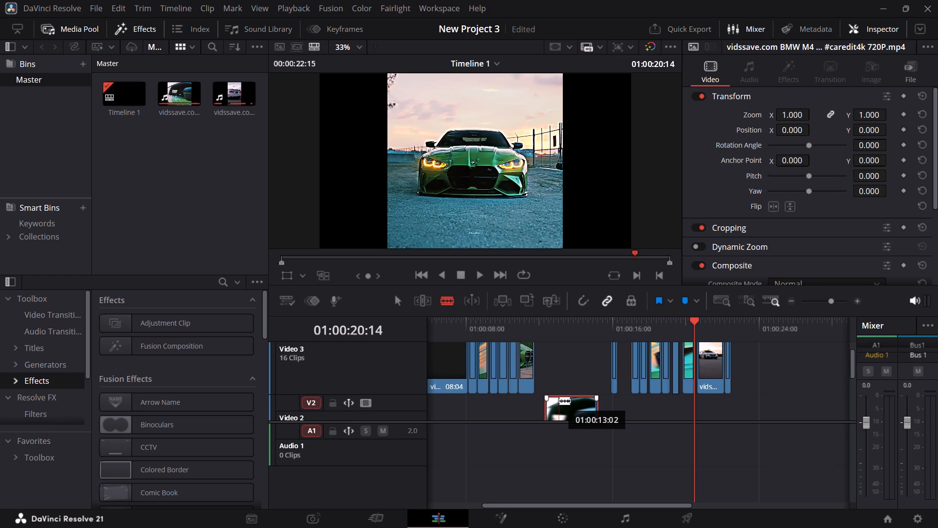
{"action": "left_click", "coordinate": [559, 400]}
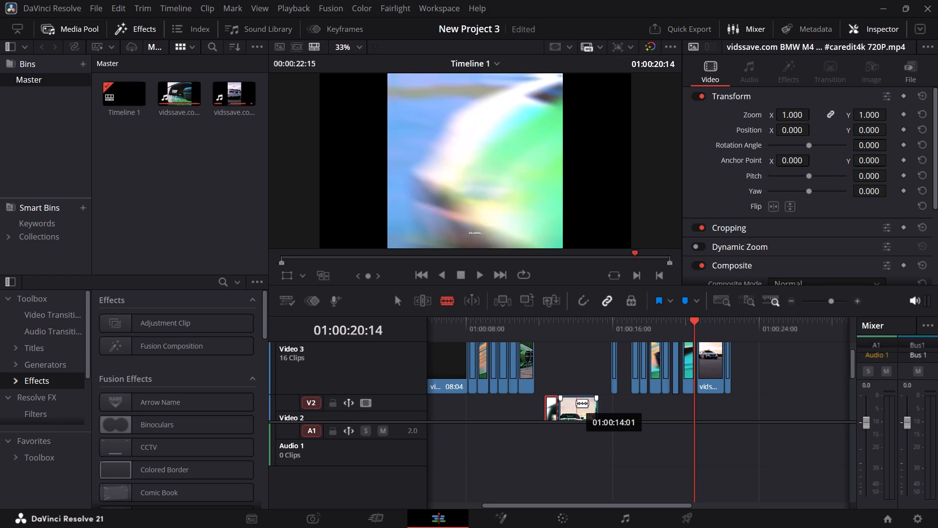
{"action": "left_click", "coordinate": [572, 400]}
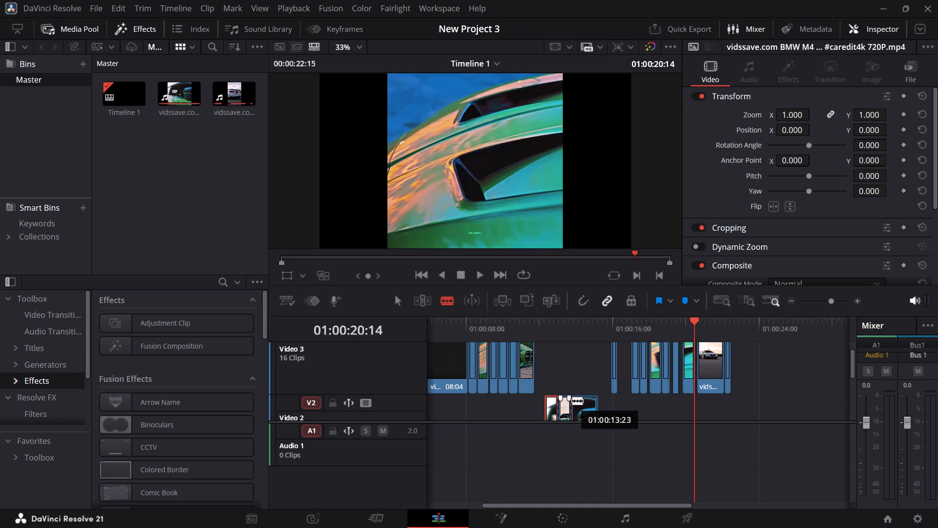
{"action": "left_click", "coordinate": [585, 404]}
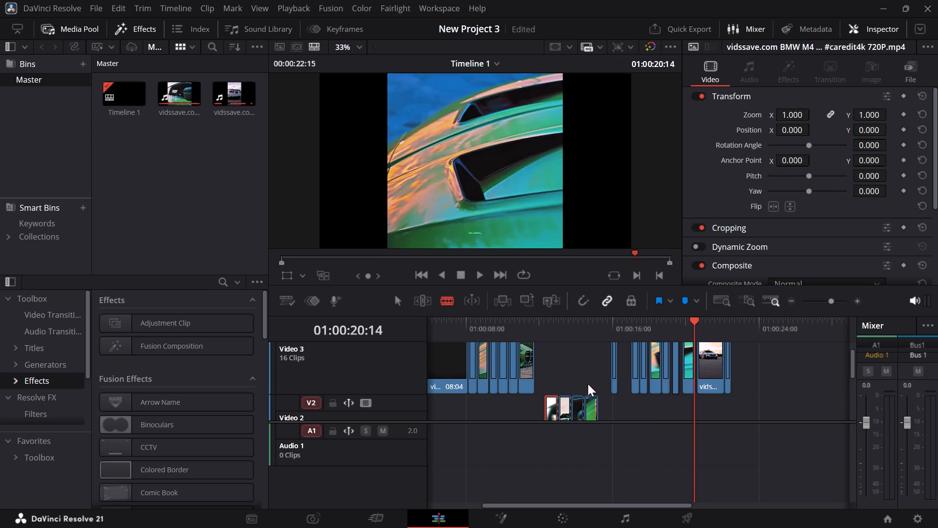
Split the longer white car clip on Video 3 into three pieces at about 01:00:21:06 and 01:00:21:17.
{"action": "left_click", "coordinate": [707, 353]}
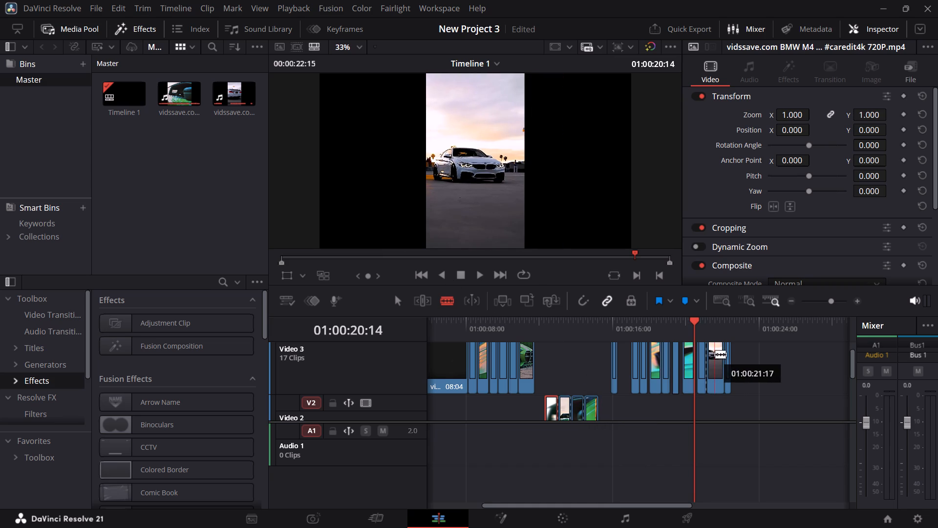
{"action": "left_click", "coordinate": [715, 354]}
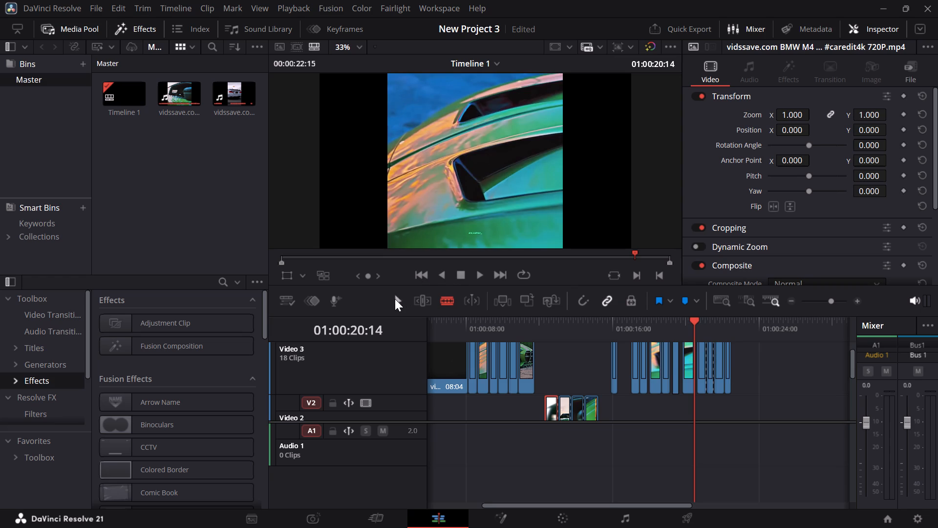
Move the first newly cut white car piece on Video 3 to shortly after the last green piece of the assembled sequence.
{"action": "left_click", "coordinate": [395, 299]}
{"action": "left_click_drag", "start_coordinate": [703, 371], "coordinate": [543, 366]}
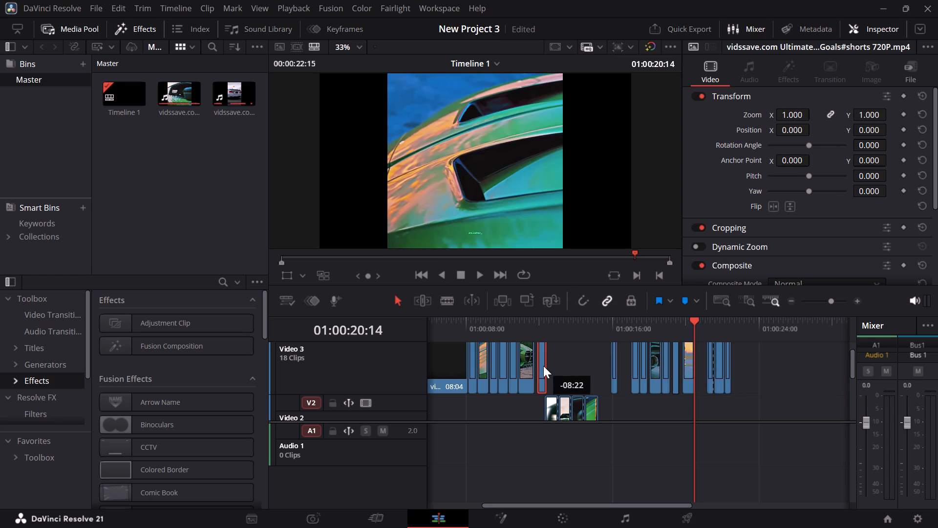
{"action": "left_click_drag", "start_coordinate": [543, 366], "coordinate": [557, 367]}
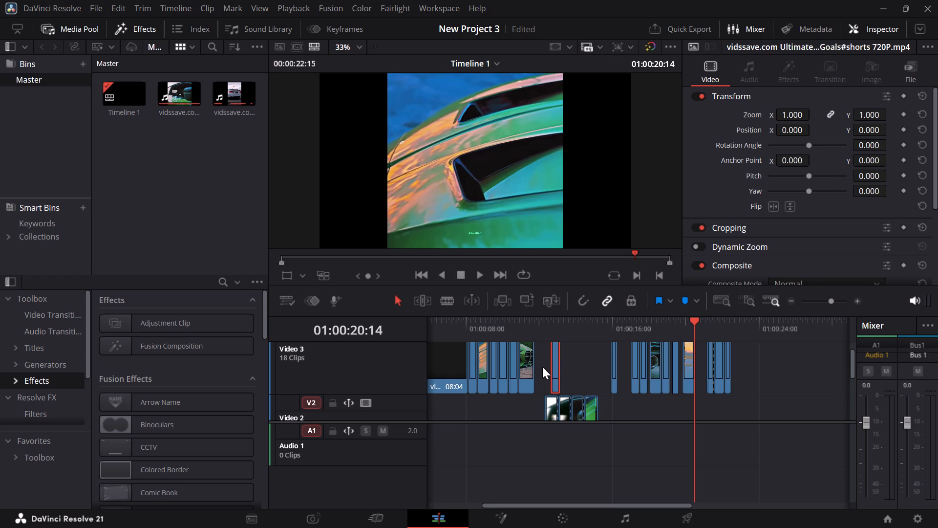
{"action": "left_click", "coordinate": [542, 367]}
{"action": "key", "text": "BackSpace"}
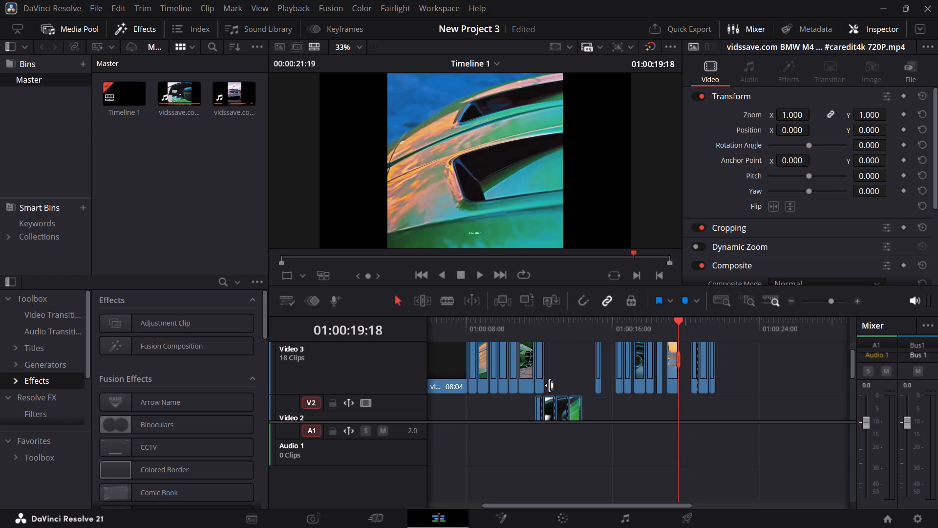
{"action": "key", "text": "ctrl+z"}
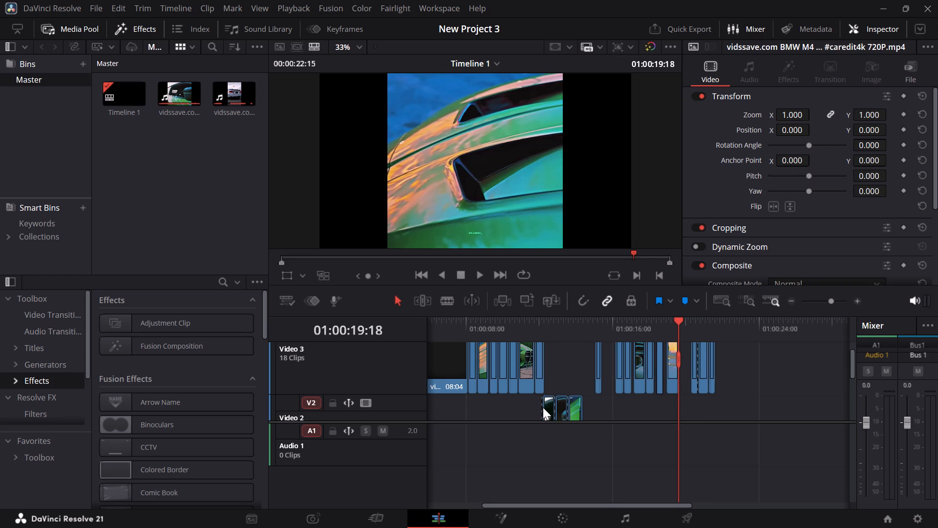
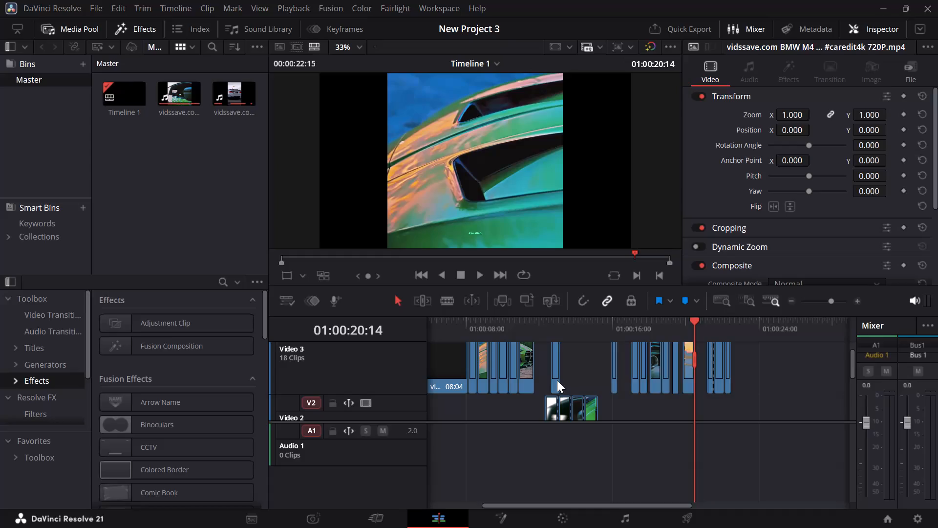
Alternate the next white pieces on Video 3 with the first three green pieces from Video 2, continuing the assembled sequence from about 01:00:11:20.
{"action": "left_click_drag", "start_coordinate": [557, 380], "coordinate": [541, 379]}
{"action": "left_click_drag", "start_coordinate": [549, 405], "coordinate": [549, 394]}
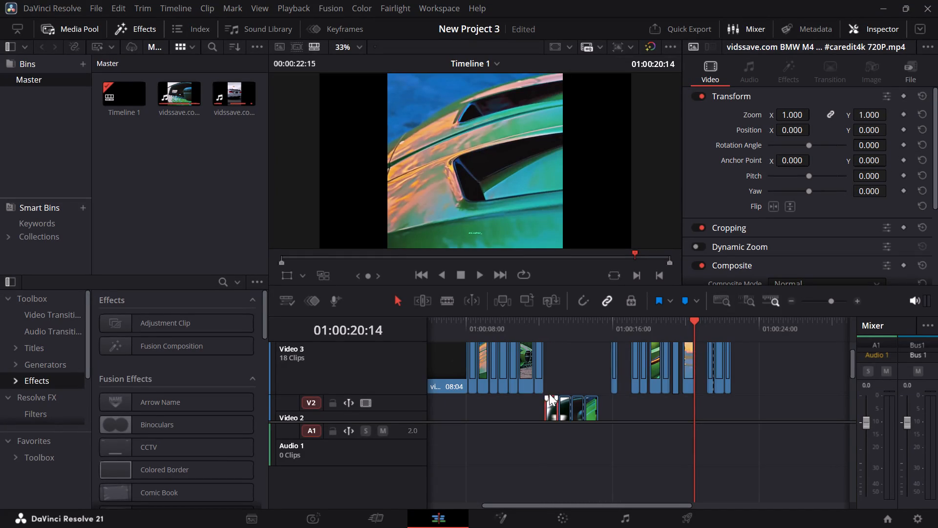
{"action": "left_click_drag", "start_coordinate": [549, 394], "coordinate": [548, 372]}
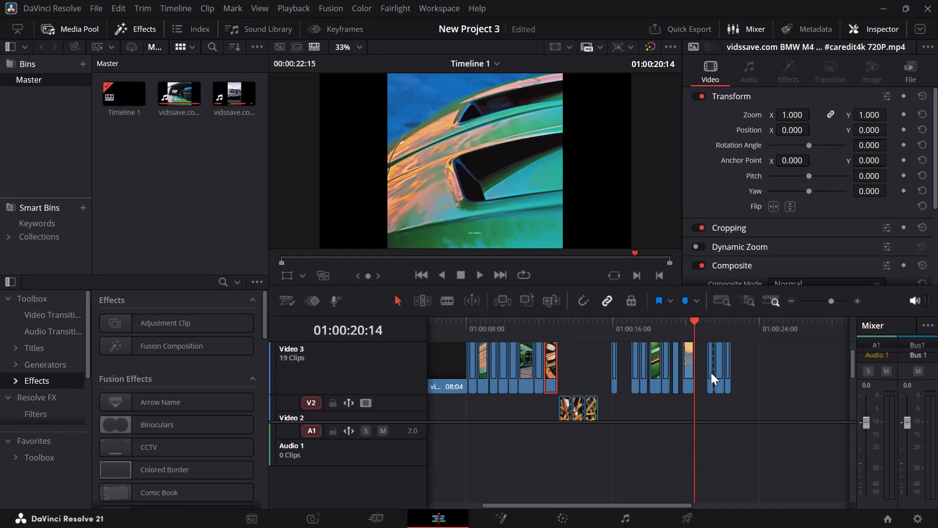
{"action": "left_click_drag", "start_coordinate": [711, 373], "coordinate": [564, 372]}
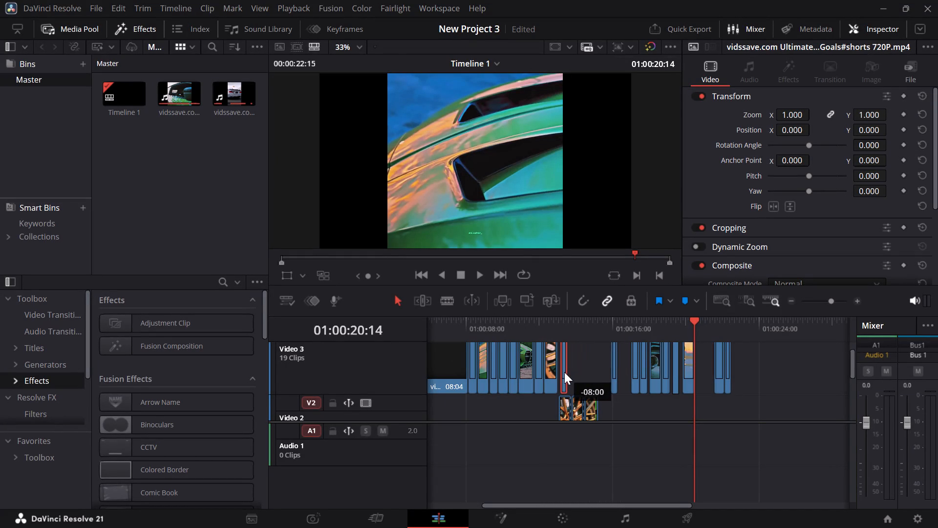
{"action": "left_click_drag", "start_coordinate": [564, 372], "coordinate": [562, 373]}
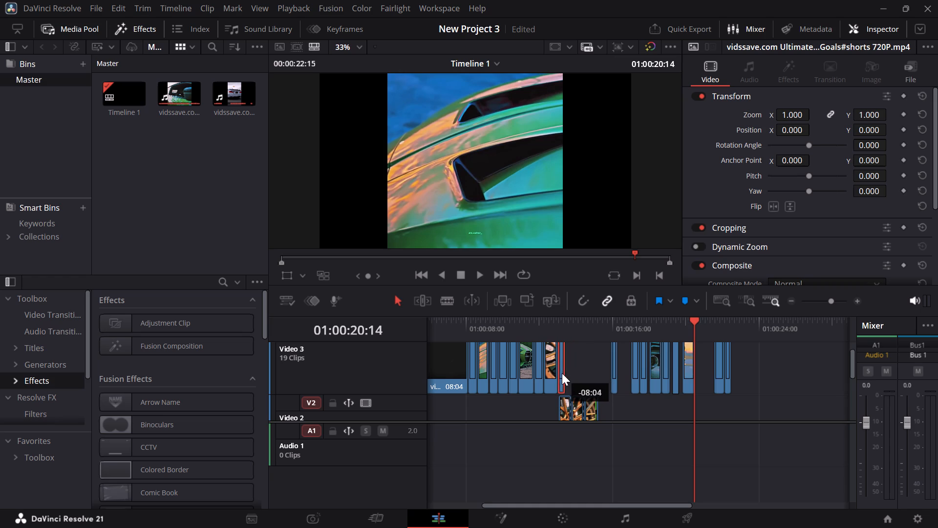
{"action": "left_click_drag", "start_coordinate": [564, 407], "coordinate": [569, 381]}
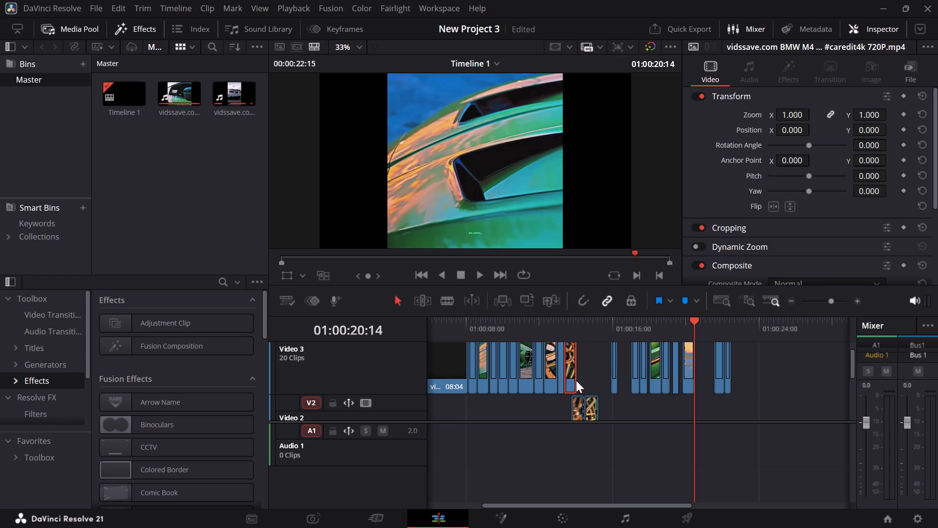
{"action": "left_click_drag", "start_coordinate": [716, 371], "coordinate": [636, 368]}
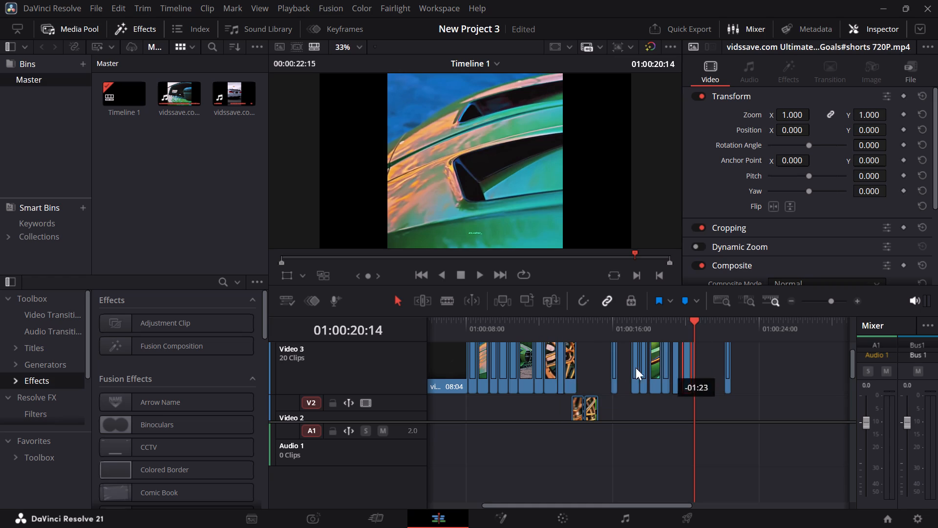
{"action": "left_click_drag", "start_coordinate": [636, 368], "coordinate": [581, 372]}
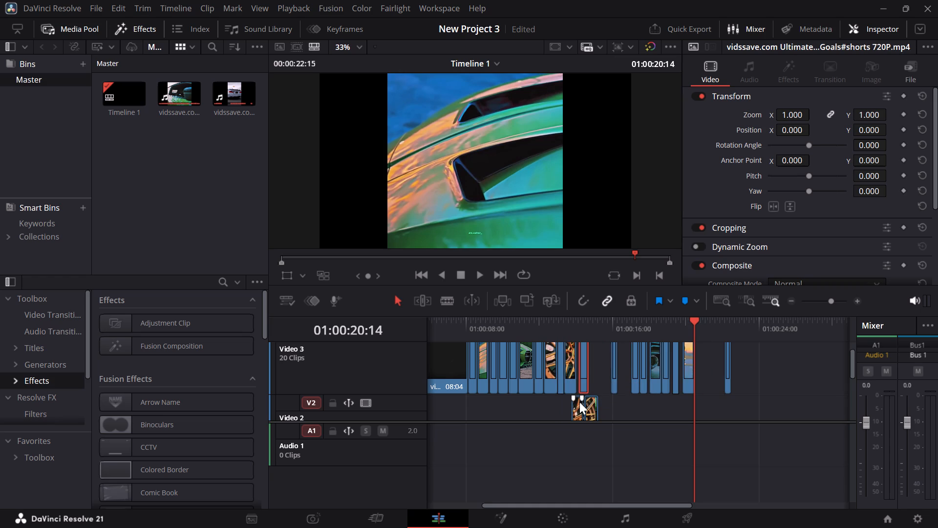
{"action": "left_click_drag", "start_coordinate": [579, 403], "coordinate": [597, 376]}
Shift the short white piece near 01:00:16 slightly later and place the last green piece from Video 2 before it on Video 3.
{"action": "left_click", "coordinate": [594, 408]}
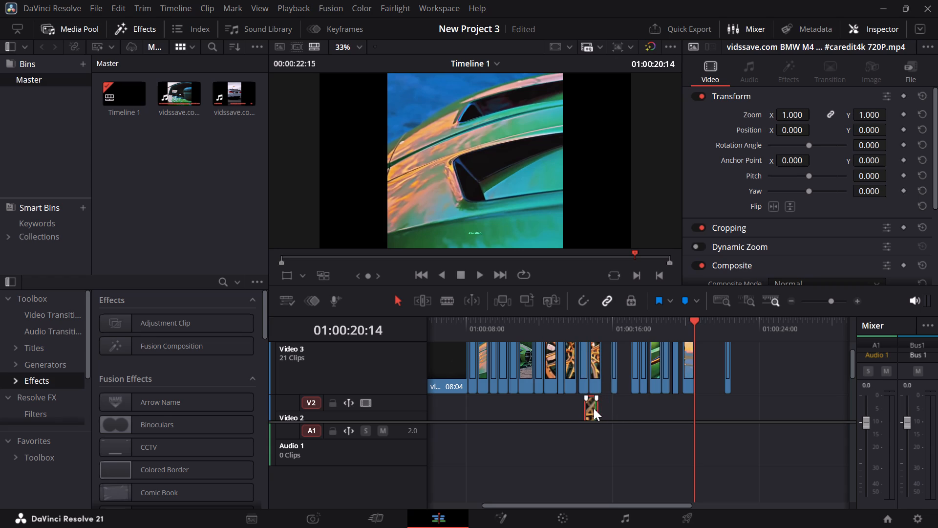
{"action": "left_click_drag", "start_coordinate": [594, 408], "coordinate": [609, 392]}
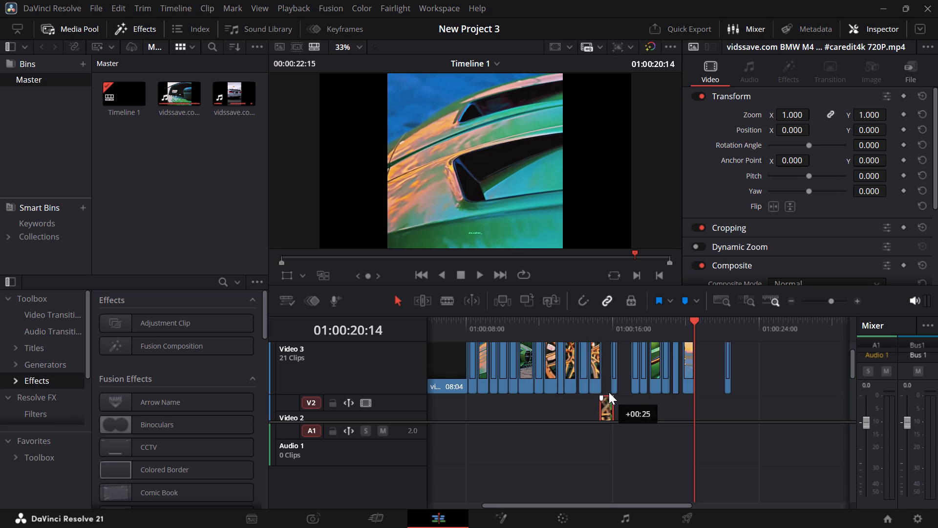
{"action": "left_click_drag", "start_coordinate": [609, 392], "coordinate": [608, 403]}
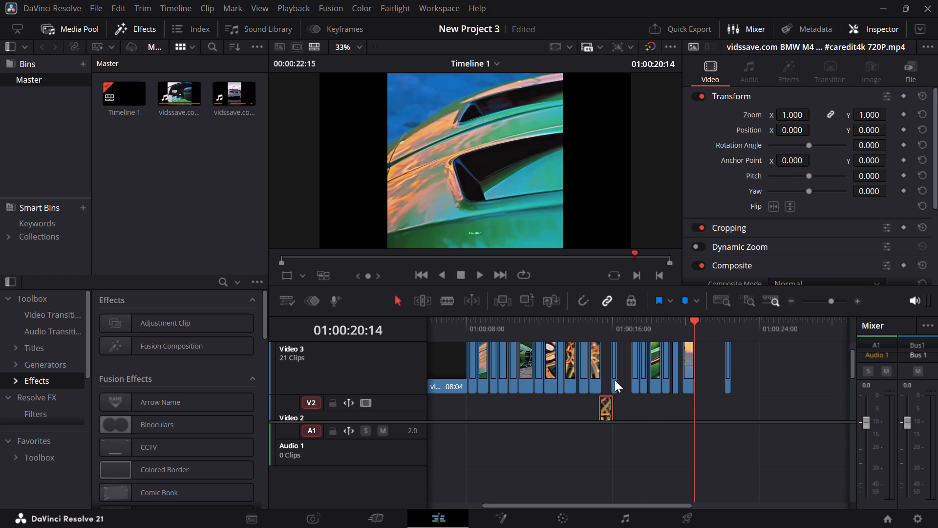
{"action": "left_click_drag", "start_coordinate": [614, 380], "coordinate": [623, 382]}
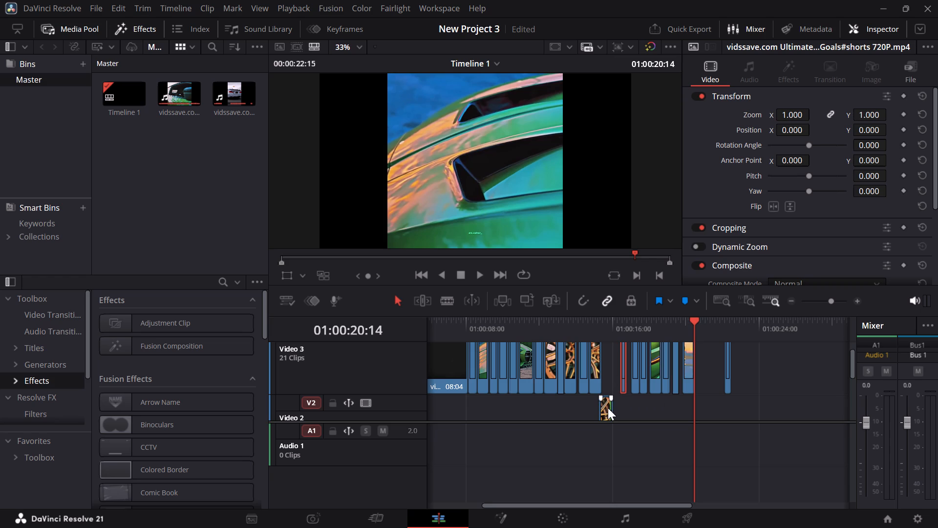
{"action": "left_click_drag", "start_coordinate": [608, 408], "coordinate": [611, 386]}
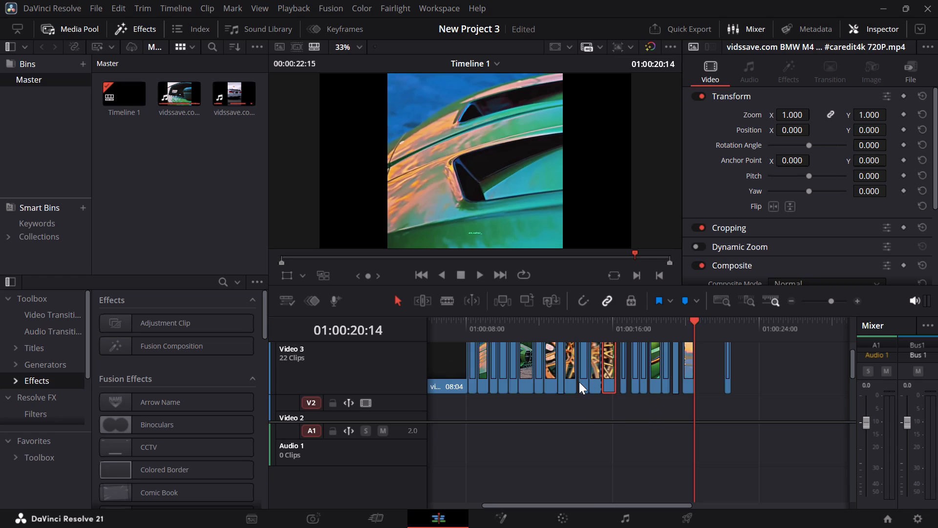
Move the last inserted white piece and the third green piece on Video 3 earlier to close the gaps before them.
{"action": "left_click", "coordinate": [584, 376]}
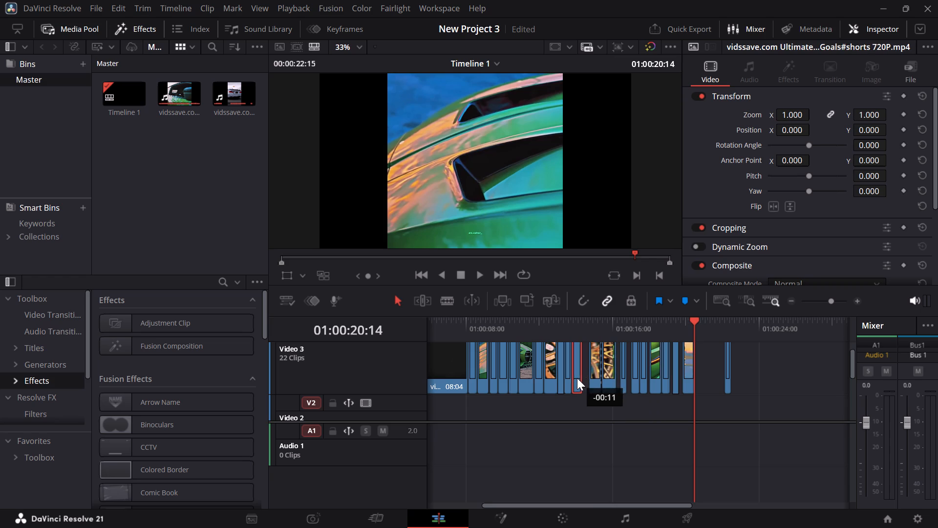
{"action": "left_click", "coordinate": [594, 380]}
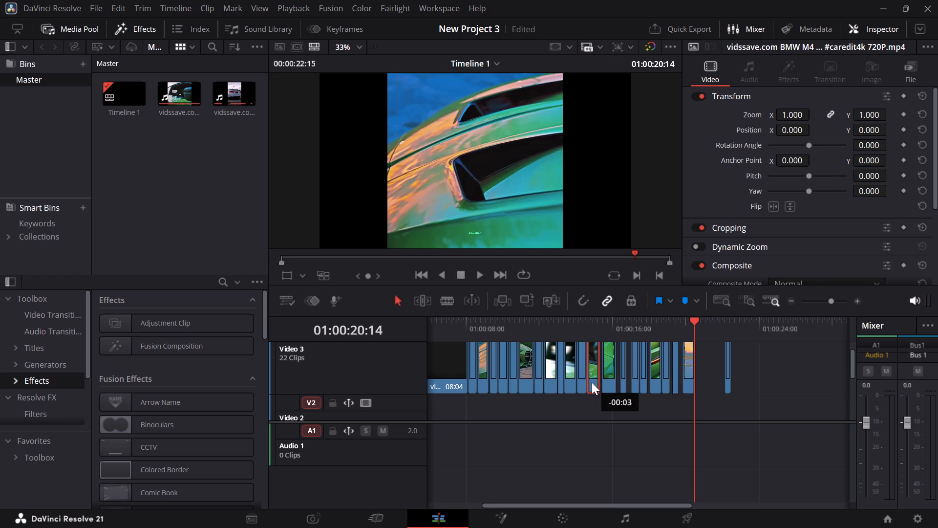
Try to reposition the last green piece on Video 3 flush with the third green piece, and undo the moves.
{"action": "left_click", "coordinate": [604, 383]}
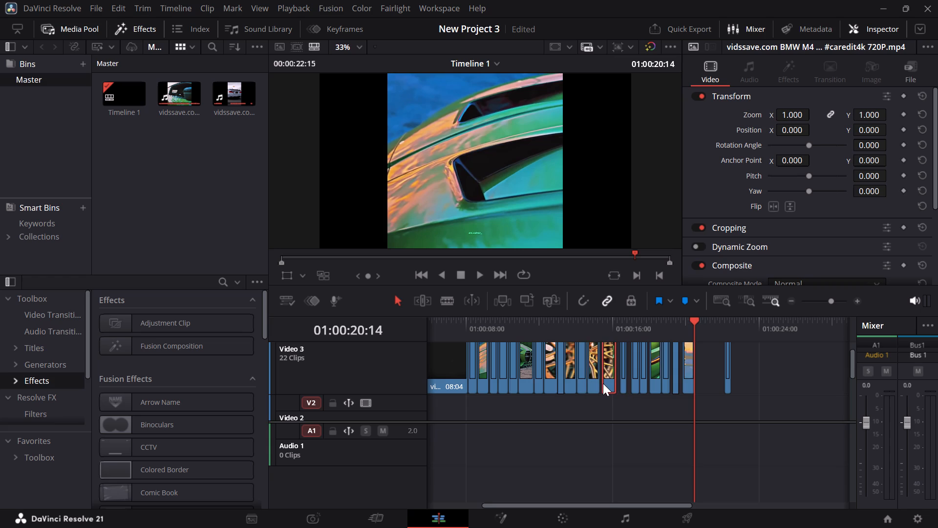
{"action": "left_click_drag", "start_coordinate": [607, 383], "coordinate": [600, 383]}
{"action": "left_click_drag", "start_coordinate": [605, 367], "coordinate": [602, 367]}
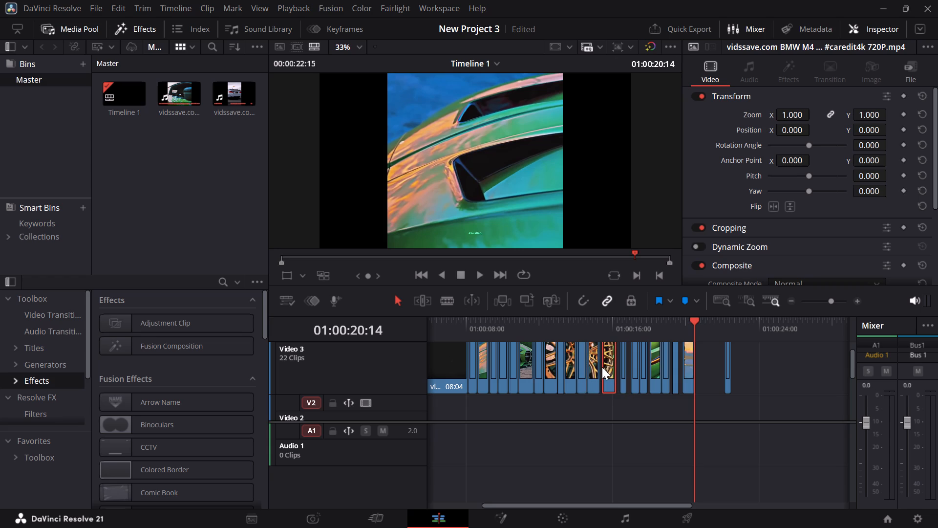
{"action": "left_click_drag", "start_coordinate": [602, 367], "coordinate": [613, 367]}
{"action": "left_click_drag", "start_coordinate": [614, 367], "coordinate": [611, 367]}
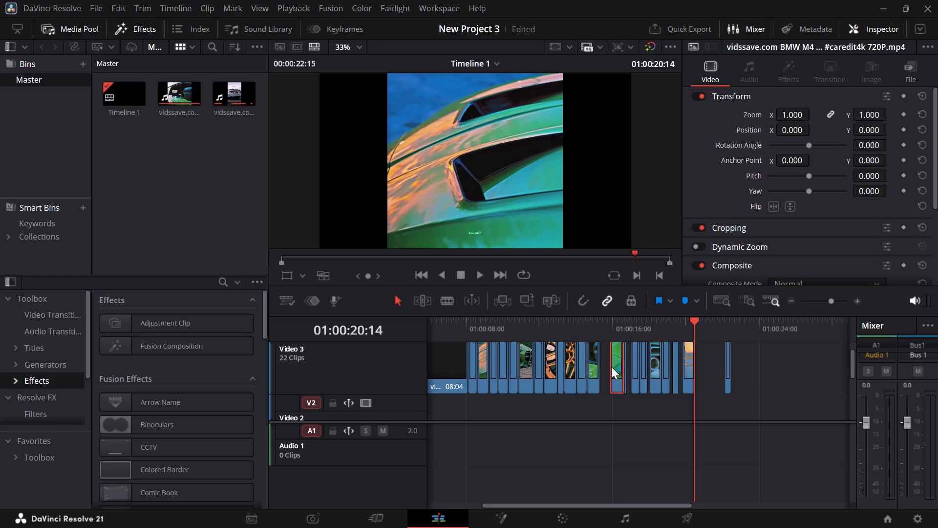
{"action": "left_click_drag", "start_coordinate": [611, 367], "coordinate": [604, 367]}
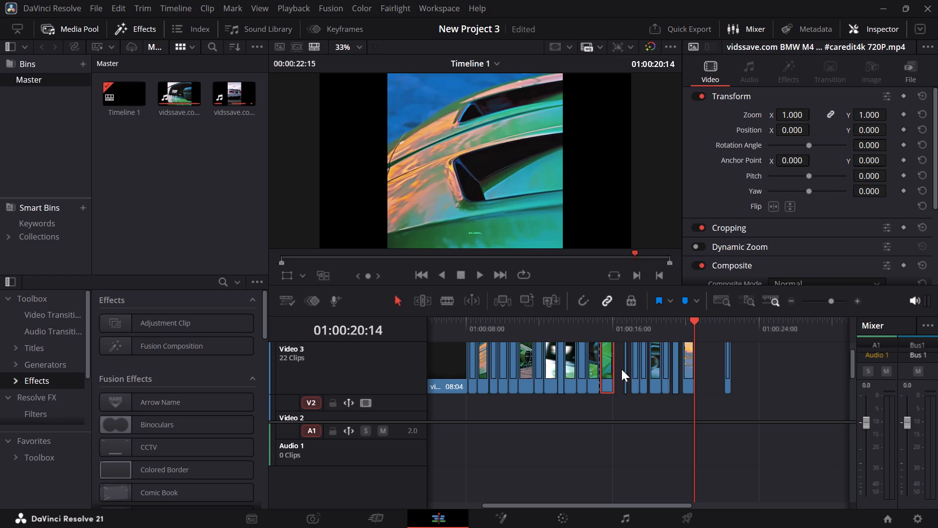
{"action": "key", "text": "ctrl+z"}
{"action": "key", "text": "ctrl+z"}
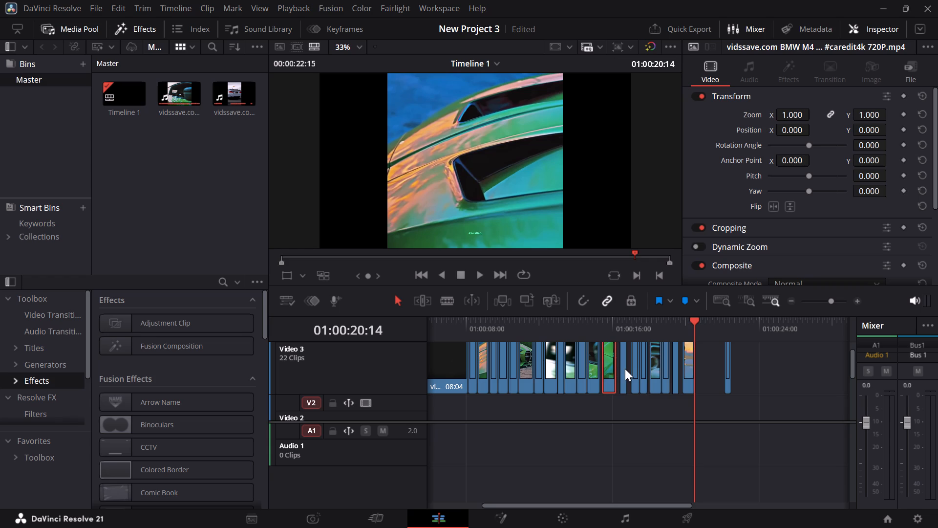
Ripple delete the small gaps after and before the last green piece on Video 3.
{"action": "left_click", "coordinate": [624, 376]}
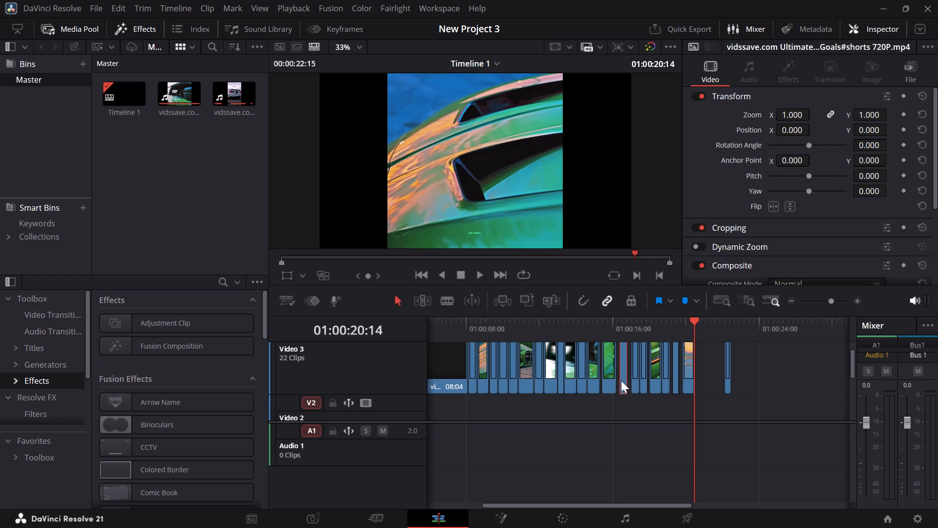
{"action": "left_click", "coordinate": [616, 379]}
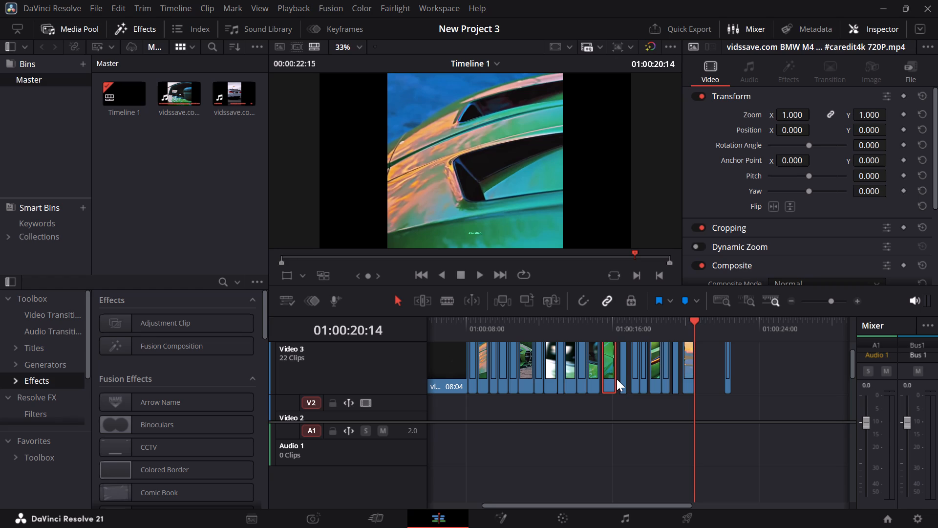
{"action": "left_click", "coordinate": [617, 379]}
{"action": "left_click", "coordinate": [617, 379]}
{"action": "left_click", "coordinate": [617, 379]}
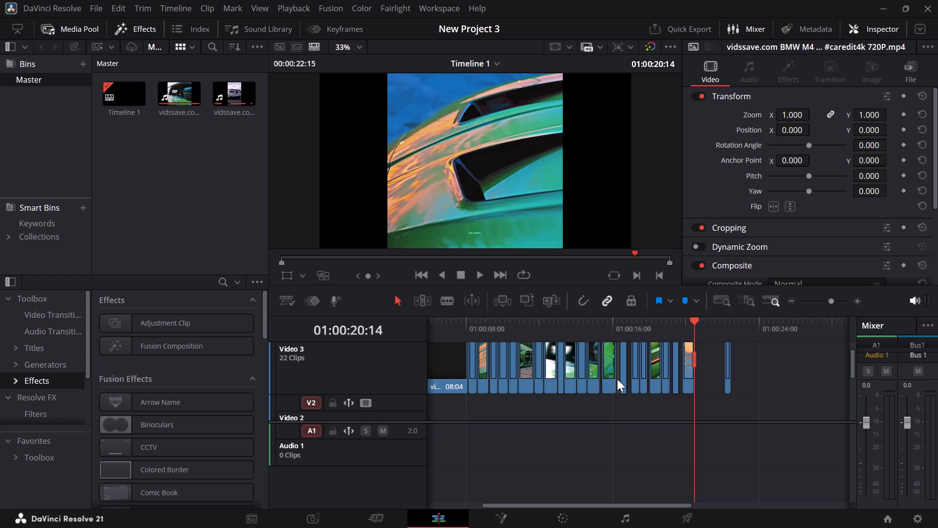
{"action": "key", "text": "BackSpace"}
{"action": "left_click", "coordinate": [600, 380]}
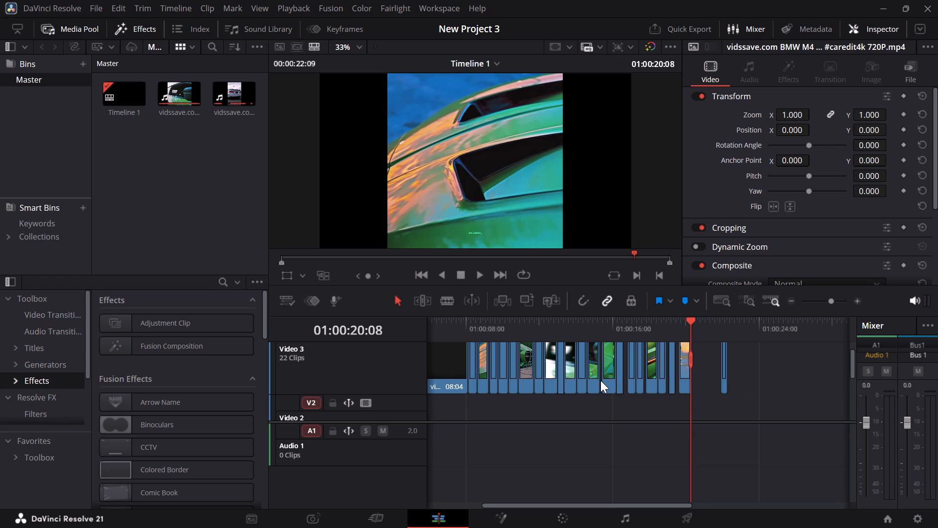
{"action": "key", "text": "BackSpace"}
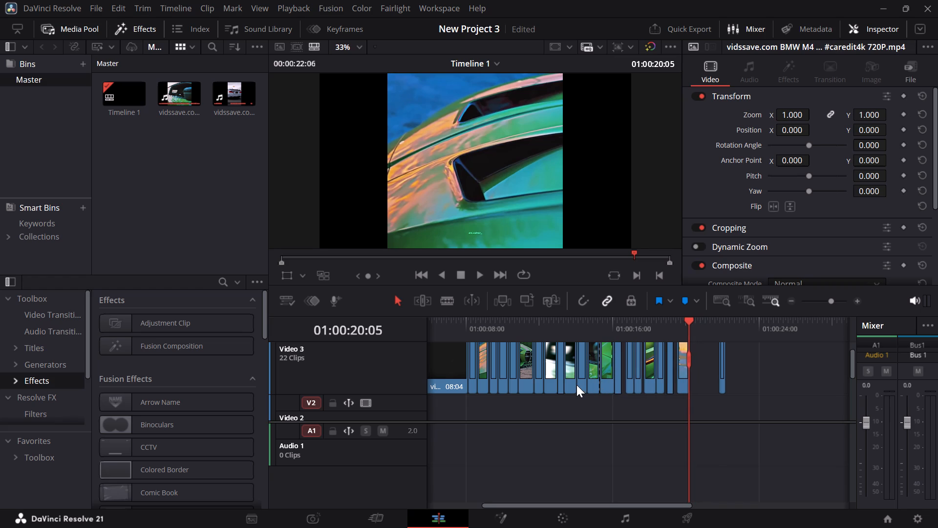
Ripple delete the remaining gaps on Video 3 from about 01:00:16 through to the final white piece.
{"action": "left_click", "coordinate": [576, 385]}
{"action": "left_click", "coordinate": [576, 385]}
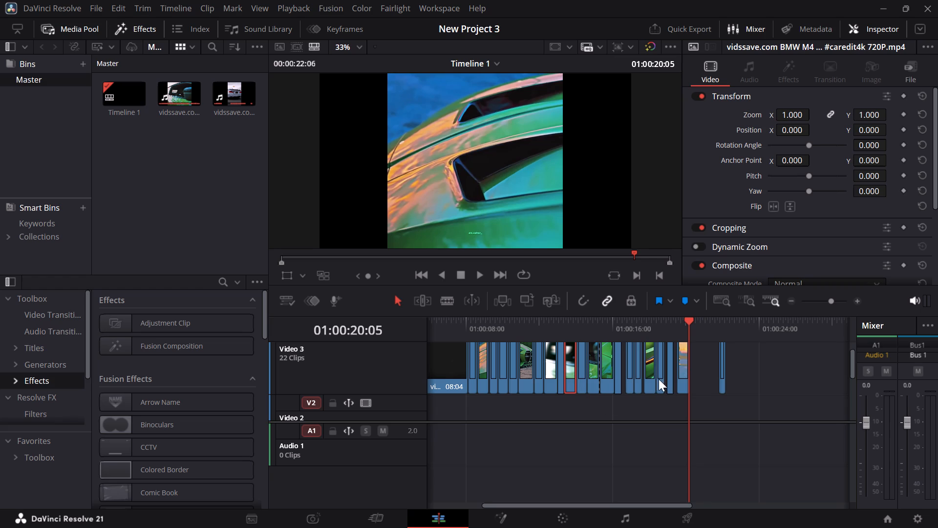
{"action": "left_click", "coordinate": [622, 380]}
{"action": "key", "text": "BackSpace"}
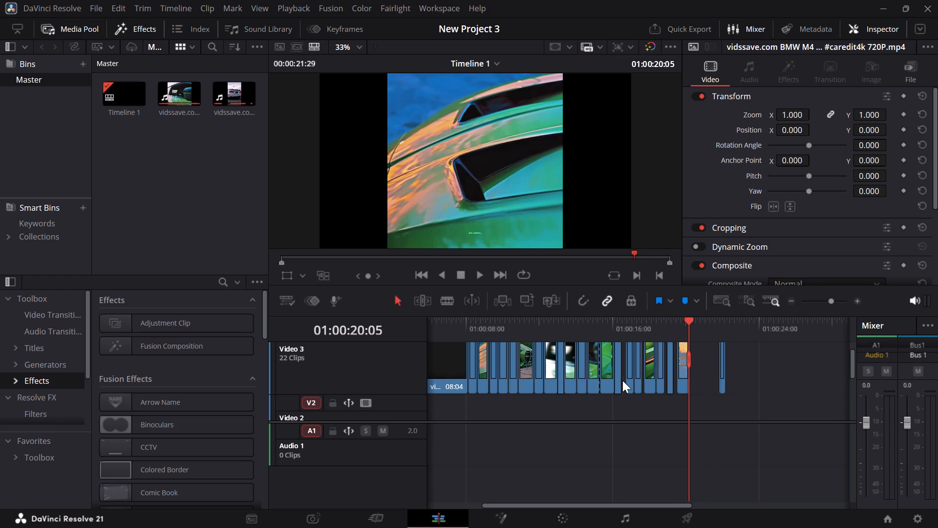
{"action": "left_click", "coordinate": [639, 380]}
{"action": "key", "text": "BackSpace"}
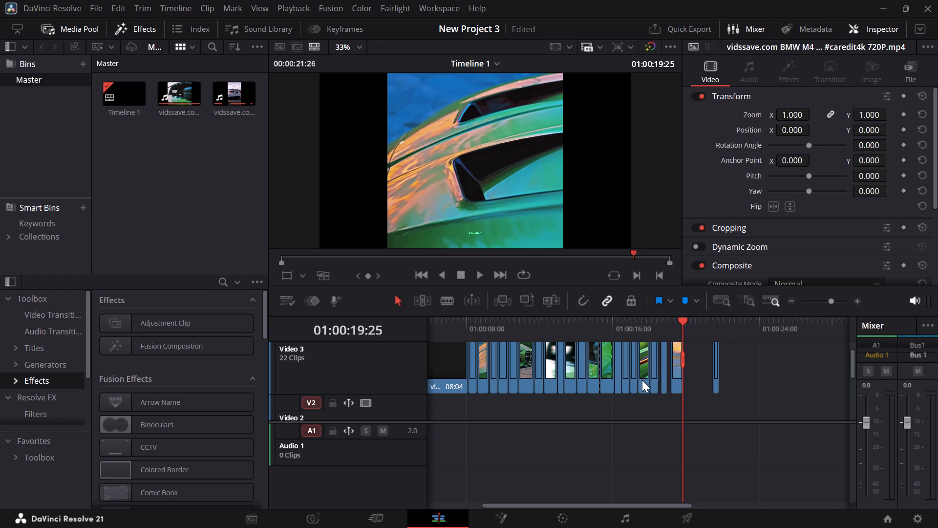
{"action": "left_click", "coordinate": [661, 378]}
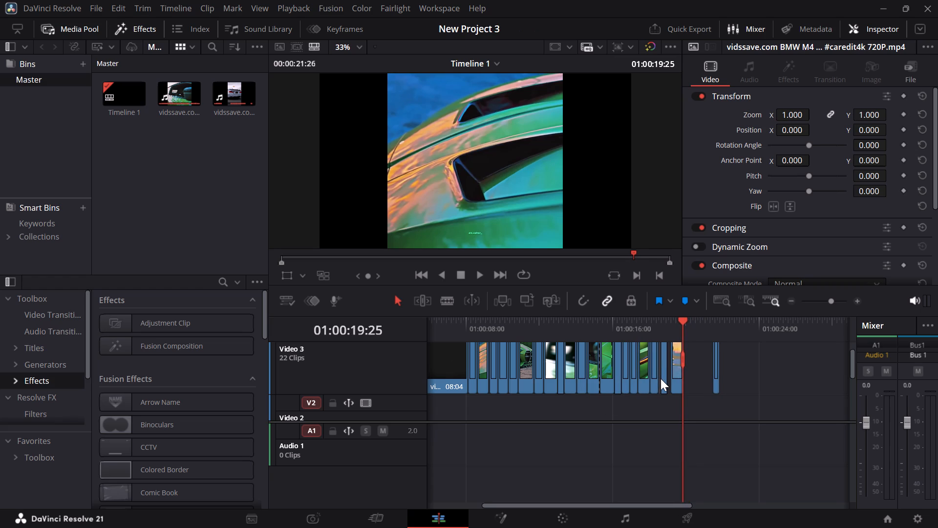
{"action": "key", "text": "BackSpace"}
{"action": "left_click", "coordinate": [666, 379]}
{"action": "key", "text": "BackSpace"}
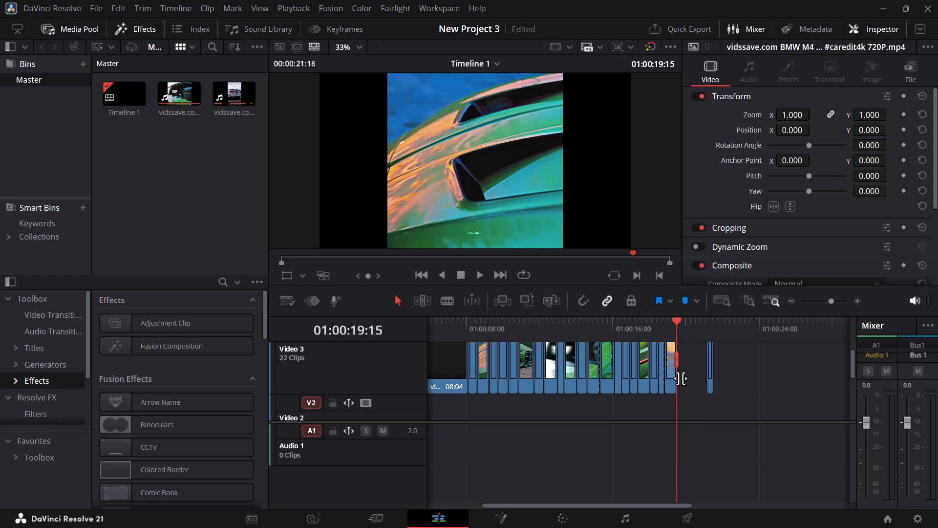
{"action": "left_click", "coordinate": [690, 377]}
{"action": "key", "text": "BackSpace"}
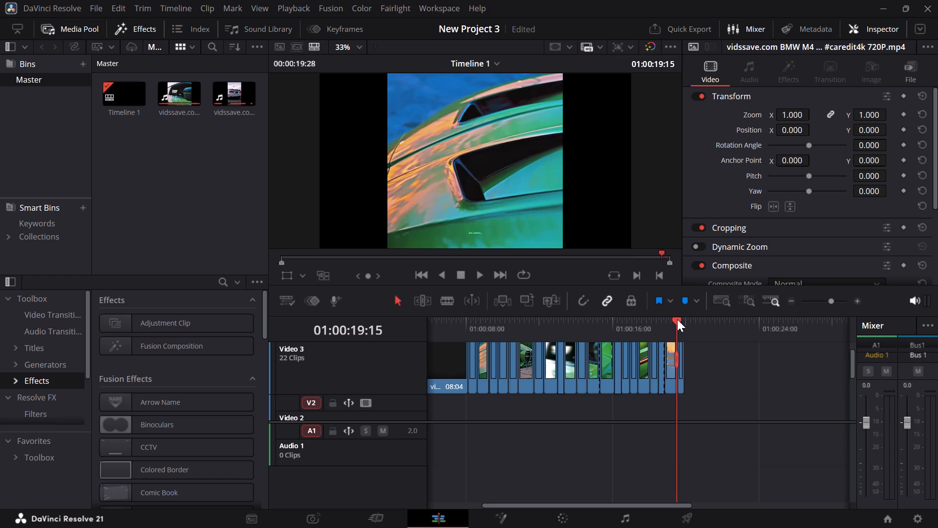
Play the assembled edit from the start through to its end to review it.
{"action": "left_click_drag", "start_coordinate": [677, 319], "coordinate": [402, 313]}
{"action": "key", "text": "space"}
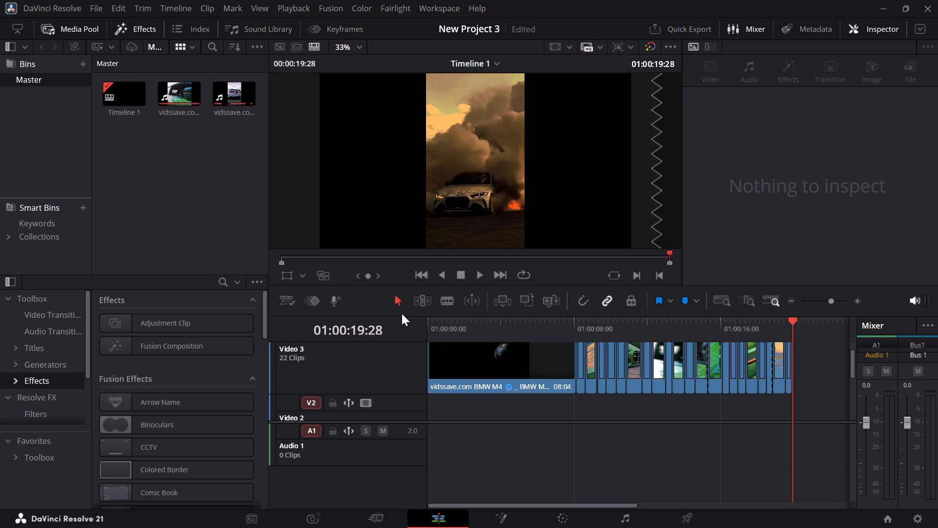
Split the logo intro clip on Video 3 at about 01:00:01:00, 01:00:02:05, 01:00:06:20 and 01:00:07:08.
{"action": "left_click", "coordinate": [447, 302]}
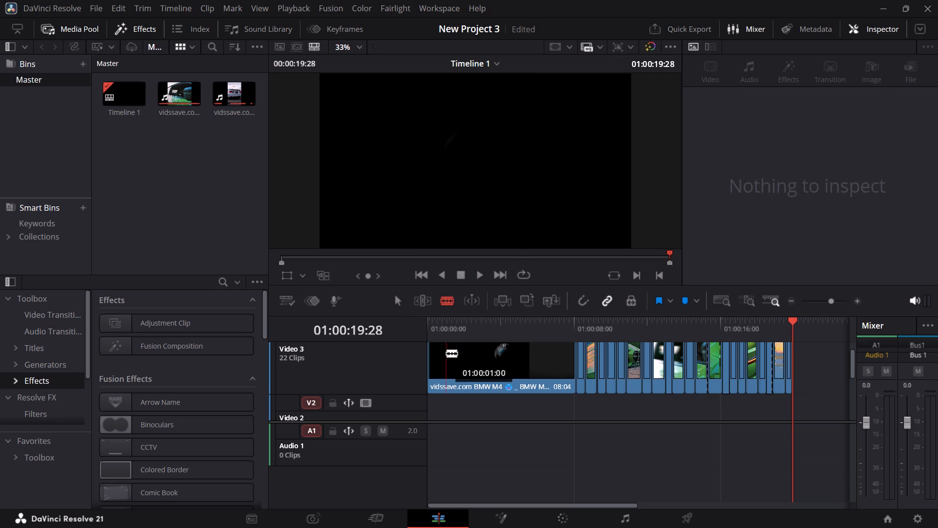
{"action": "left_click", "coordinate": [446, 353]}
{"action": "left_click", "coordinate": [468, 354]}
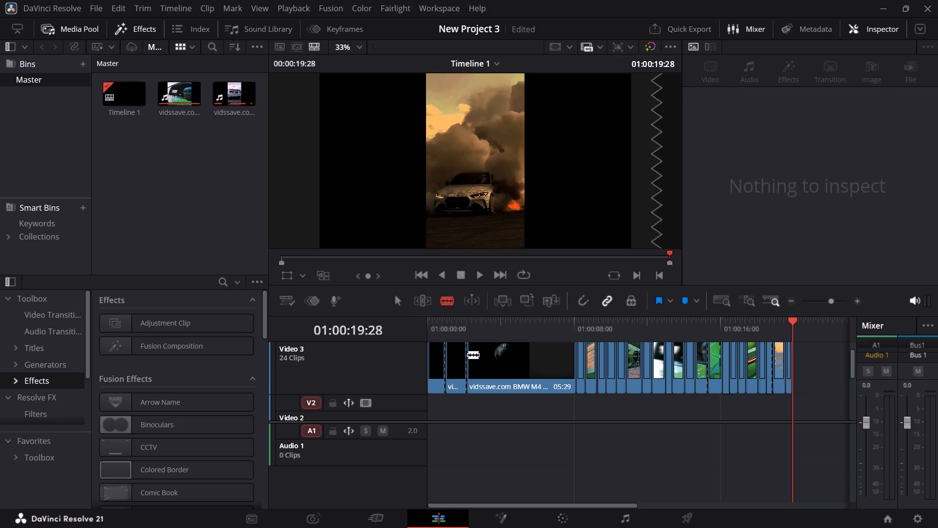
{"action": "left_click", "coordinate": [550, 359]}
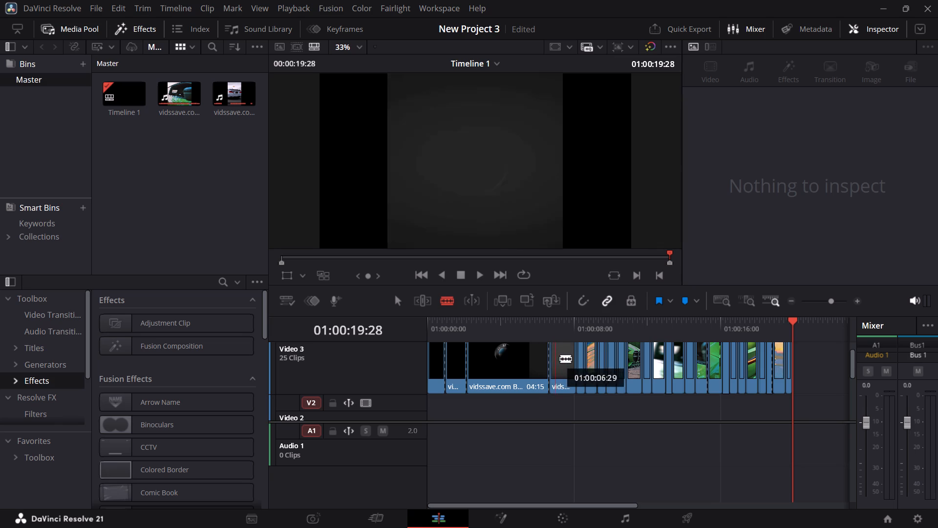
{"action": "left_click", "coordinate": [561, 359]}
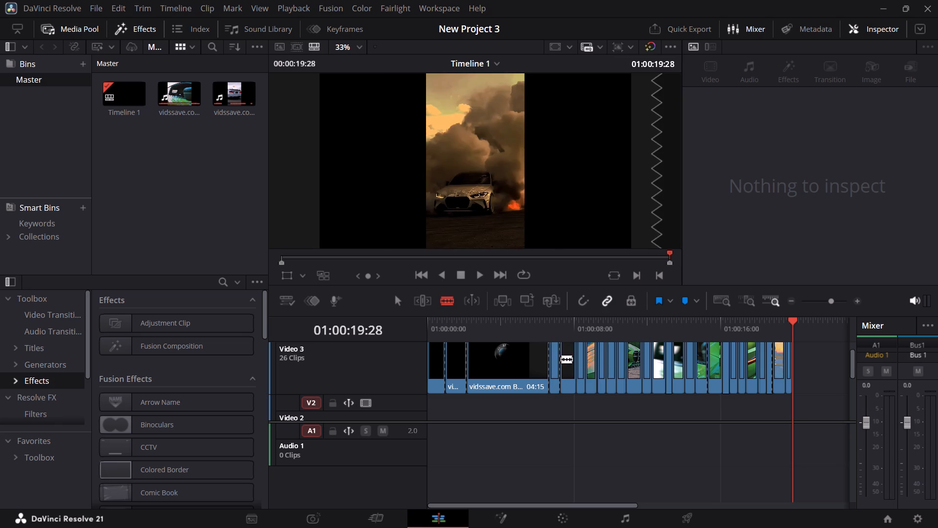
Ripple delete the second logo intro piece on Video 3, between about 01:00:01:00 and 01:00:02:05, including the gap it leaves.
{"action": "left_click", "coordinate": [399, 299]}
{"action": "left_click", "coordinate": [458, 379]}
{"action": "key", "text": "BackSpace"}
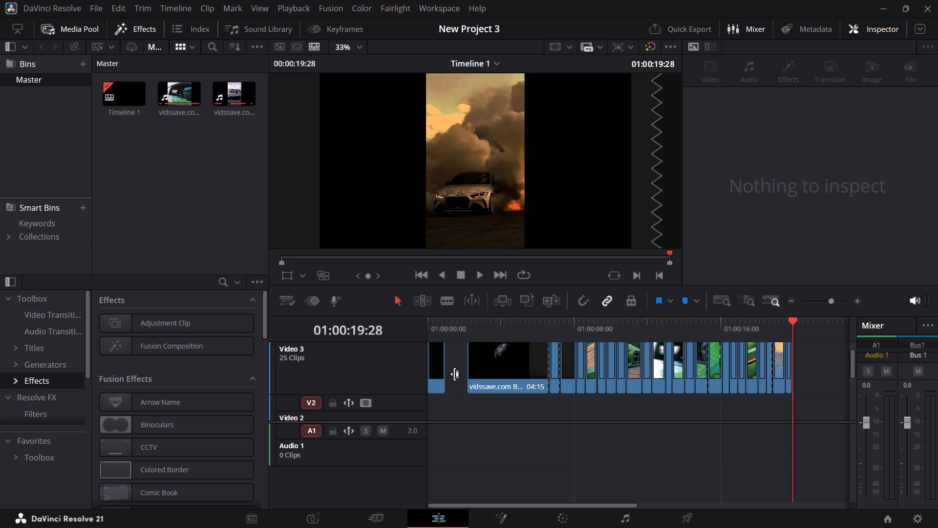
{"action": "left_click", "coordinate": [454, 374]}
{"action": "left_click_drag", "start_coordinate": [460, 387], "coordinate": [459, 360]}
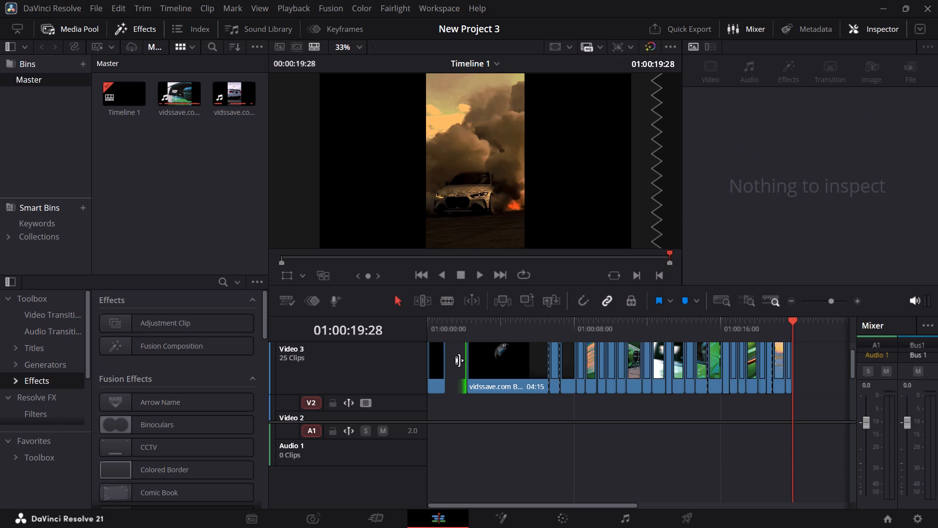
{"action": "left_click_drag", "start_coordinate": [459, 360], "coordinate": [465, 432]}
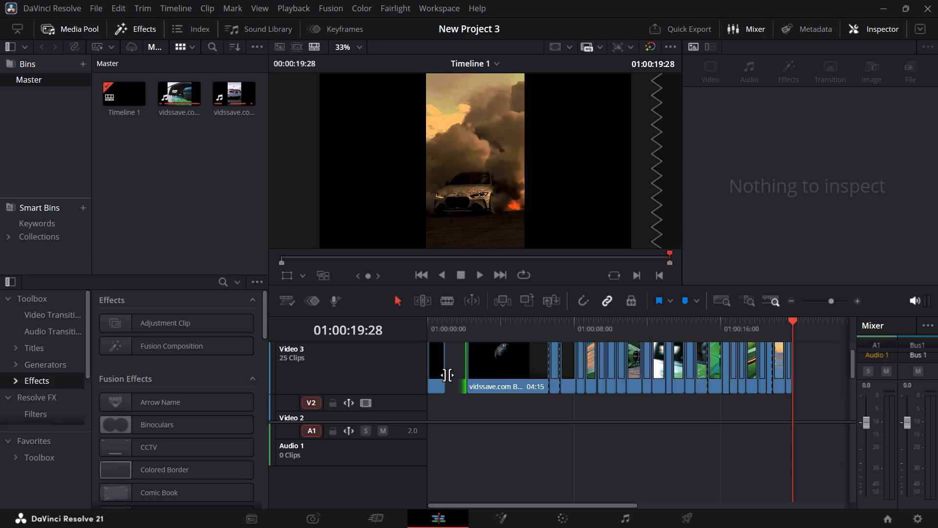
{"action": "left_click", "coordinate": [458, 373]}
{"action": "key", "text": "BackSpace"}
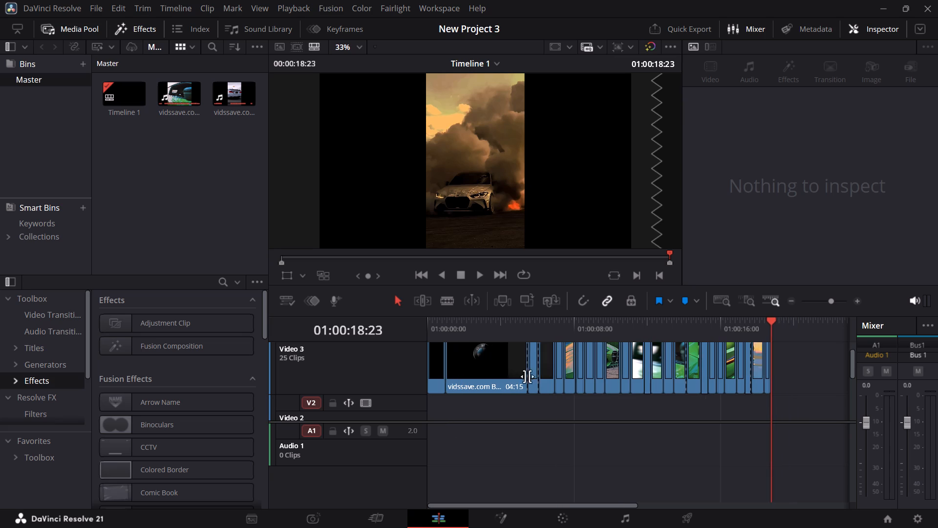
Delete the short piece right after the 04:15 logo intro piece on Video 3 and close its gap.
{"action": "left_click", "coordinate": [533, 377]}
{"action": "key", "text": "BackSpace"}
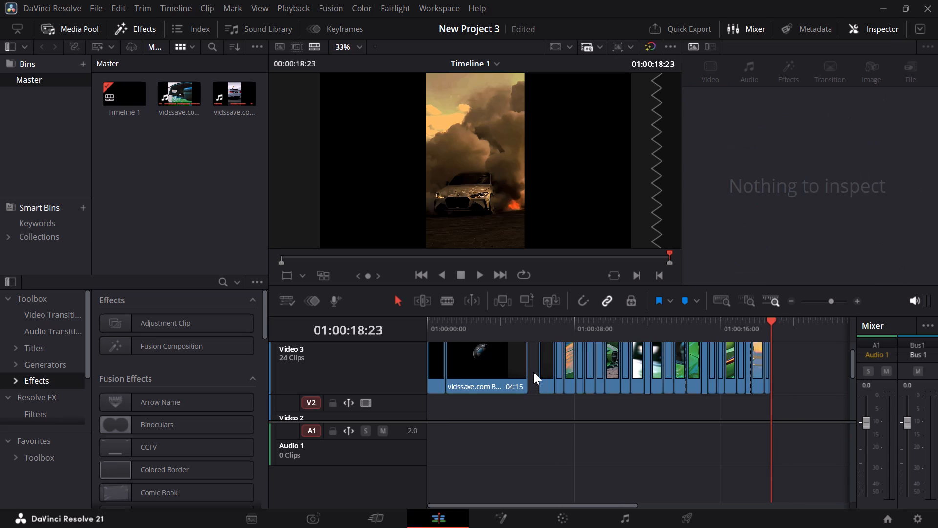
{"action": "left_click", "coordinate": [533, 372]}
{"action": "key", "text": "BackSpace"}
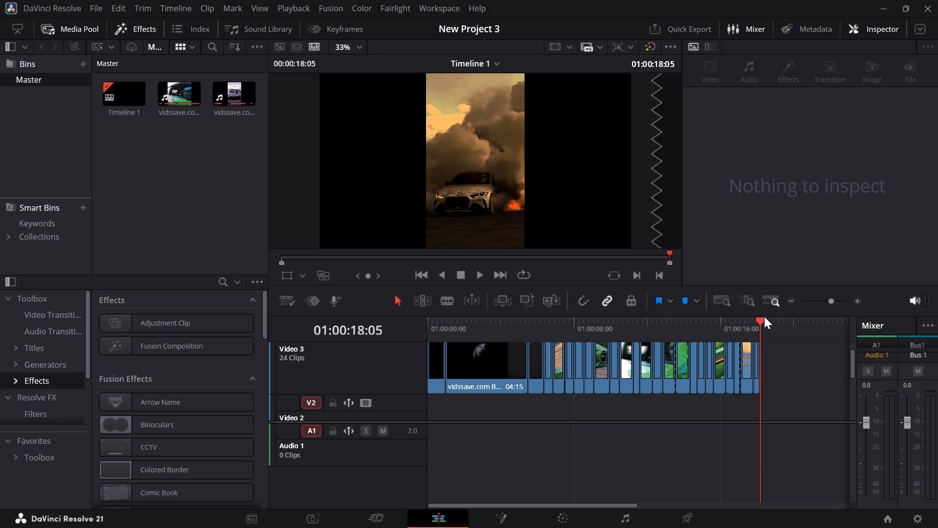
Play the edit from the start and replay the cuts around 01:00:06 to 01:00:09 to check the intro transition.
{"action": "left_click_drag", "start_coordinate": [763, 322], "coordinate": [388, 332]}
{"action": "key", "text": "space"}
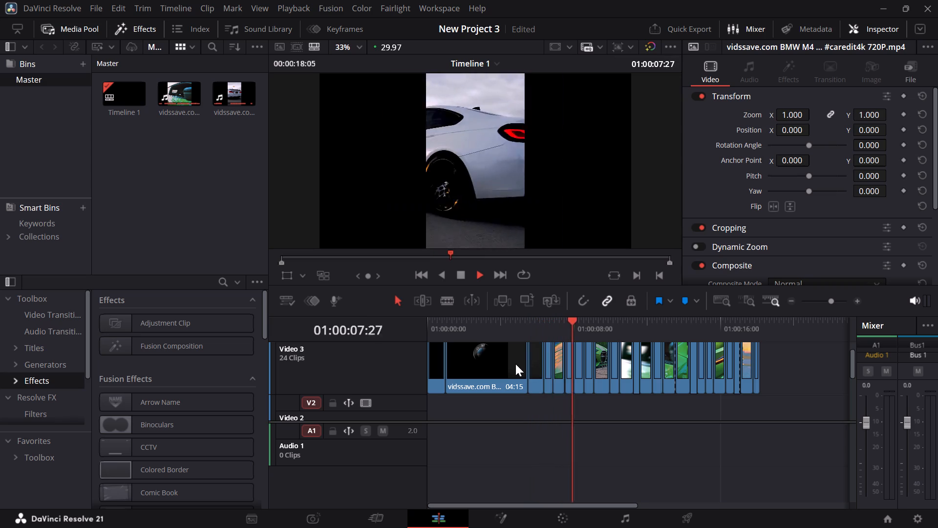
{"action": "left_click_drag", "start_coordinate": [597, 320], "coordinate": [557, 329]}
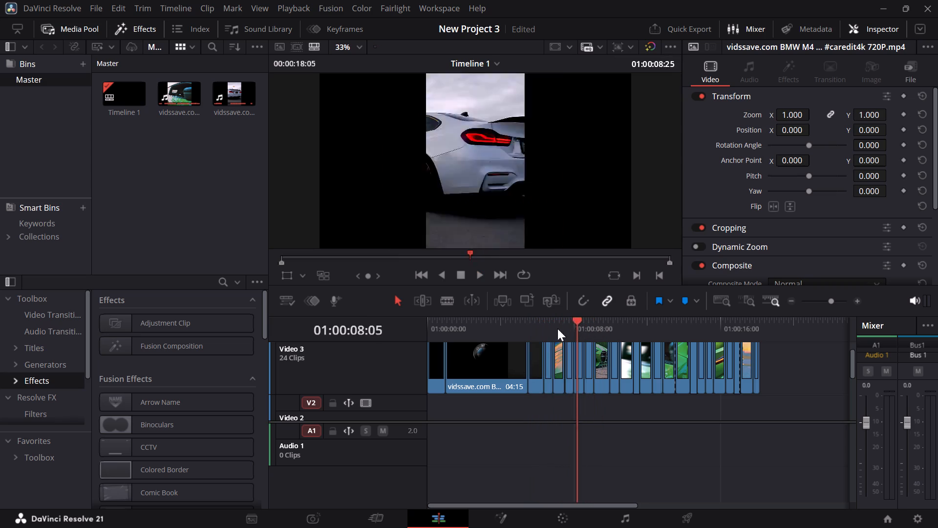
{"action": "left_click_drag", "start_coordinate": [557, 329], "coordinate": [525, 336]}
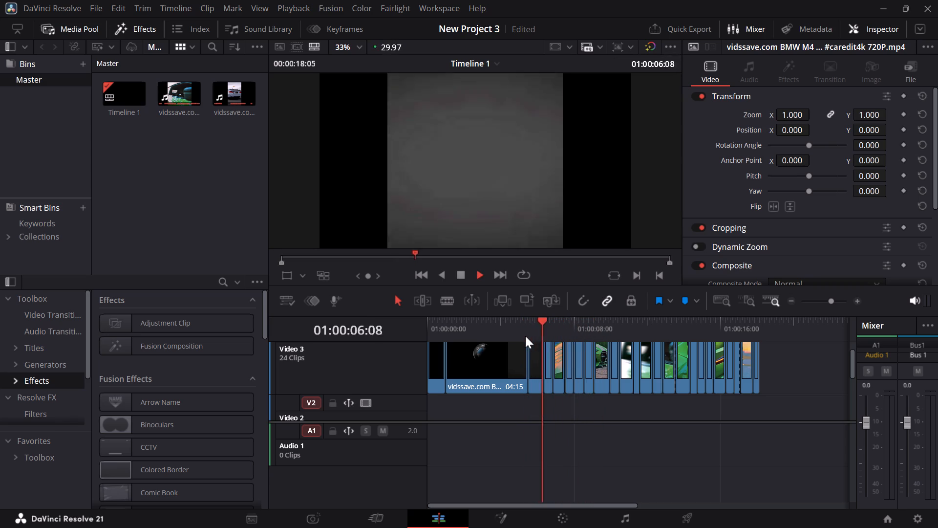
{"action": "key", "text": "space"}
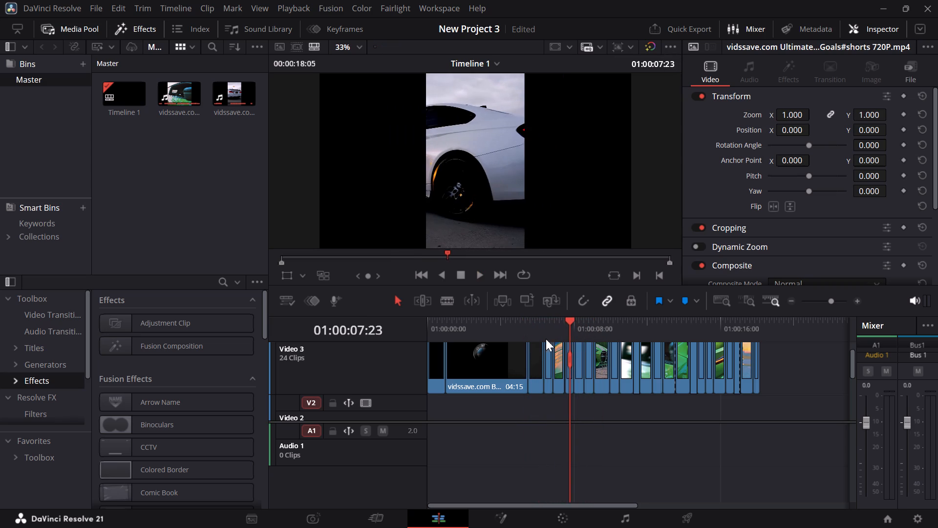
{"action": "left_click_drag", "start_coordinate": [568, 317], "coordinate": [544, 319]}
{"action": "key", "text": "space"}
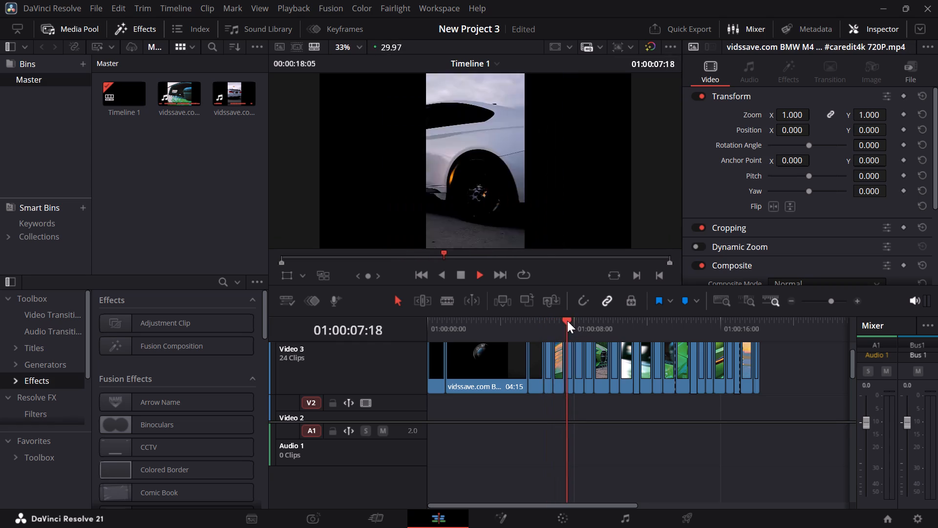
{"action": "double_click", "coordinate": [578, 320]}
{"action": "key", "text": "space"}
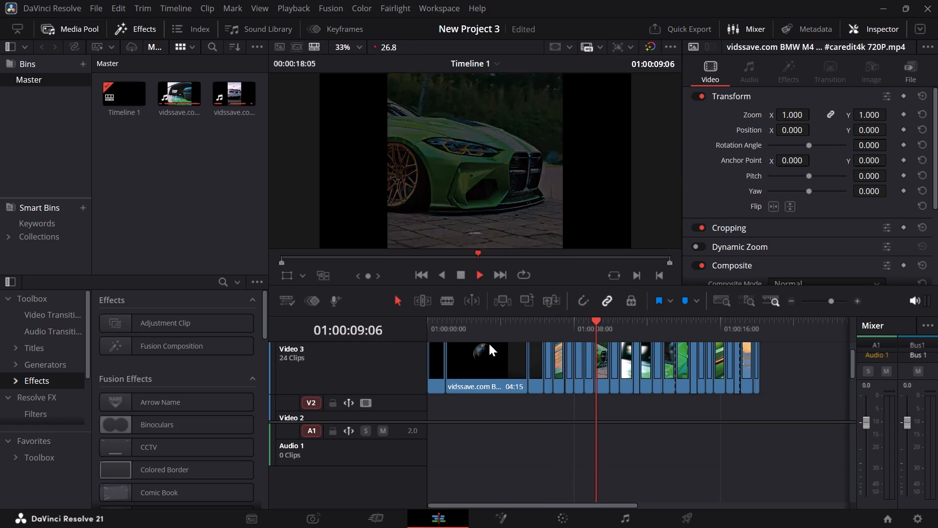
Split the first white-car piece after the logo intro at about 01:00:06:15, delete its opening sliver and close the gap.
{"action": "left_click", "coordinate": [444, 305]}
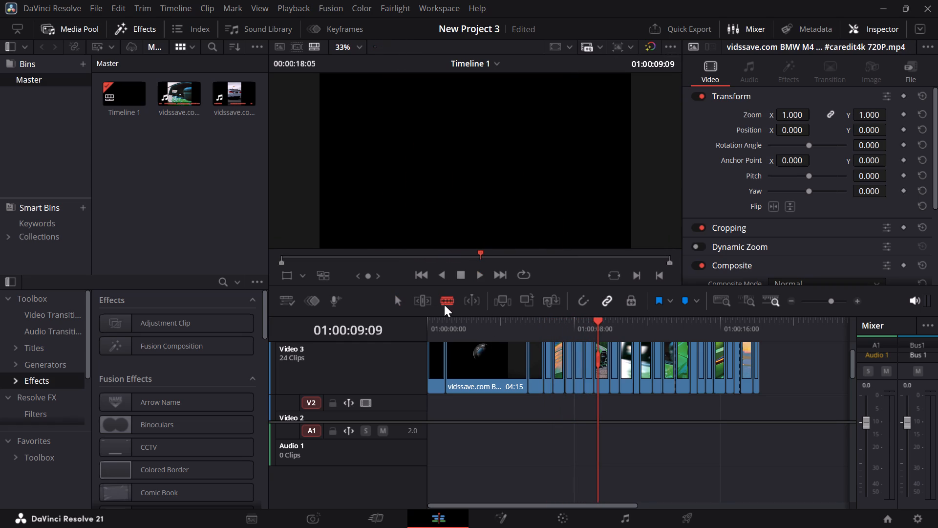
{"action": "left_click", "coordinate": [547, 349]}
{"action": "left_click", "coordinate": [402, 303]}
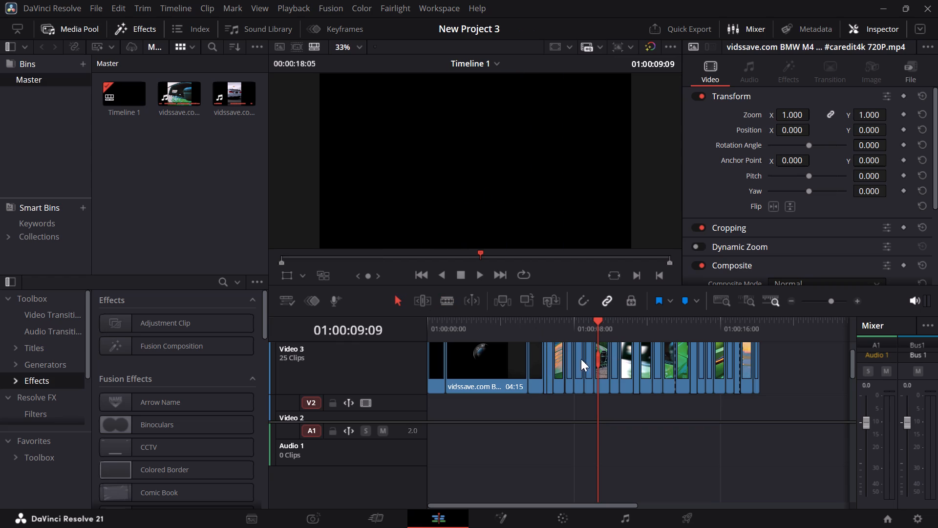
{"action": "left_click", "coordinate": [544, 366]}
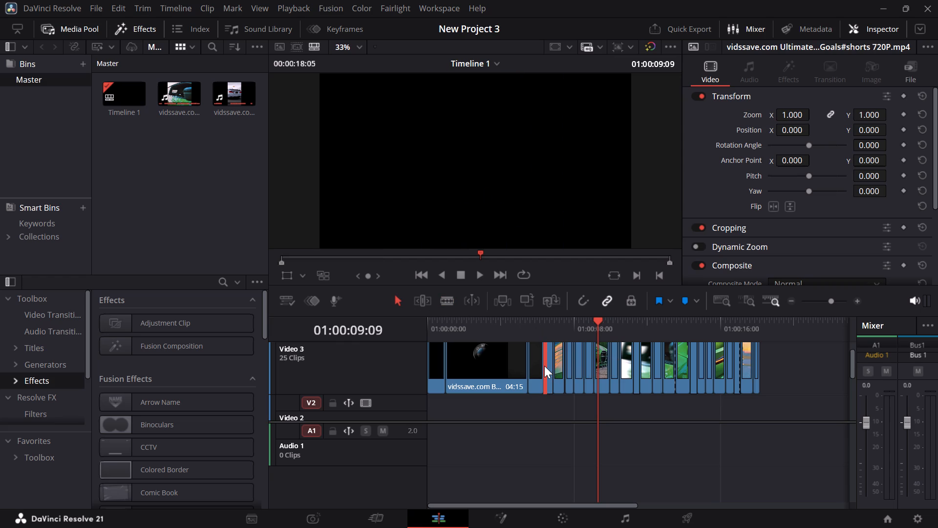
{"action": "key", "text": "BackSpace"}
{"action": "left_click", "coordinate": [544, 366]}
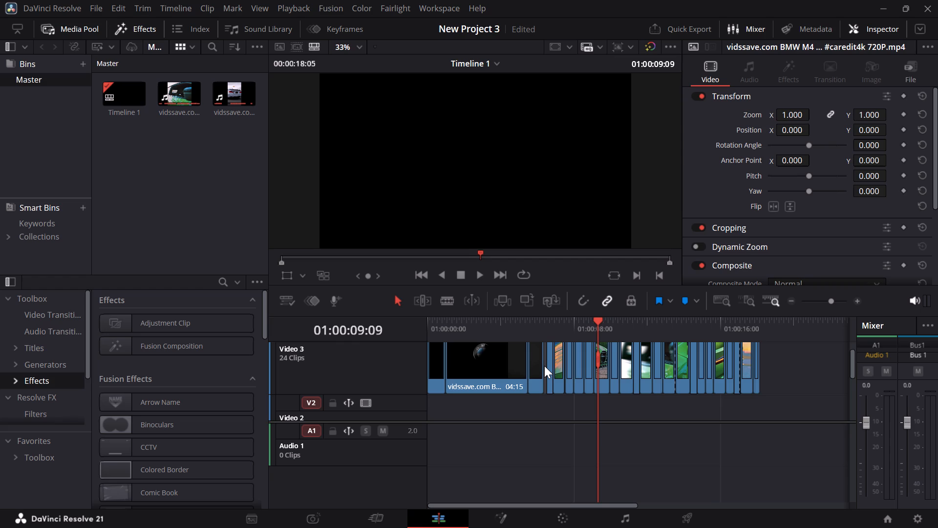
{"action": "key", "text": "BackSpace"}
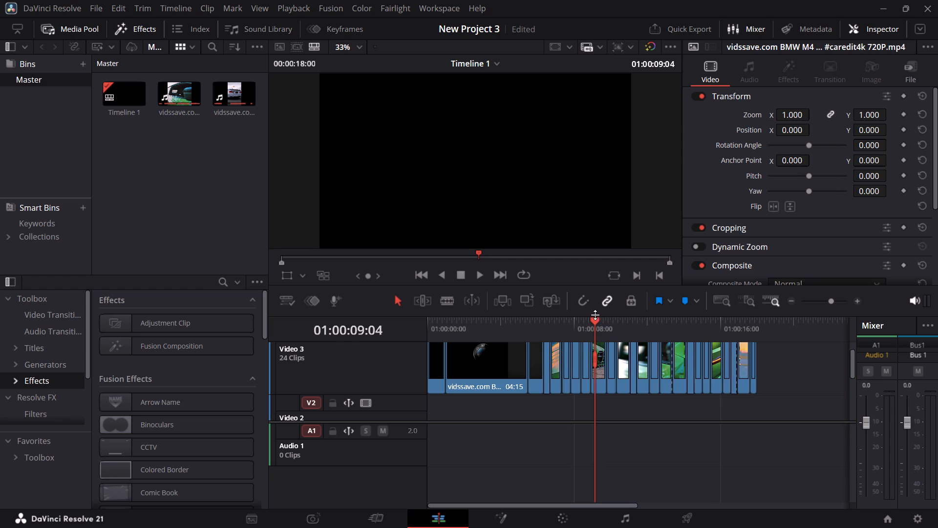
Play the trimmed edit from the start through to its end to review it.
{"action": "left_click_drag", "start_coordinate": [594, 323], "coordinate": [410, 320]}
{"action": "key", "text": "space"}
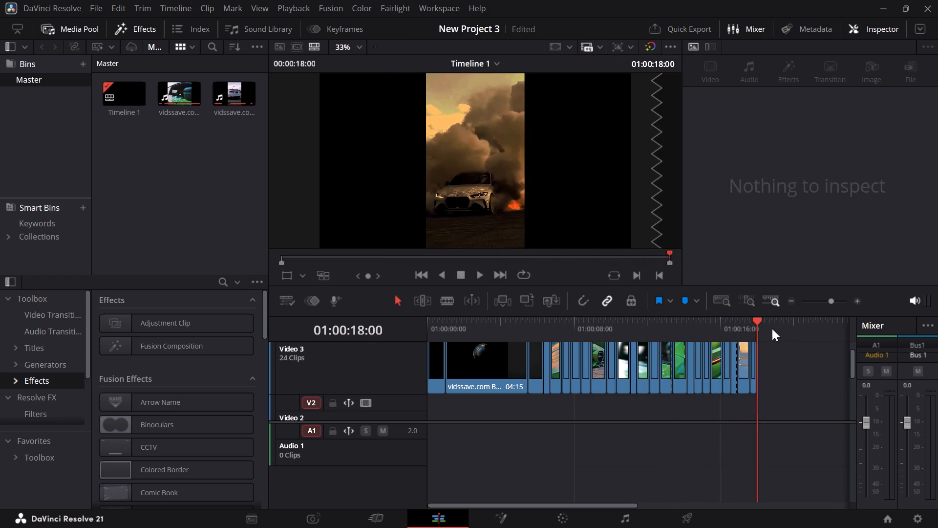
Replay the Video 3 section from about 01:00:08 to 01:00:12 to examine the alternating green and white car cuts.
{"action": "left_click_drag", "start_coordinate": [760, 321], "coordinate": [599, 304]}
{"action": "key", "text": "space"}
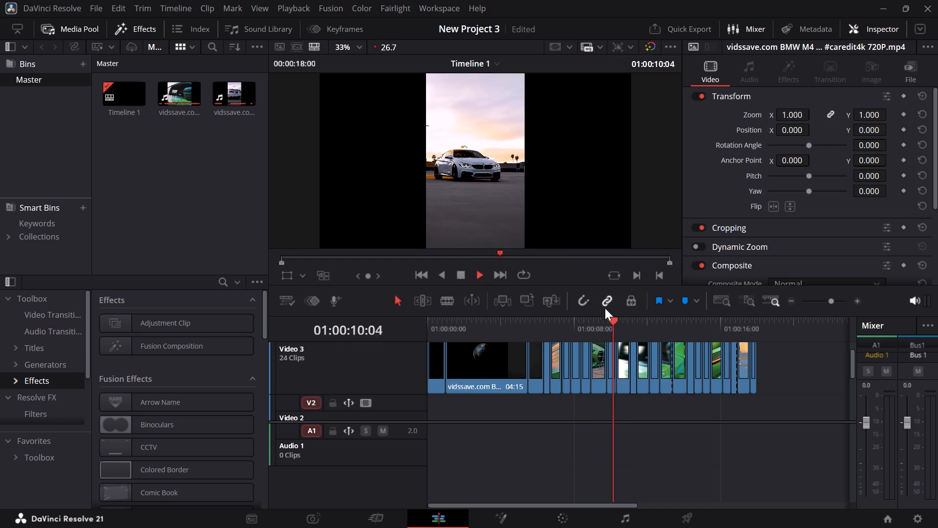
{"action": "left_click_drag", "start_coordinate": [652, 319], "coordinate": [620, 322]}
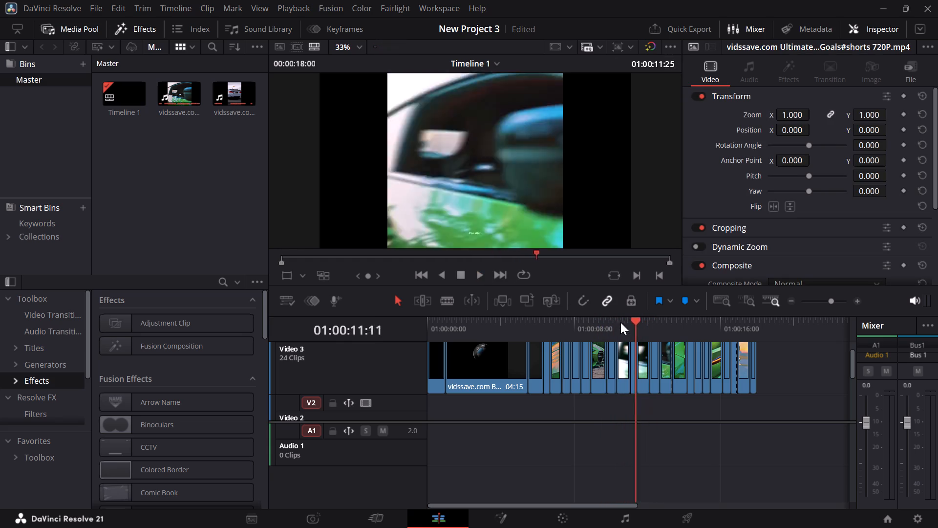
{"action": "left_click_drag", "start_coordinate": [620, 322], "coordinate": [577, 333]}
{"action": "key", "text": "space"}
{"action": "key", "text": "space"}
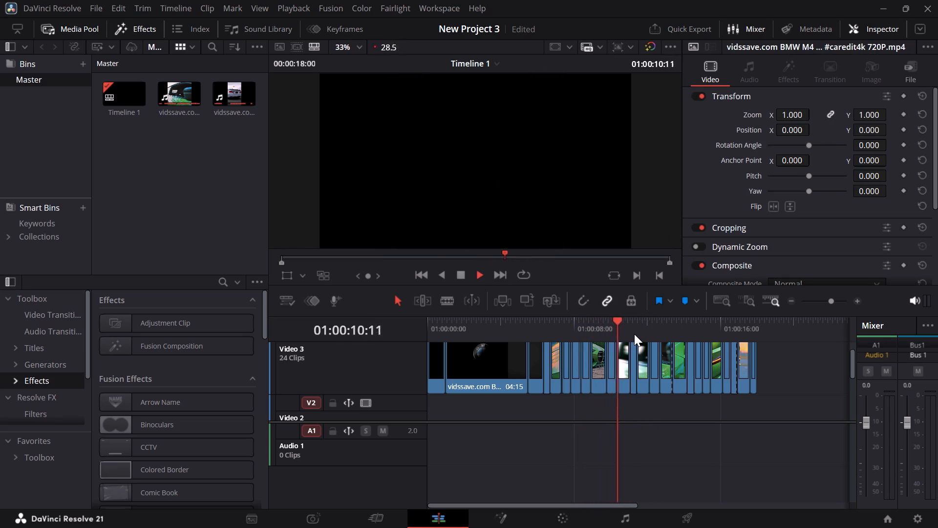
{"action": "key", "text": "space"}
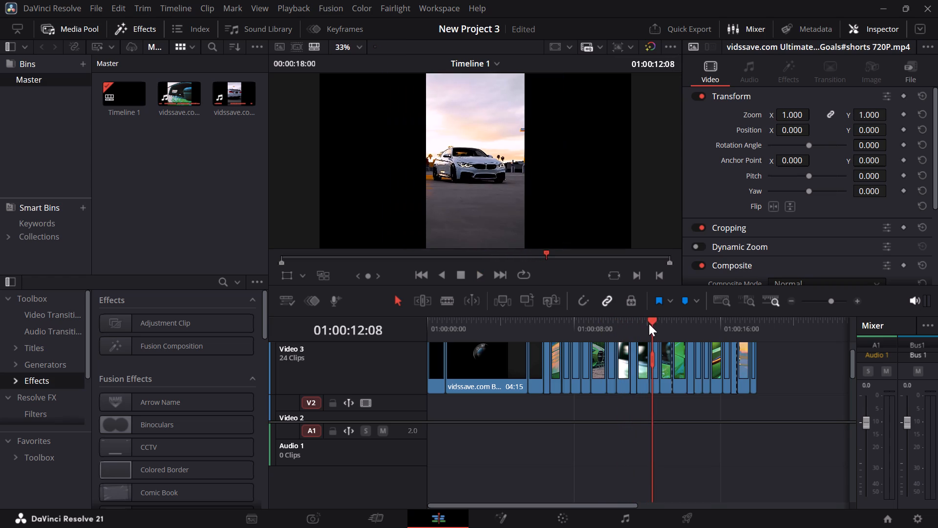
Replay the Video 3 section from about 01:00:08 to 01:00:10 to examine the cut from the green-car piece to the white-car piece.
{"action": "left_click", "coordinate": [606, 390]}
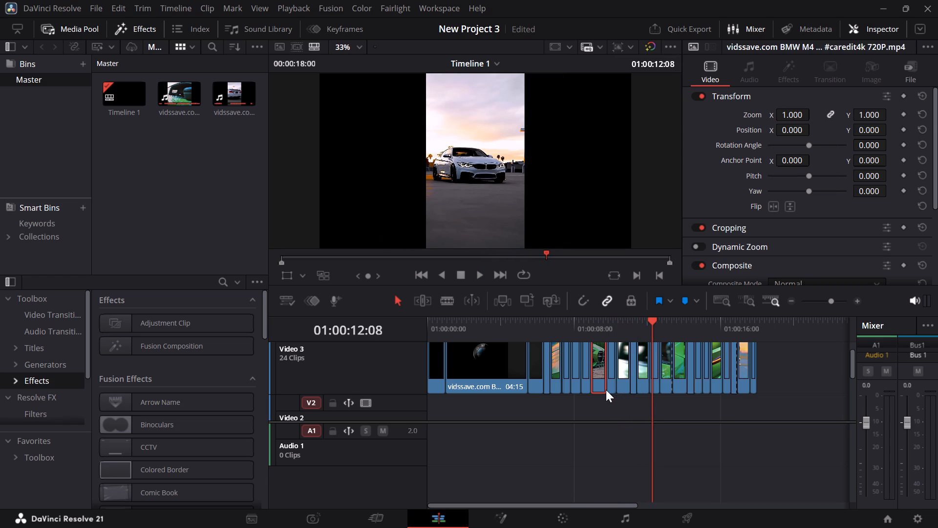
{"action": "left_click", "coordinate": [607, 390]}
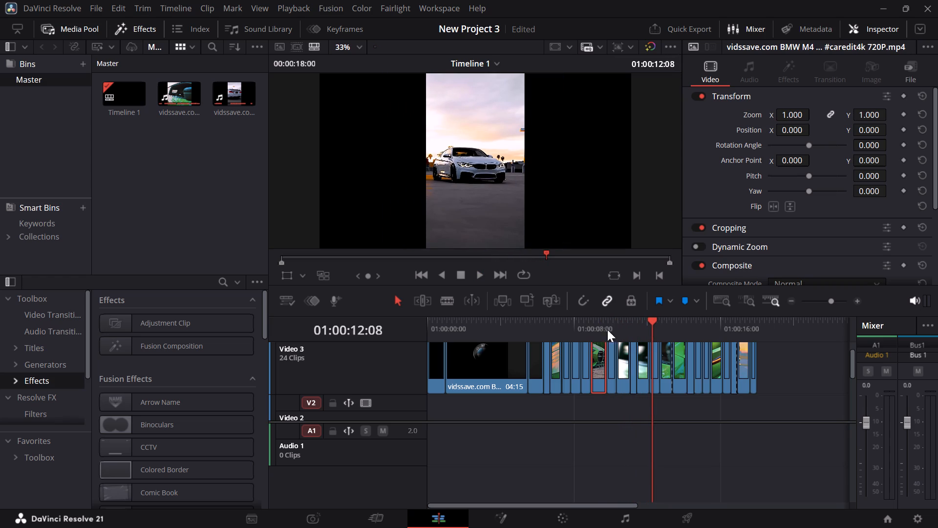
{"action": "left_click", "coordinate": [604, 323]}
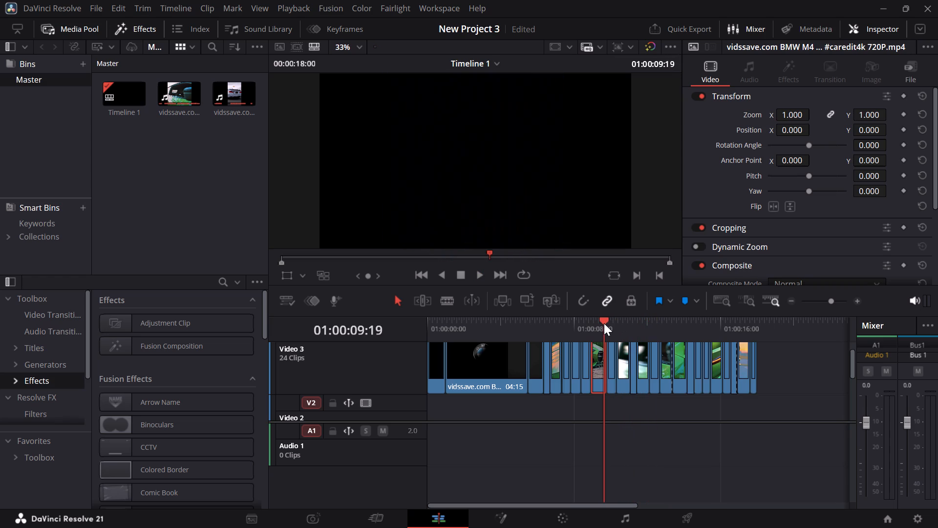
{"action": "key", "text": "space"}
{"action": "left_click", "coordinate": [584, 324]}
{"action": "key", "text": "space"}
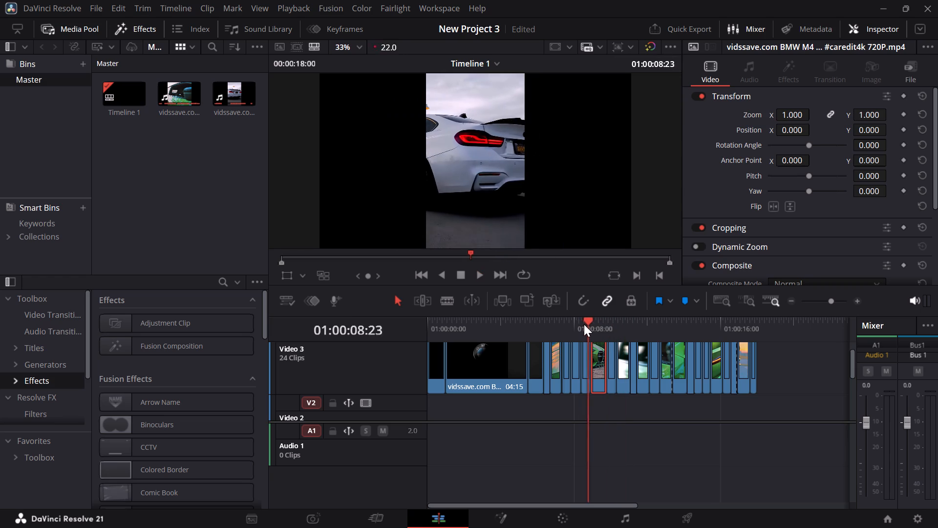
{"action": "key", "text": "space"}
{"action": "key", "text": "space"}
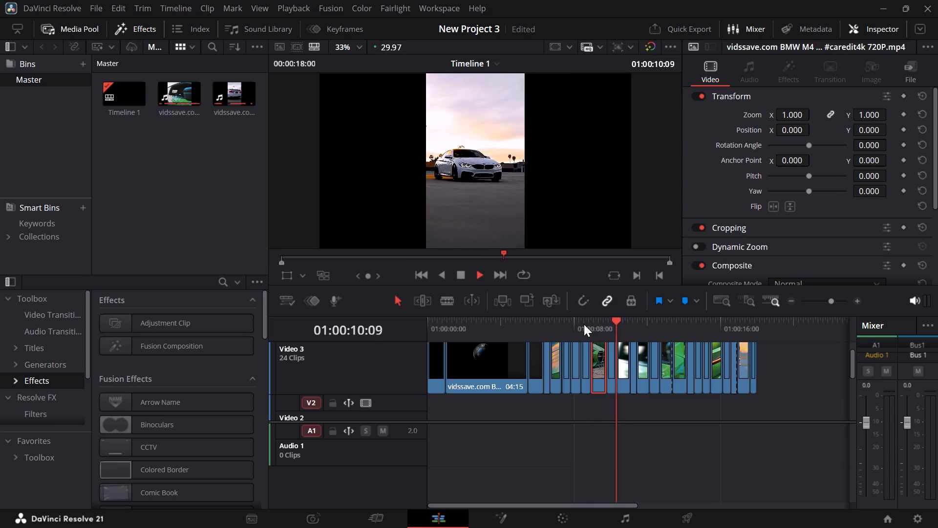
{"action": "left_click", "coordinate": [613, 356]}
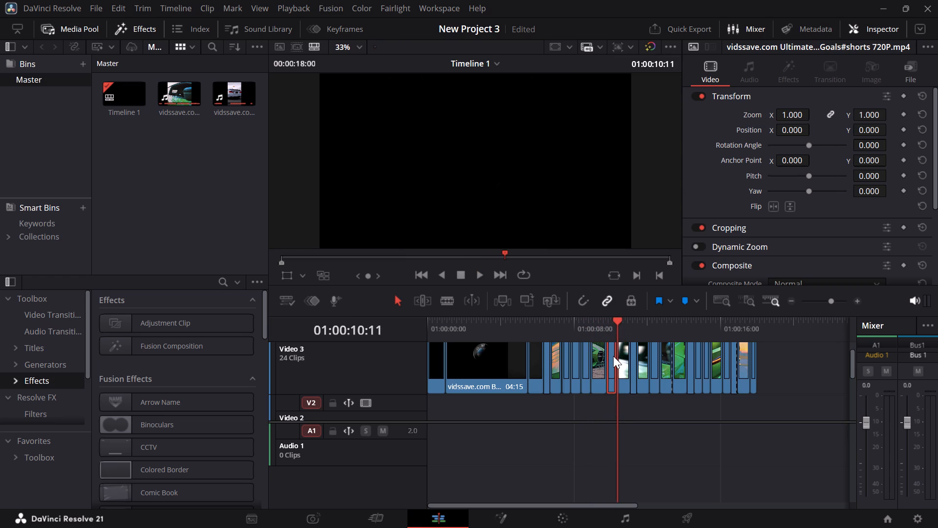
{"action": "left_click_drag", "start_coordinate": [616, 324], "coordinate": [574, 324]}
{"action": "key", "text": "space"}
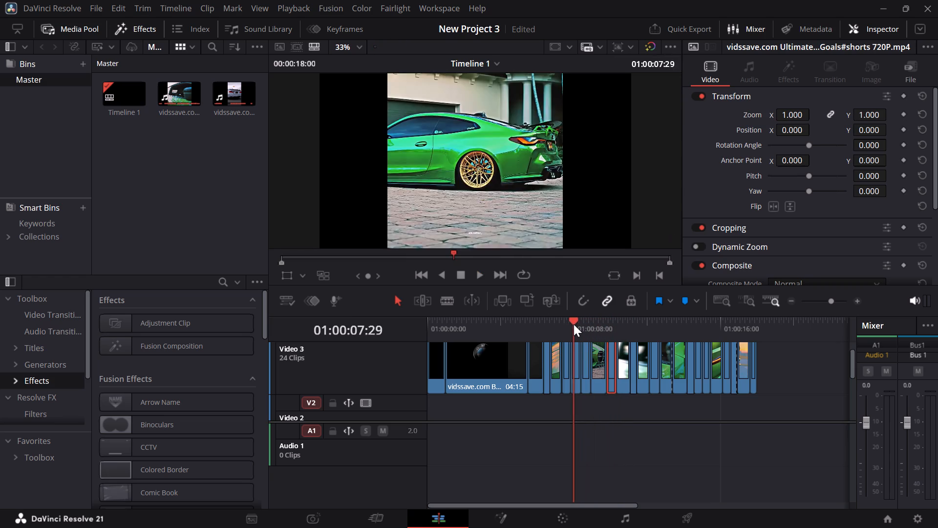
{"action": "key", "text": "space"}
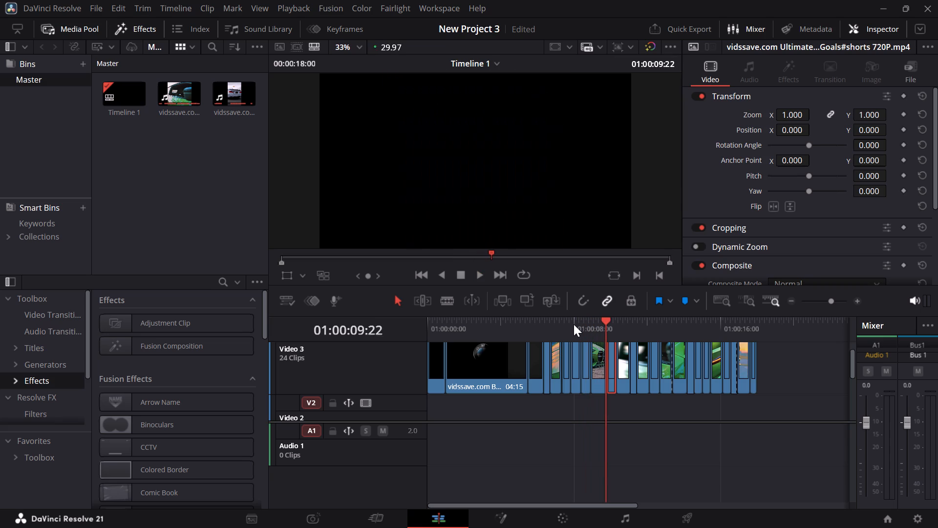
{"action": "left_click_drag", "start_coordinate": [606, 323], "coordinate": [600, 323]}
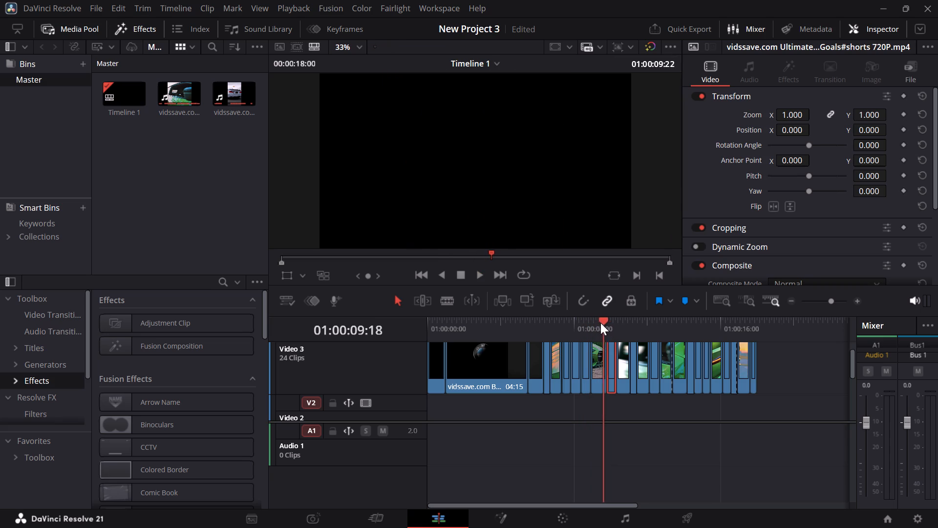
{"action": "left_click_drag", "start_coordinate": [600, 323], "coordinate": [599, 323]}
{"action": "key", "text": "space"}
{"action": "left_click", "coordinate": [578, 326]}
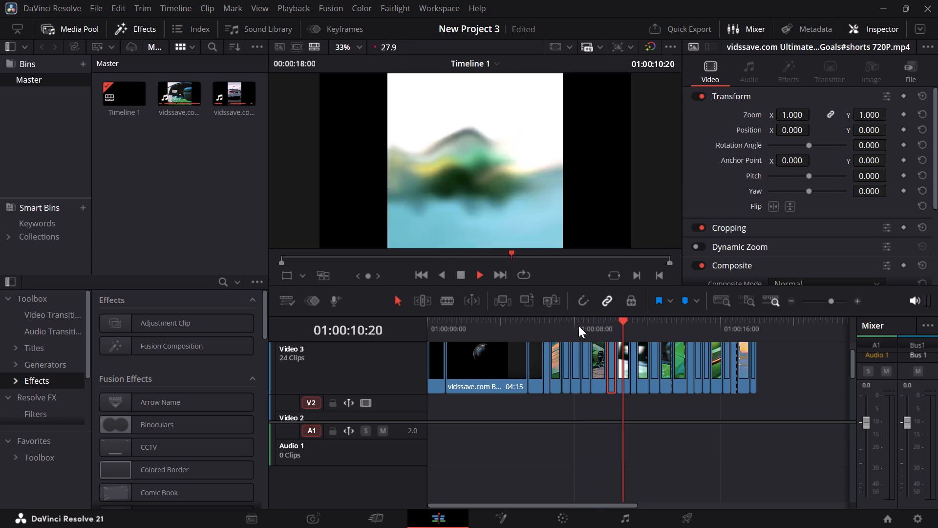
{"action": "key", "text": "space"}
{"action": "key", "text": "space"}
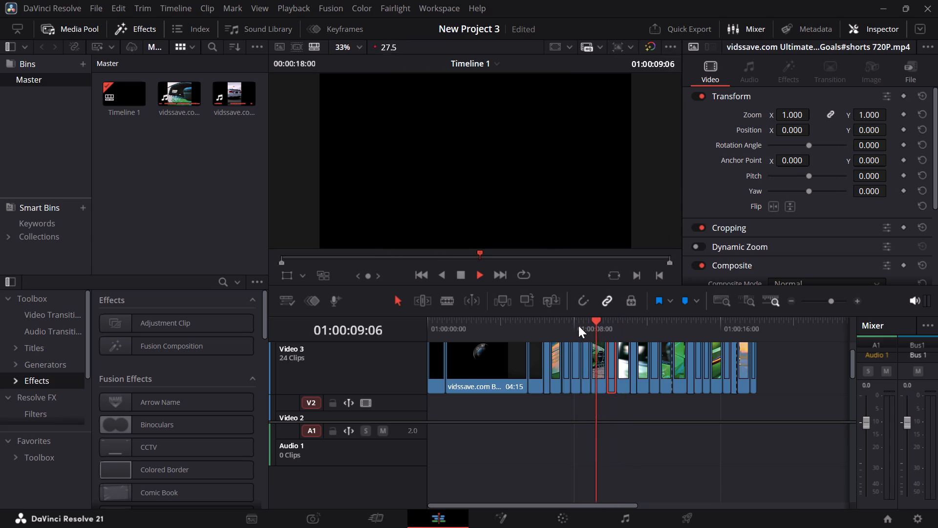
{"action": "key", "text": "space"}
{"action": "key", "text": "space"}
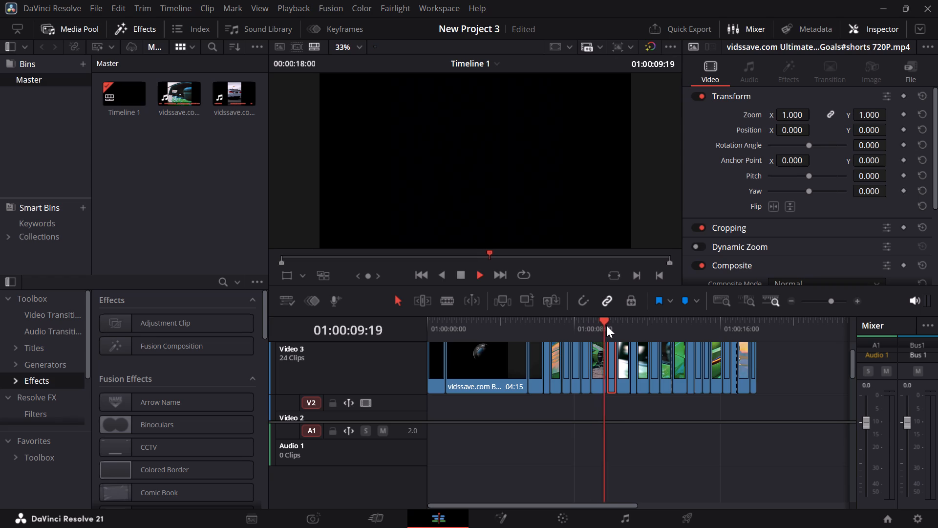
{"action": "key", "text": "space"}
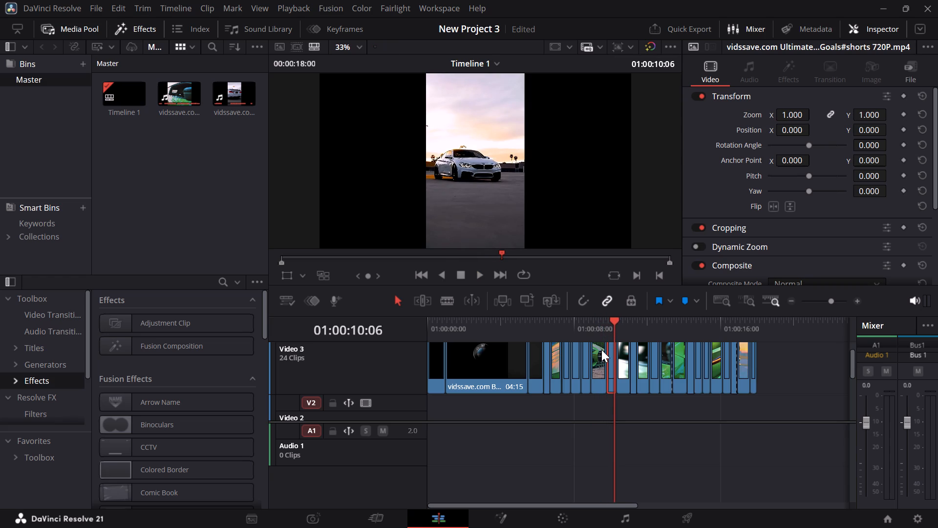
Split the green-car piece on Video 3 shortly after 01:00:09, delete its black ending and close the gap.
{"action": "left_click", "coordinate": [445, 302]}
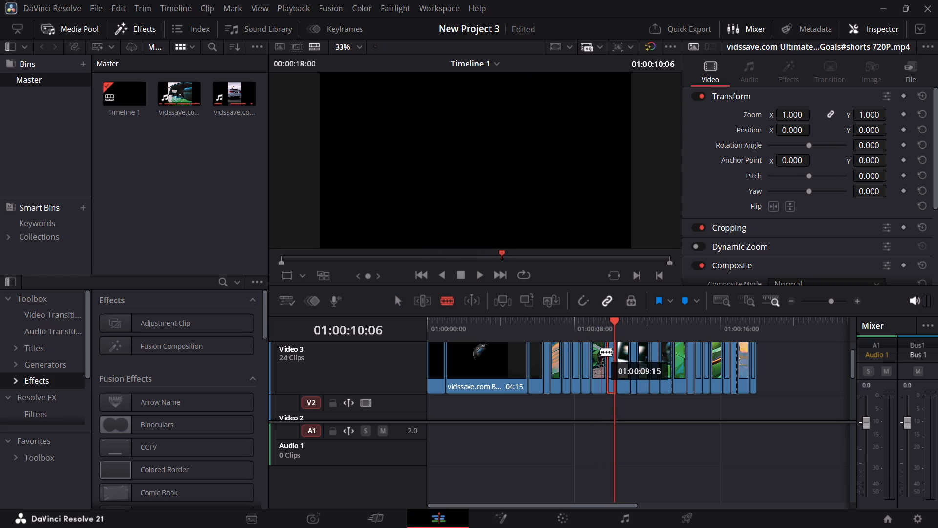
{"action": "left_click", "coordinate": [599, 352]}
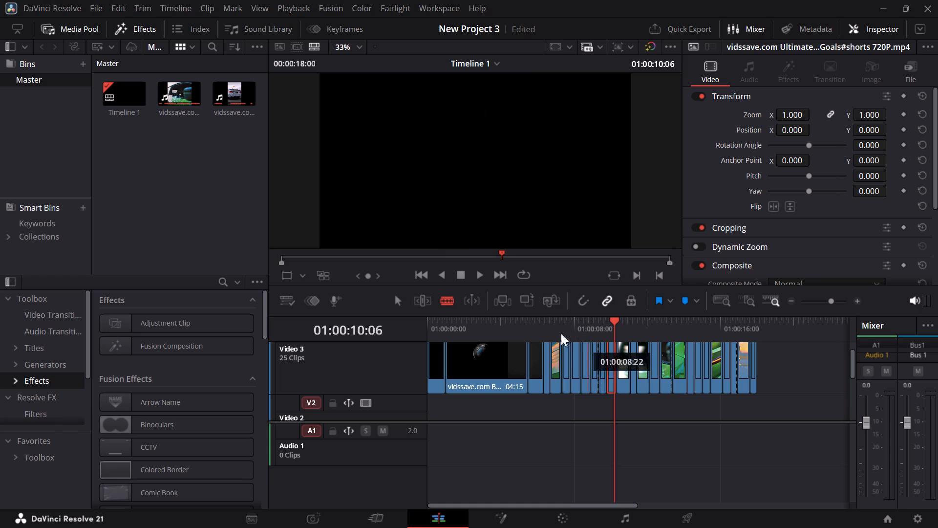
{"action": "left_click", "coordinate": [400, 299]}
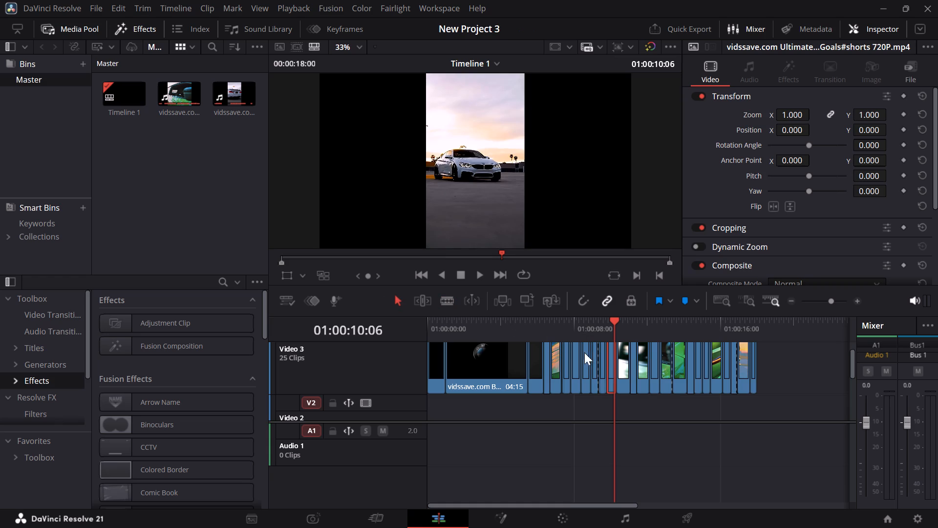
{"action": "left_click", "coordinate": [602, 364]}
{"action": "key", "text": "BackSpace"}
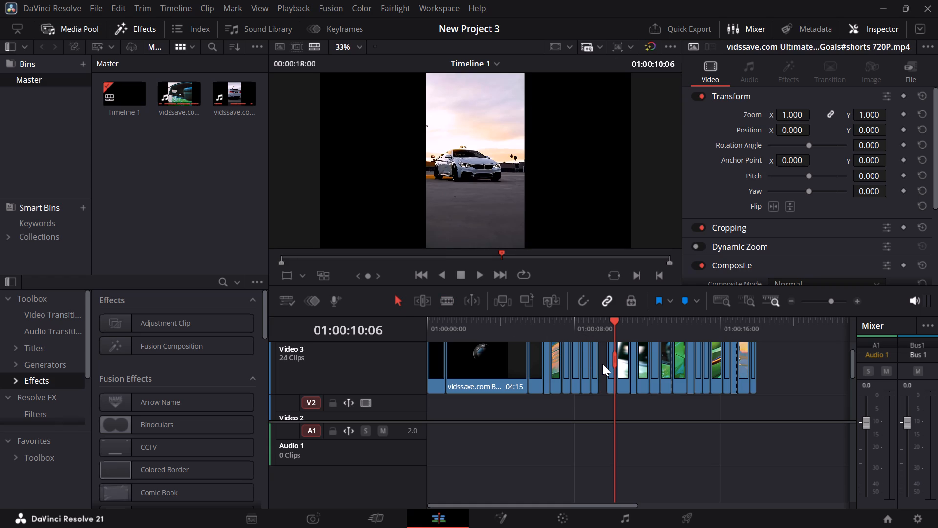
{"action": "left_click", "coordinate": [602, 364]}
{"action": "key", "text": "BackSpace"}
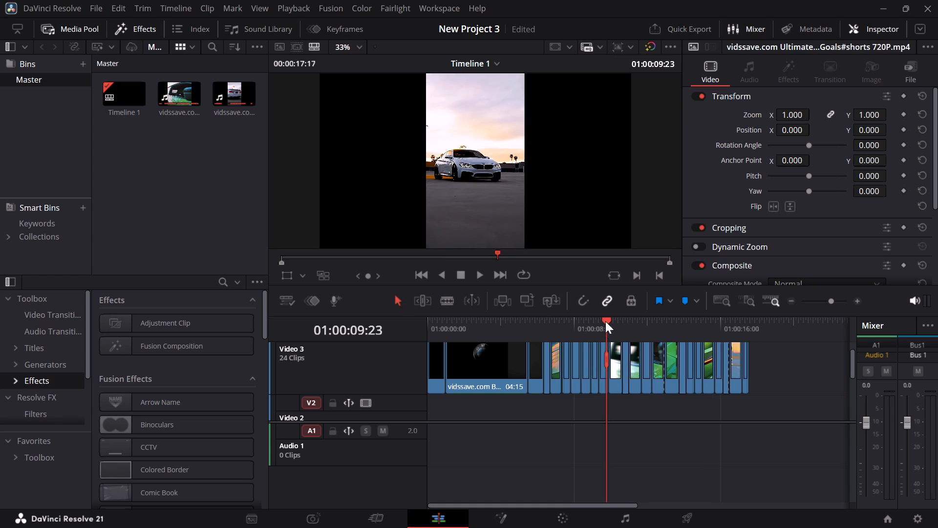
Play the edit from about 01:00:07 to 01:00:12 to review the tightened cut.
{"action": "left_click_drag", "start_coordinate": [605, 321], "coordinate": [559, 319]}
{"action": "key", "text": "space"}
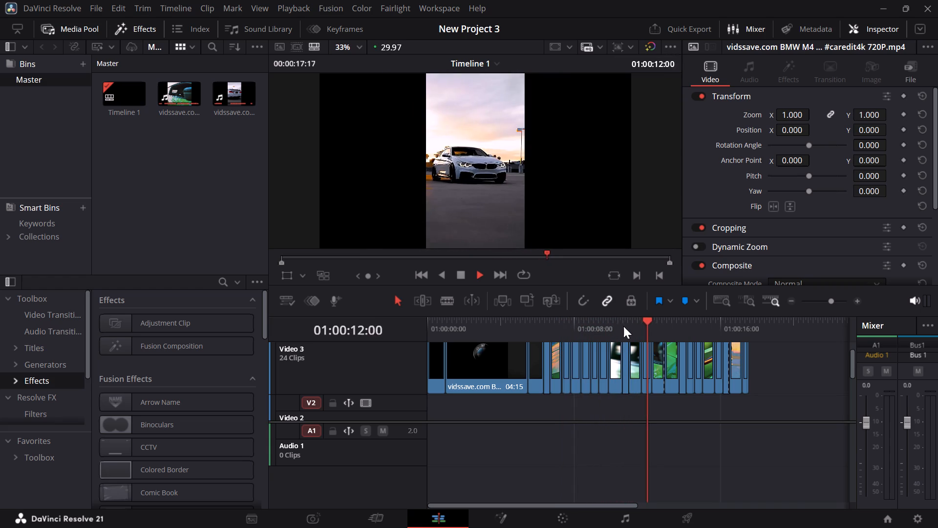
{"action": "key", "text": "space"}
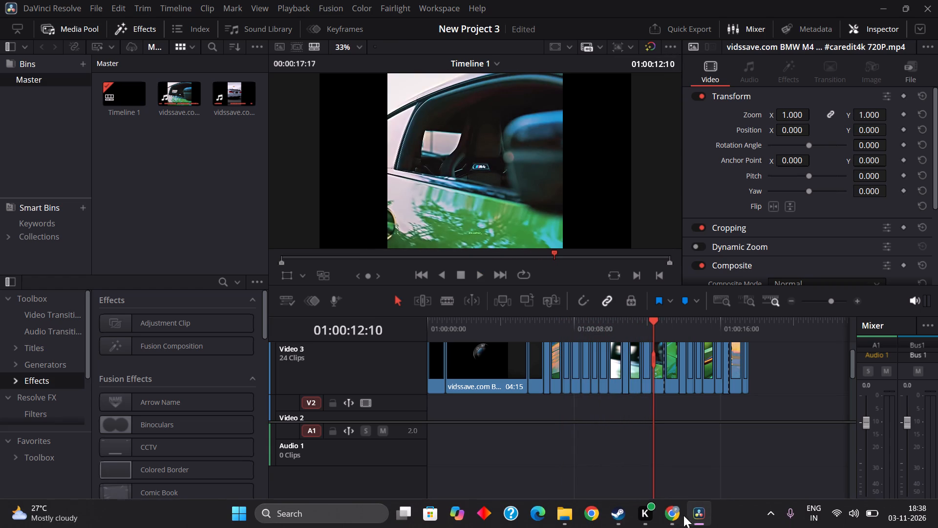
Bring the Jana Nayagan - Raavana Mavandaa song video from Downloads onto Video 1 and Audio 1, just after the edit's end at about 01:00:19.
{"action": "left_click", "coordinate": [567, 513]}
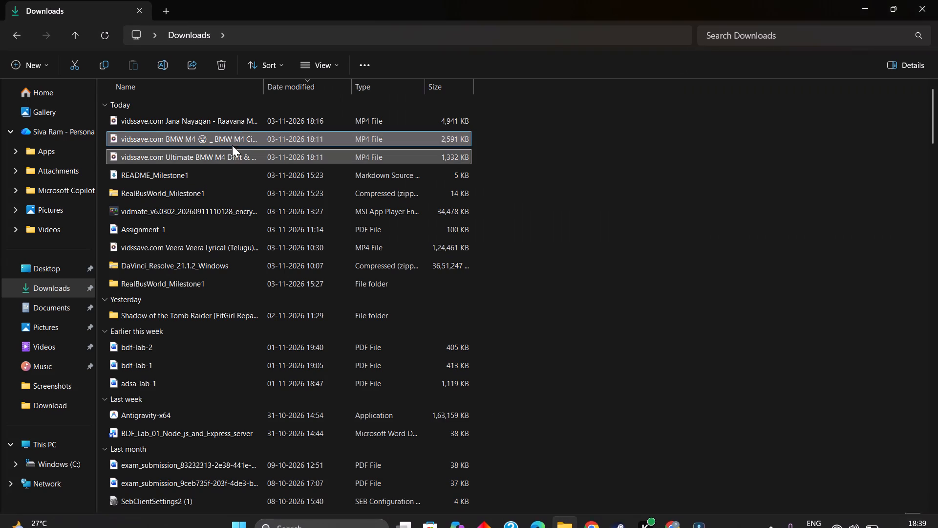
{"action": "left_click", "coordinate": [203, 120]}
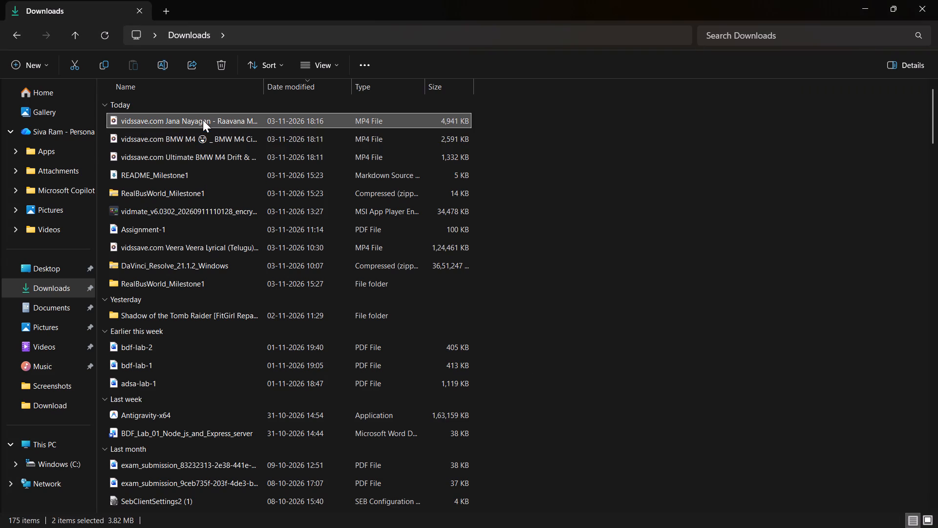
{"action": "left_click_drag", "start_coordinate": [203, 120], "coordinate": [517, 325]}
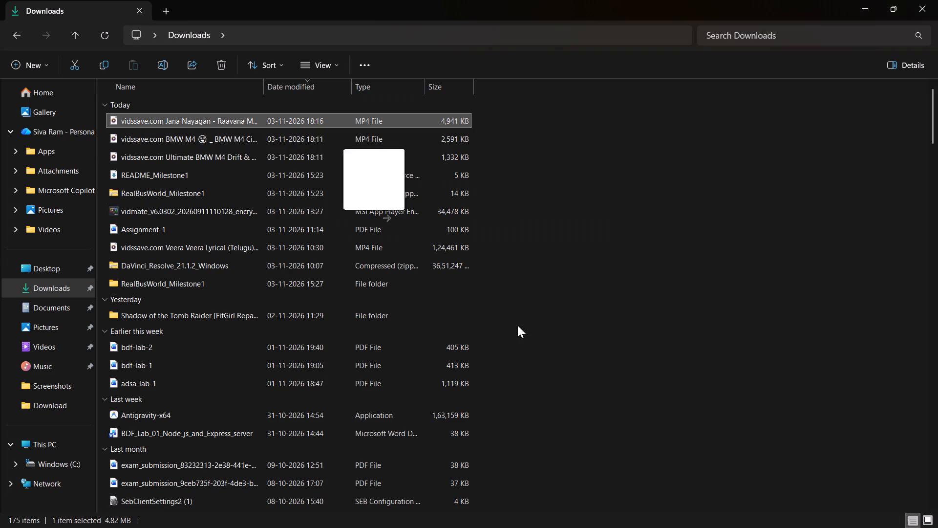
{"action": "left_click_drag", "start_coordinate": [517, 325], "coordinate": [652, 473]}
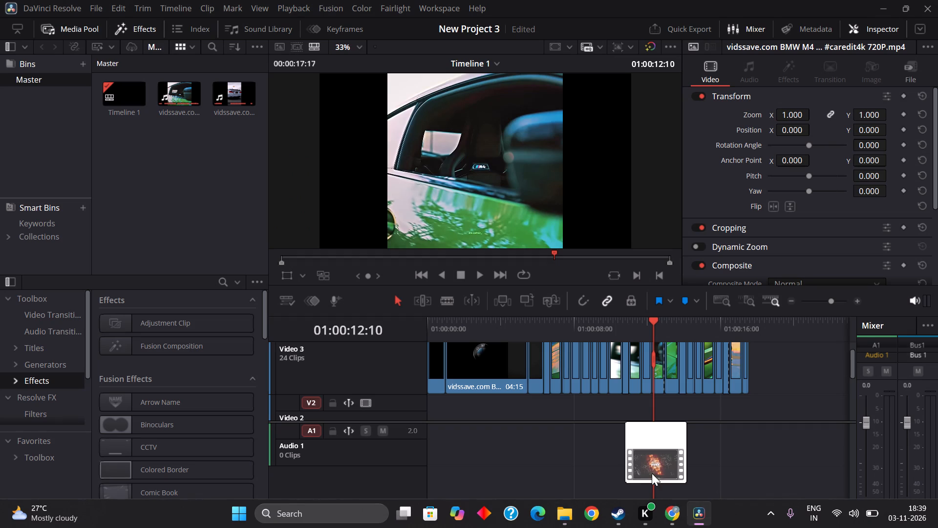
{"action": "left_click_drag", "start_coordinate": [652, 473], "coordinate": [785, 442]}
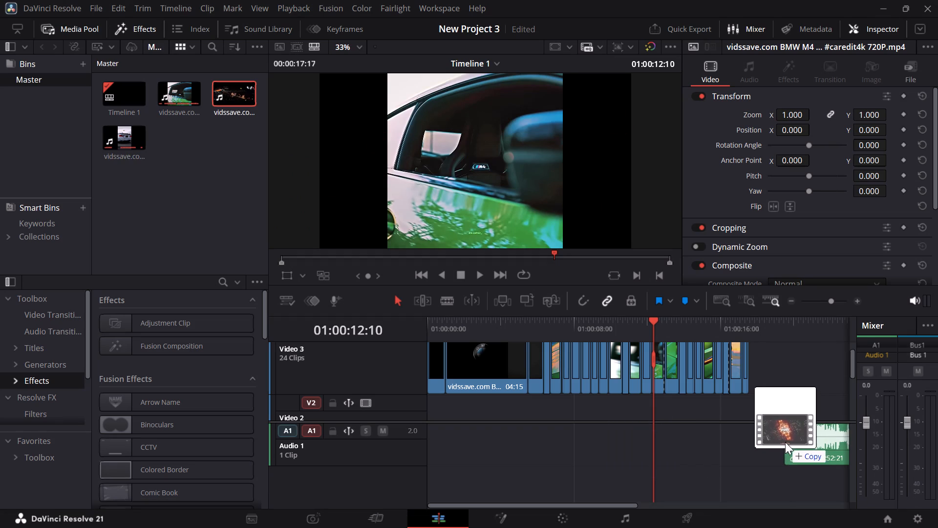
{"action": "left_click_drag", "start_coordinate": [785, 442], "coordinate": [782, 459]}
Play the opening of the added song clip from about 01:00:19:25 to hear its audio.
{"action": "scroll", "coordinate": [747, 461], "scroll_direction": "left", "scroll_amount": 1}
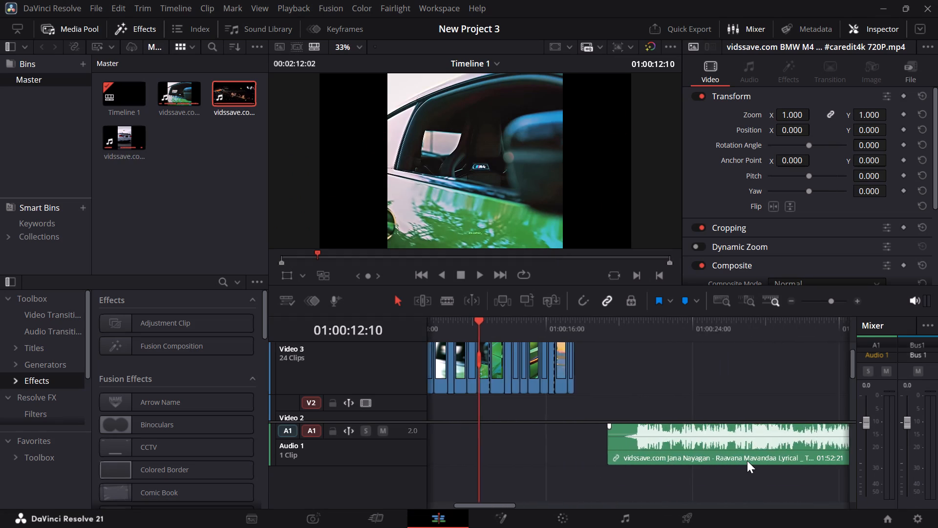
{"action": "scroll", "coordinate": [747, 461], "scroll_direction": "left", "scroll_amount": 1}
{"action": "left_click", "coordinate": [713, 458]}
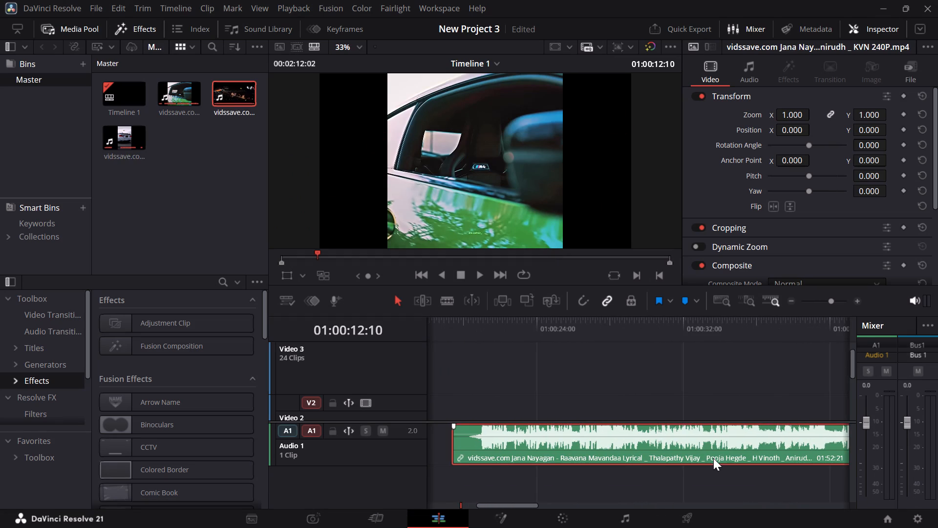
{"action": "left_click", "coordinate": [489, 370]}
{"action": "left_click", "coordinate": [461, 328]}
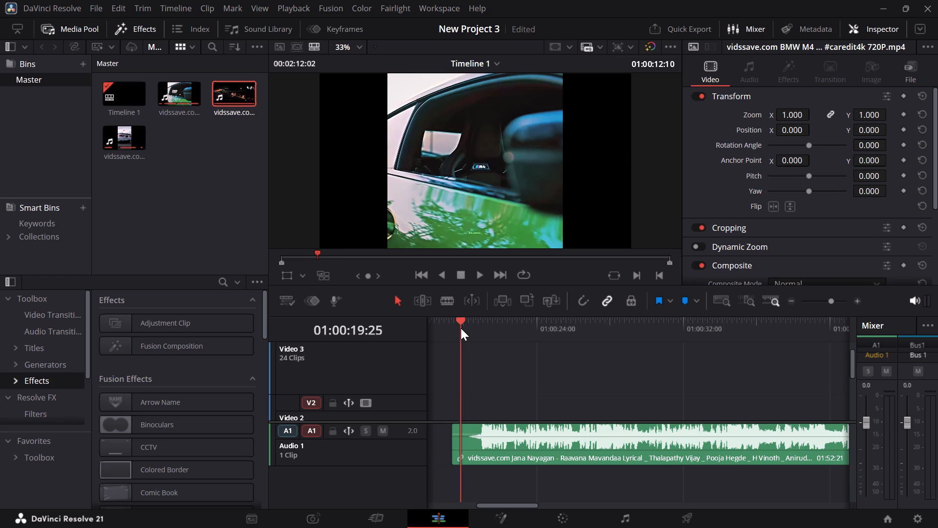
{"action": "key", "text": "space"}
{"action": "key", "text": "space"}
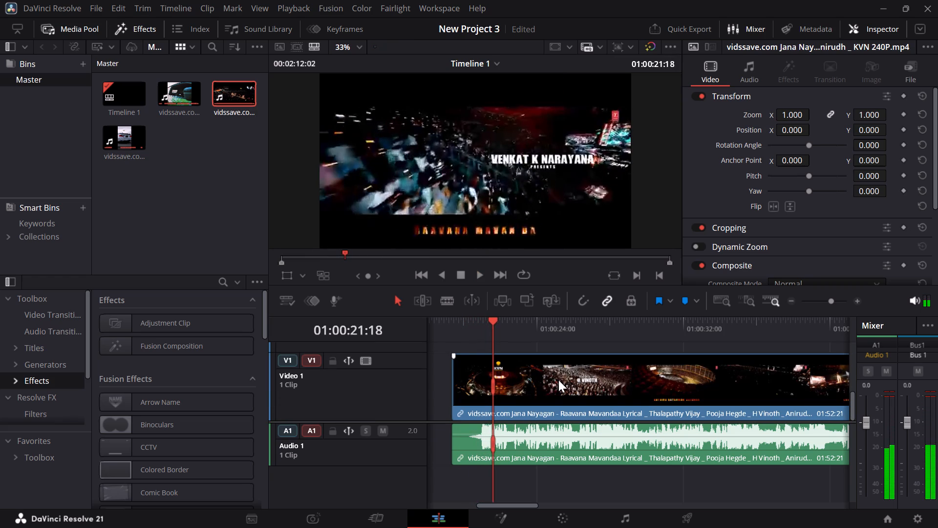
Unlink the song clip's video on Video 1 from its audio on Audio 1.
{"action": "left_click", "coordinate": [541, 385]}
{"action": "right_click", "coordinate": [541, 385]}
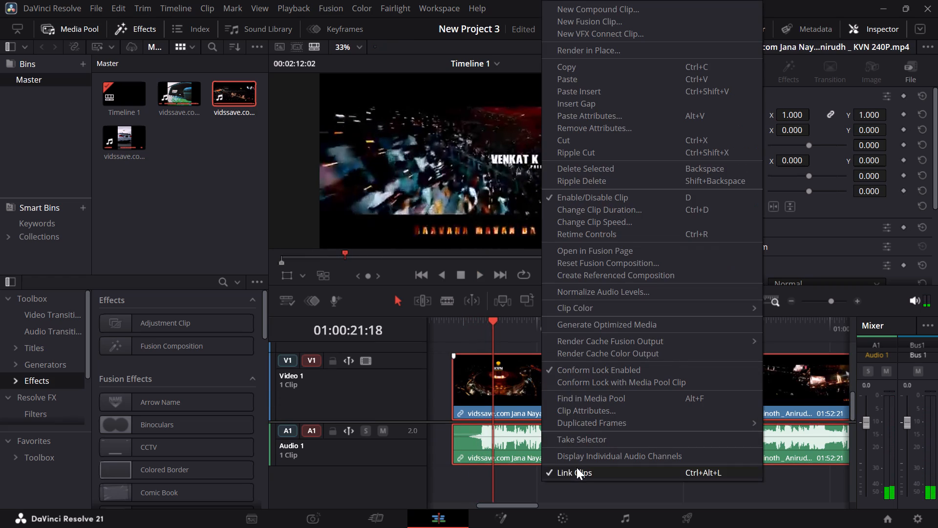
{"action": "left_click", "coordinate": [576, 467]}
{"action": "left_click", "coordinate": [555, 334]}
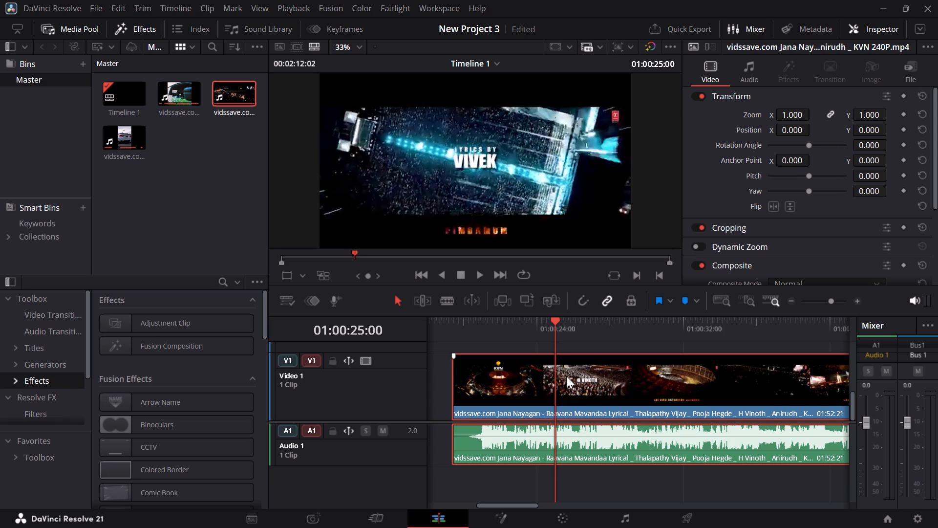
{"action": "left_click", "coordinate": [581, 381]}
{"action": "left_click", "coordinate": [438, 368]}
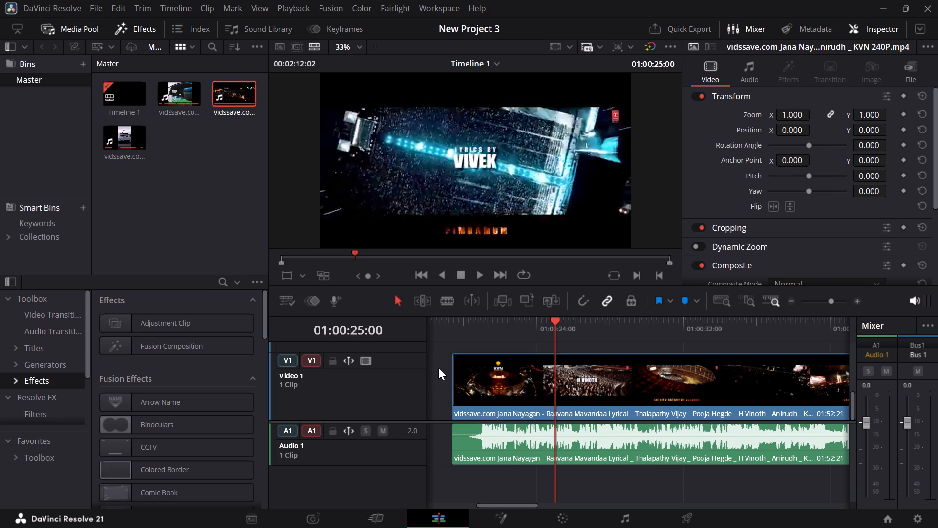
Cut the song clip's picture from Video 1, leaving only its audio on Audio 1.
{"action": "left_click", "coordinate": [511, 376]}
{"action": "right_click", "coordinate": [511, 376]}
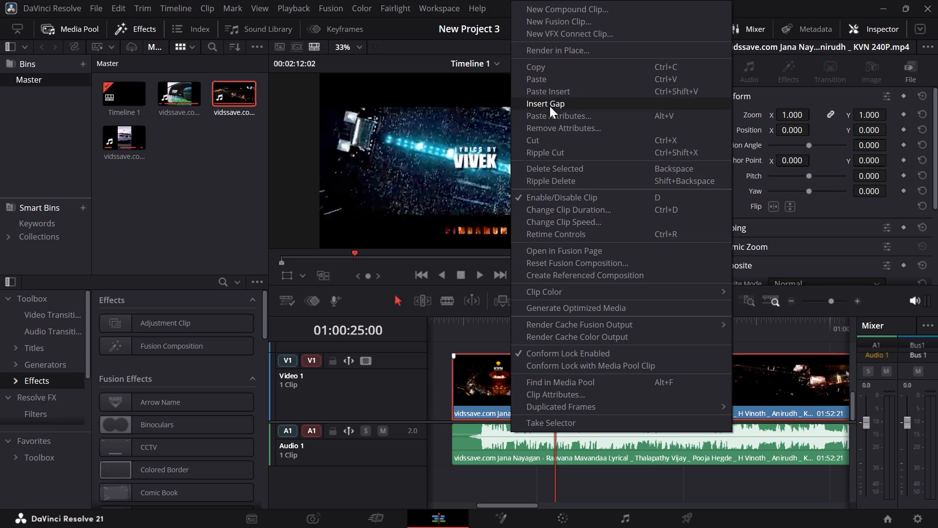
{"action": "left_click", "coordinate": [541, 141]}
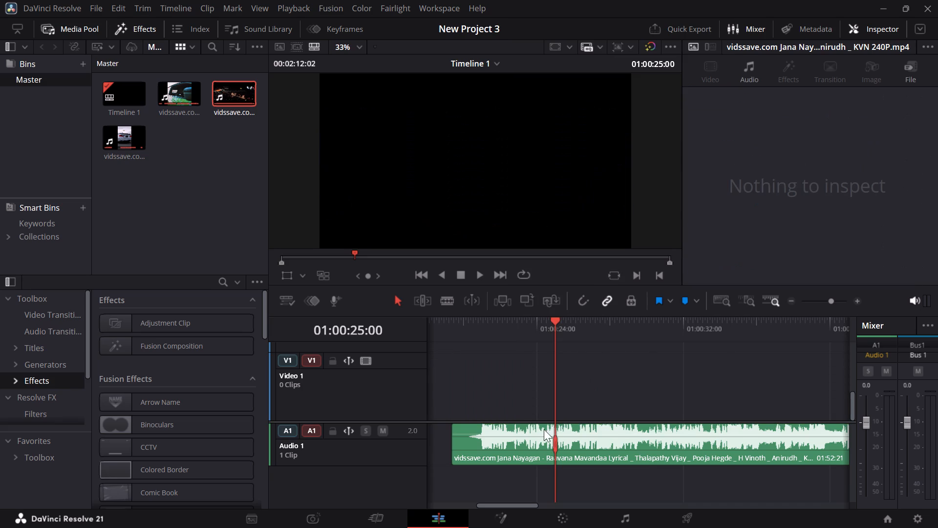
Move the song audio on Audio 1 to the start of the timeline at 01:00:00:00.
{"action": "left_click_drag", "start_coordinate": [531, 451], "coordinate": [338, 450]}
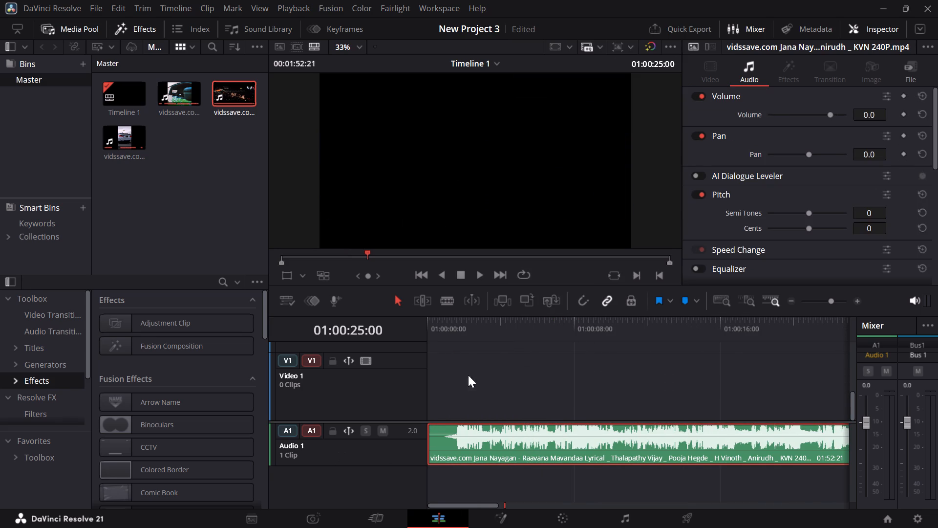
Play the timeline from 01:00:00:00 to about 01:00:30:05 to hear the song audio against the Video 3 edit.
{"action": "scroll", "coordinate": [507, 366], "scroll_direction": "right", "scroll_amount": 6}
{"action": "scroll", "coordinate": [588, 405], "scroll_direction": "up", "scroll_amount": 1}
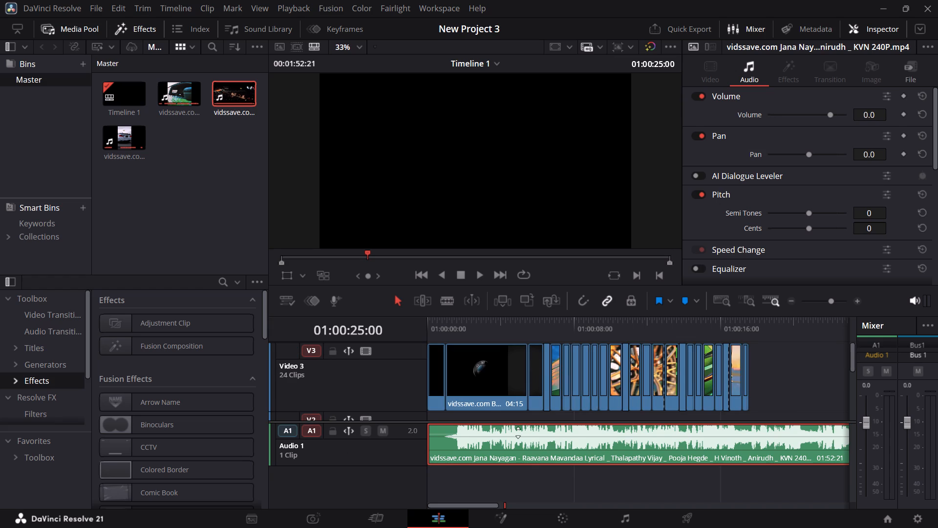
{"action": "scroll", "coordinate": [478, 397], "scroll_direction": "right", "scroll_amount": 1}
{"action": "scroll", "coordinate": [507, 451], "scroll_direction": "left", "scroll_amount": 1}
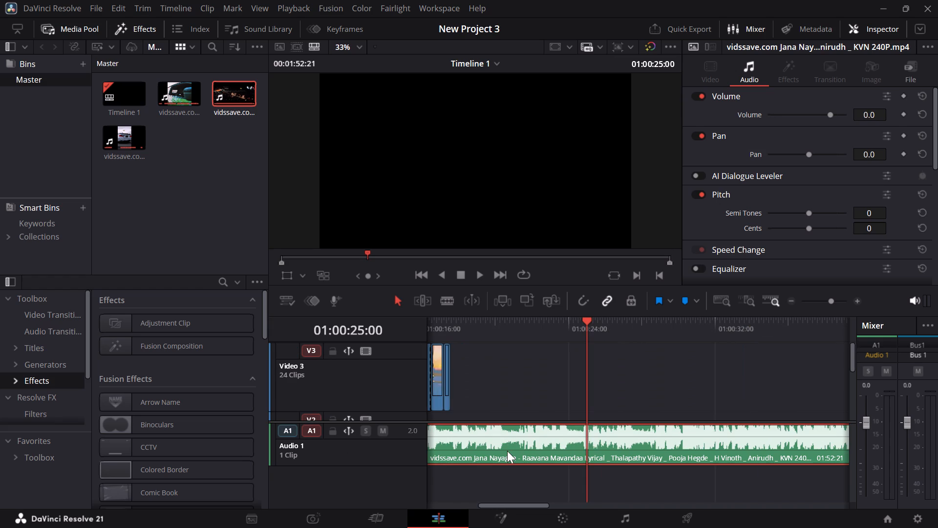
{"action": "scroll", "coordinate": [547, 380], "scroll_direction": "right", "scroll_amount": 3}
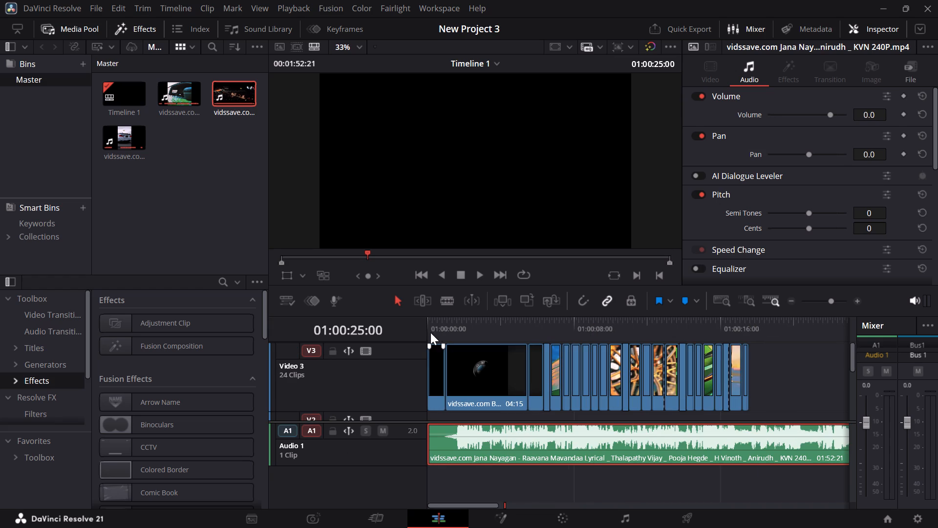
{"action": "left_click", "coordinate": [431, 328]}
{"action": "left_click_drag", "start_coordinate": [430, 316], "coordinate": [427, 316]}
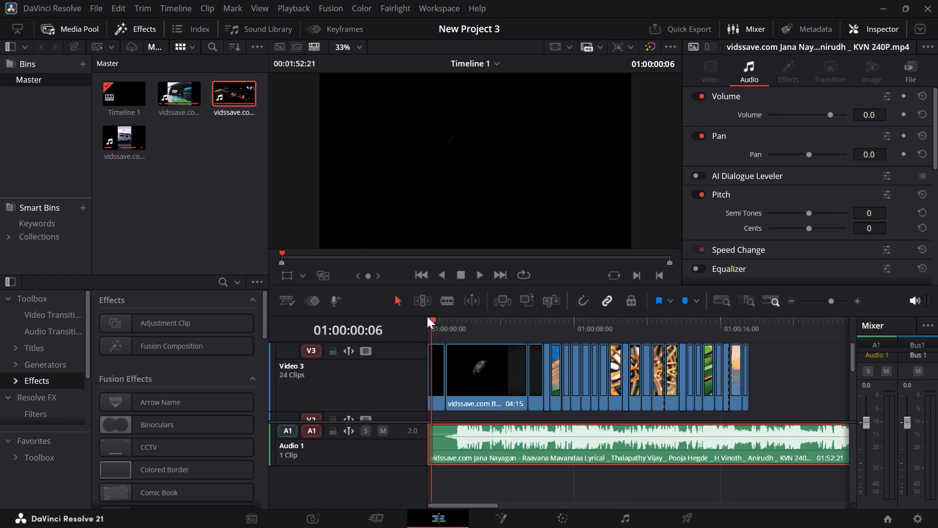
{"action": "left_click_drag", "start_coordinate": [427, 316], "coordinate": [423, 316]}
{"action": "key", "text": "space"}
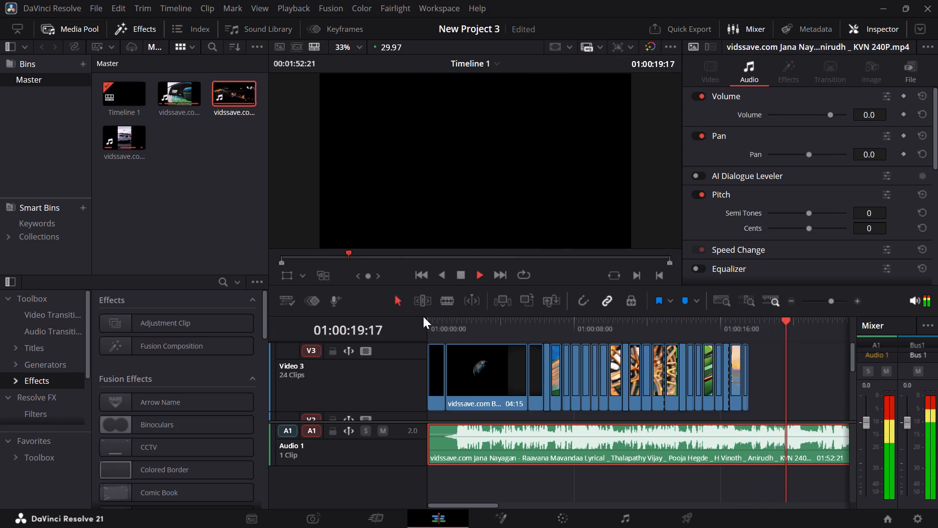
{"action": "scroll", "coordinate": [672, 419], "scroll_direction": "left", "scroll_amount": 1}
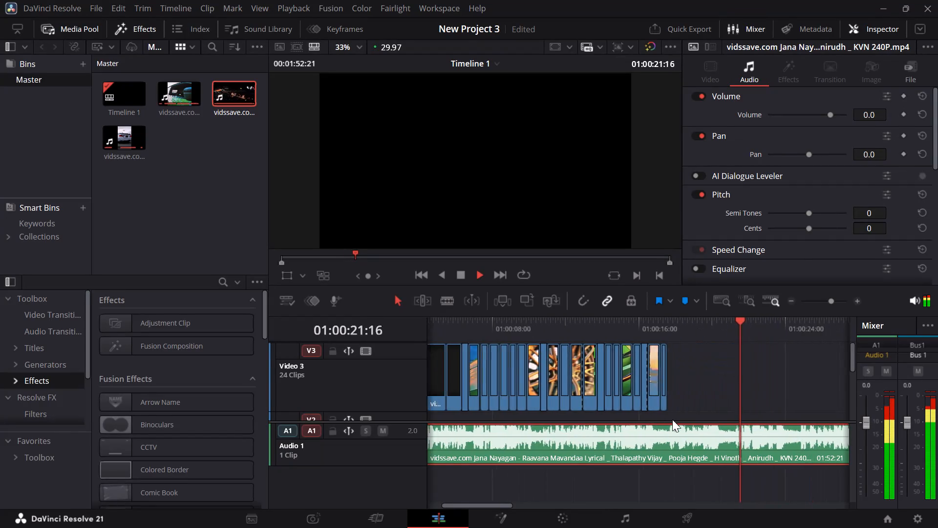
{"action": "scroll", "coordinate": [672, 419], "scroll_direction": "left", "scroll_amount": 2}
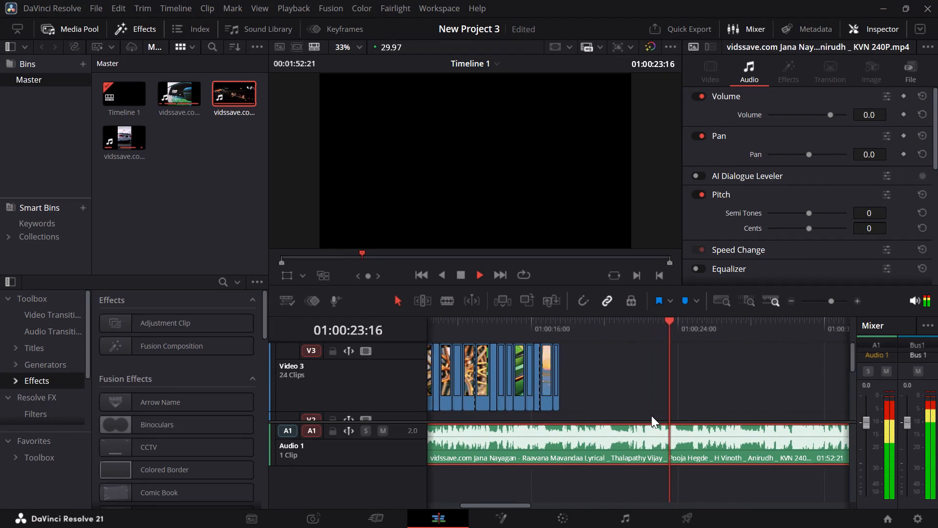
{"action": "scroll", "coordinate": [651, 416], "scroll_direction": "left", "scroll_amount": 1}
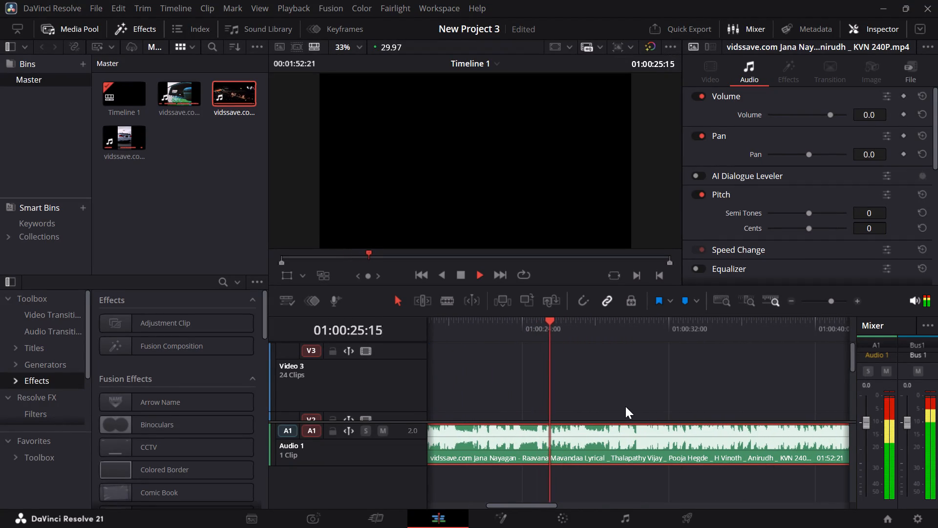
{"action": "scroll", "coordinate": [631, 404], "scroll_direction": "left", "scroll_amount": 1}
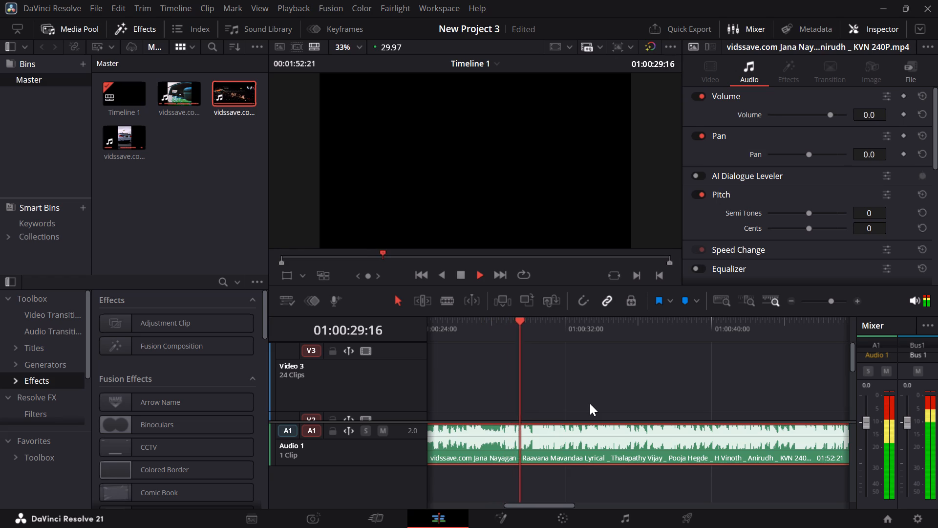
{"action": "key", "text": "space"}
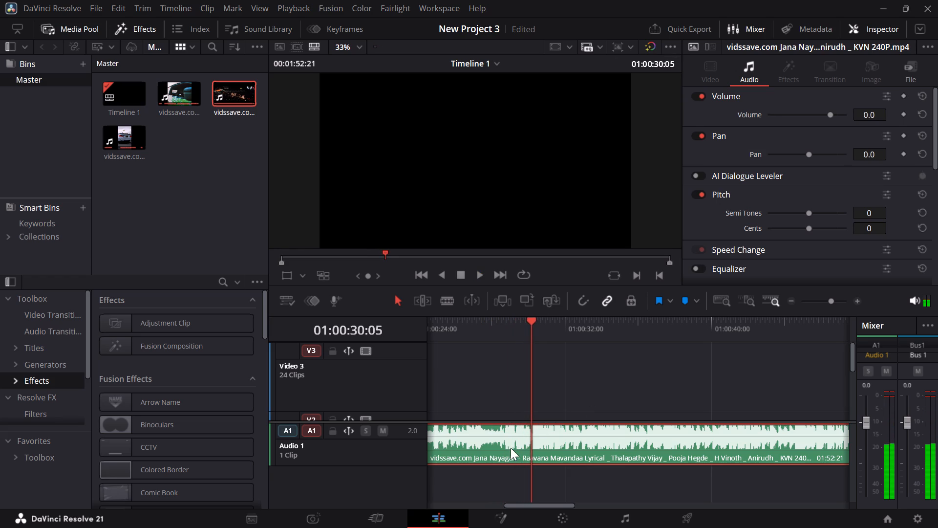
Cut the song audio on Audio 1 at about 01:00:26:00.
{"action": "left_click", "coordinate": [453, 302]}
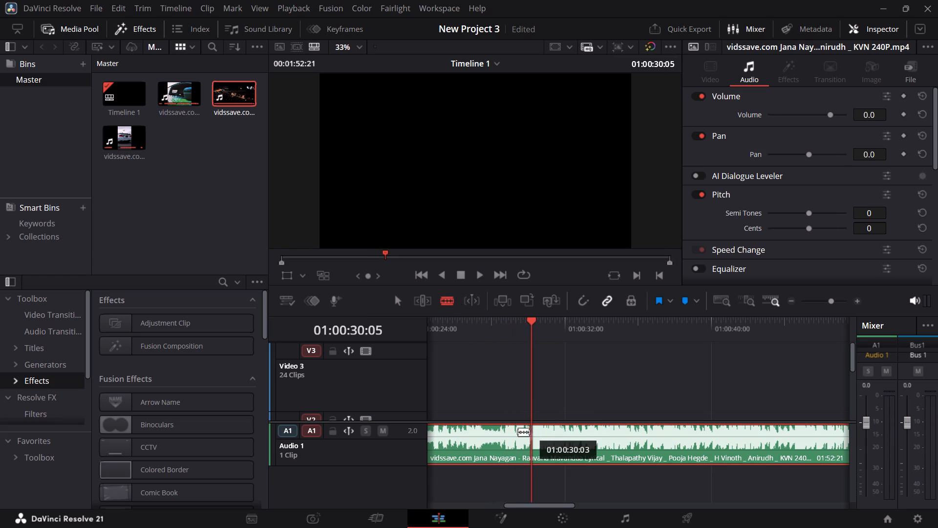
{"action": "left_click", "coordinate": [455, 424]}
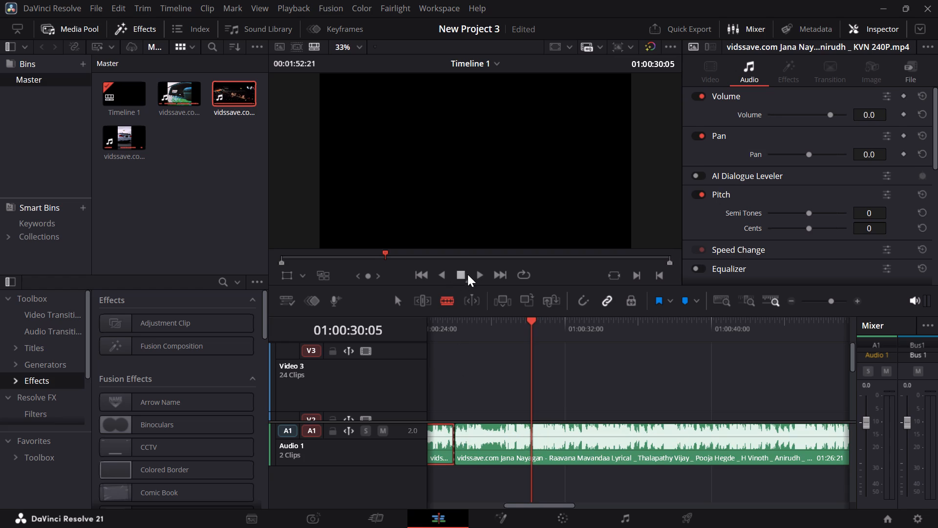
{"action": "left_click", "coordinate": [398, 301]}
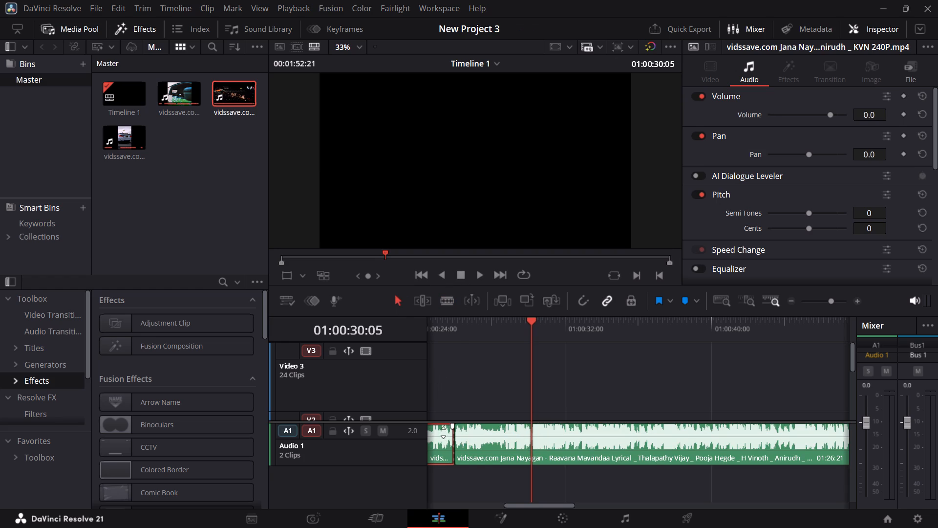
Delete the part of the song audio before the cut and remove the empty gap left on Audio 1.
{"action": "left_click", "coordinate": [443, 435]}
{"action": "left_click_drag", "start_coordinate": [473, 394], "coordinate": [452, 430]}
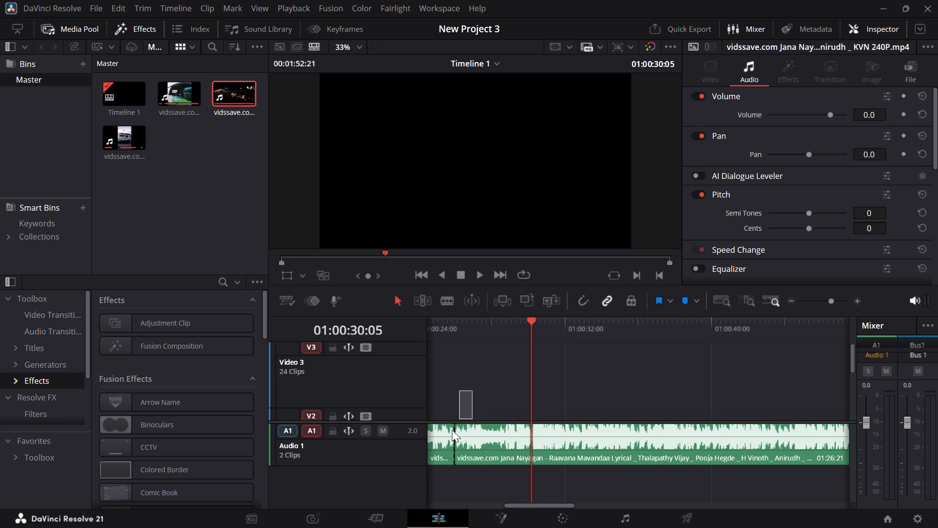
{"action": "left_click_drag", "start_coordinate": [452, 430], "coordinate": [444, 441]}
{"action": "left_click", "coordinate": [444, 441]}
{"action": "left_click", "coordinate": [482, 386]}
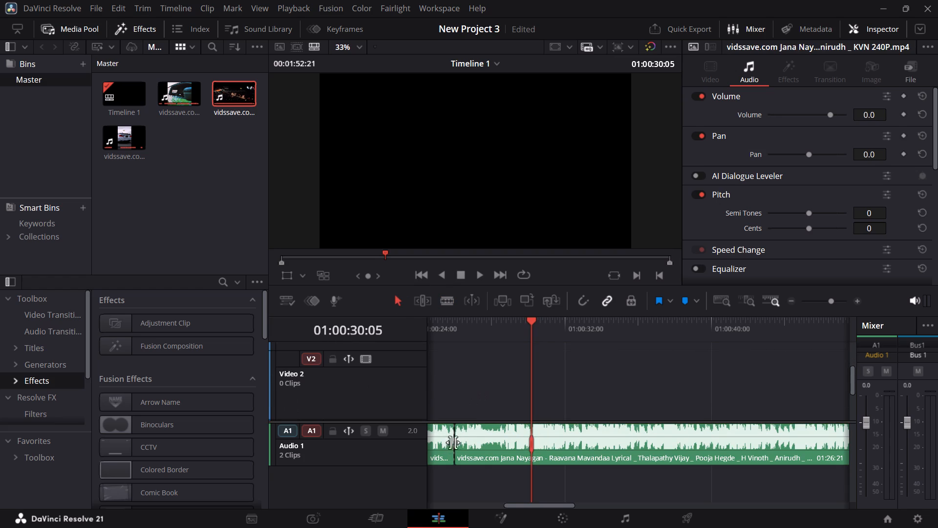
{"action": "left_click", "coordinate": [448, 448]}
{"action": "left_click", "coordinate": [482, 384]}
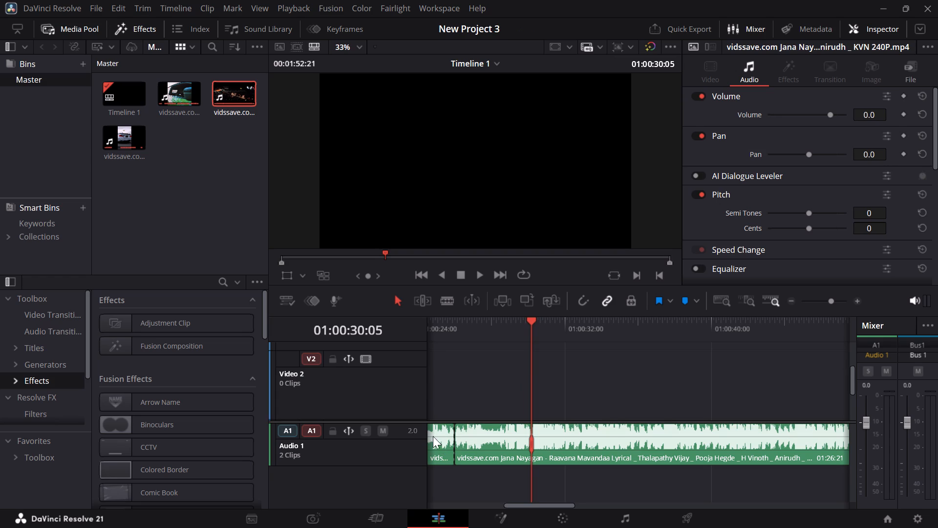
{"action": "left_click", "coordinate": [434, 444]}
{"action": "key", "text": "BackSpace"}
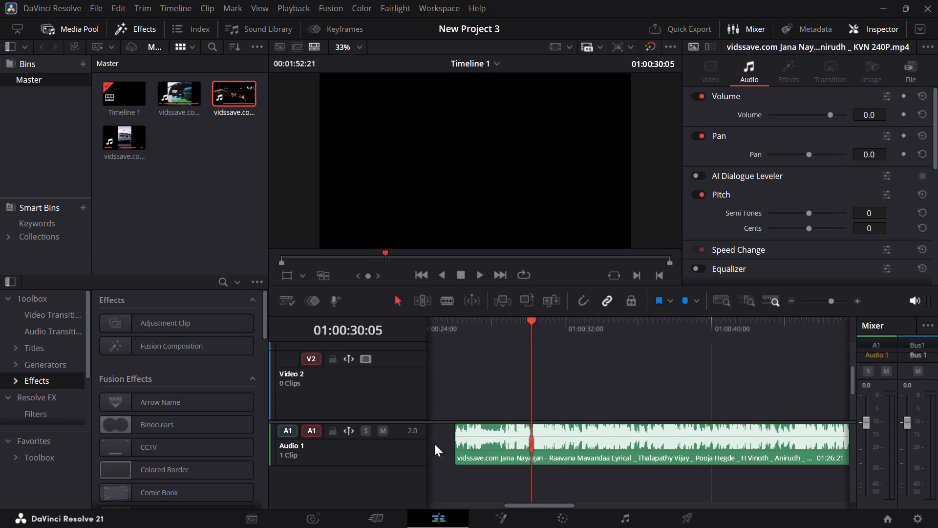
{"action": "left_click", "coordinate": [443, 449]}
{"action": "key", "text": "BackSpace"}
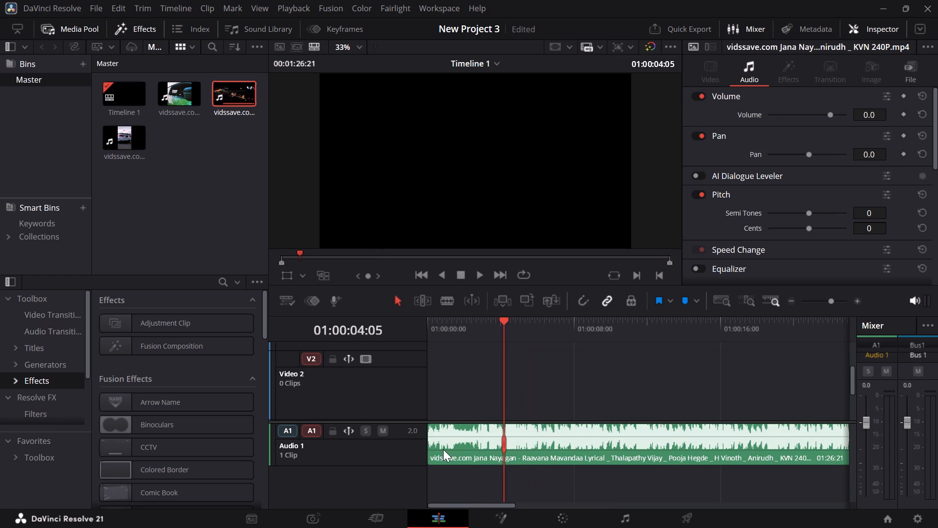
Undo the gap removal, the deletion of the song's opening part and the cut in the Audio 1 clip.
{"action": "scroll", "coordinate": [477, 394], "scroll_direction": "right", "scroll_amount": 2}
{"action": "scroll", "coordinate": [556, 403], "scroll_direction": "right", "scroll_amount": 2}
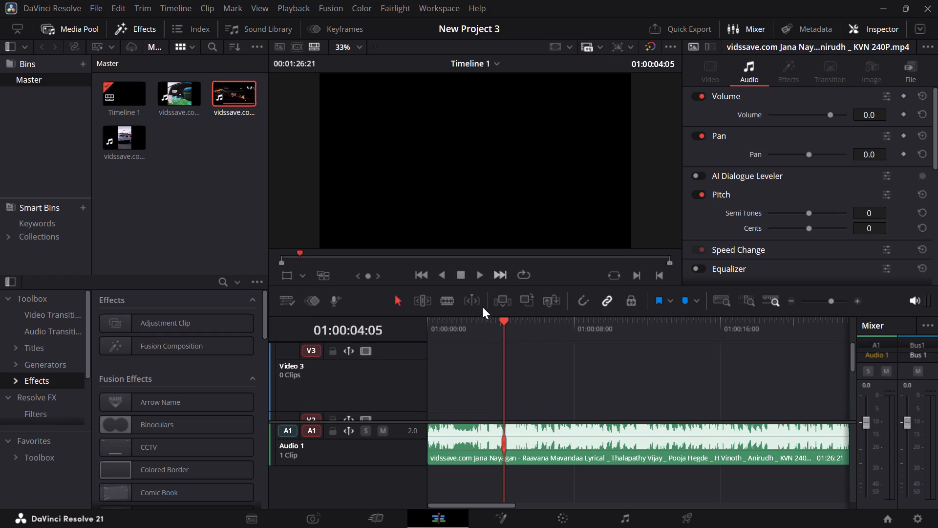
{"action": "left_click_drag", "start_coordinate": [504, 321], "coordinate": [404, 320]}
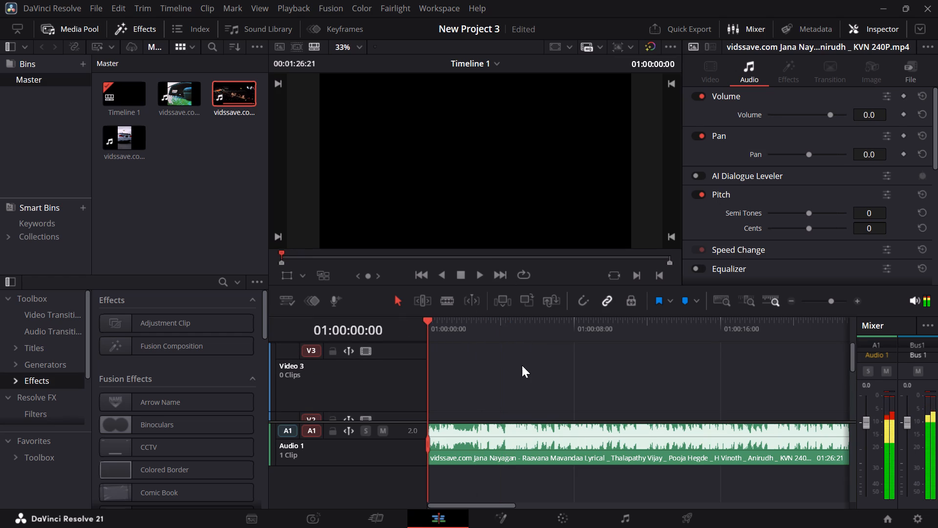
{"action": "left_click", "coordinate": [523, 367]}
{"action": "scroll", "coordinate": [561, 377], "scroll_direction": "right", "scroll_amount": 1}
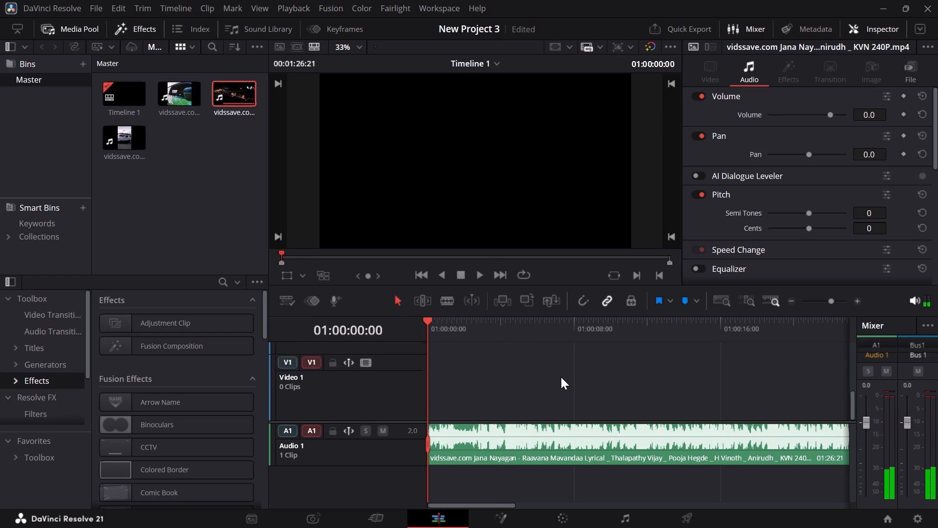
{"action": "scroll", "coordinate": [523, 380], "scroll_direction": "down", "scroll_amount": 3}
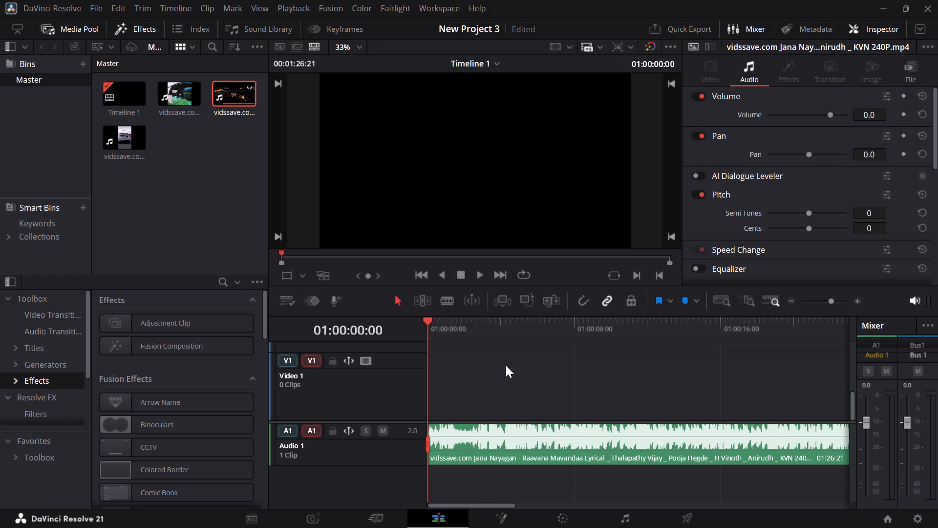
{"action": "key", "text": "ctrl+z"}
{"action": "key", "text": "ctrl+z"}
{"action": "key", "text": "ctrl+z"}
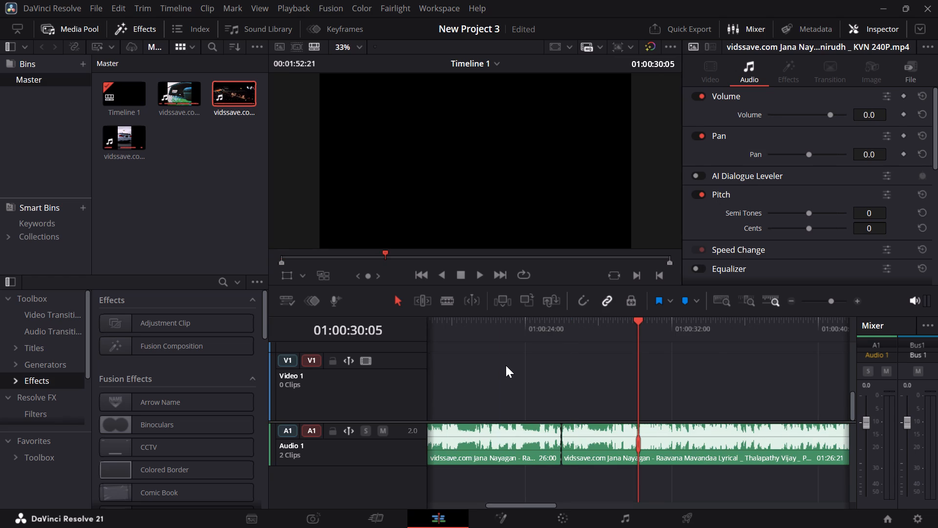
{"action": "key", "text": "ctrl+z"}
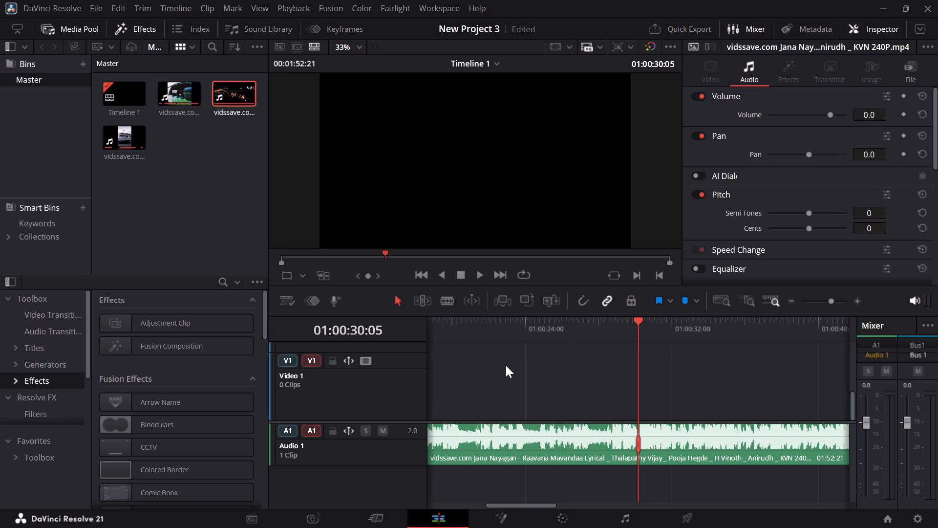
Move the song audio on Audio 1 so it starts at the end of the Video 3 clips, about 01:00:17:21.
{"action": "scroll", "coordinate": [535, 379], "scroll_direction": "up", "scroll_amount": 2}
{"action": "scroll", "coordinate": [535, 379], "scroll_direction": "down", "scroll_amount": 2}
{"action": "scroll", "coordinate": [535, 379], "scroll_direction": "up", "scroll_amount": 1}
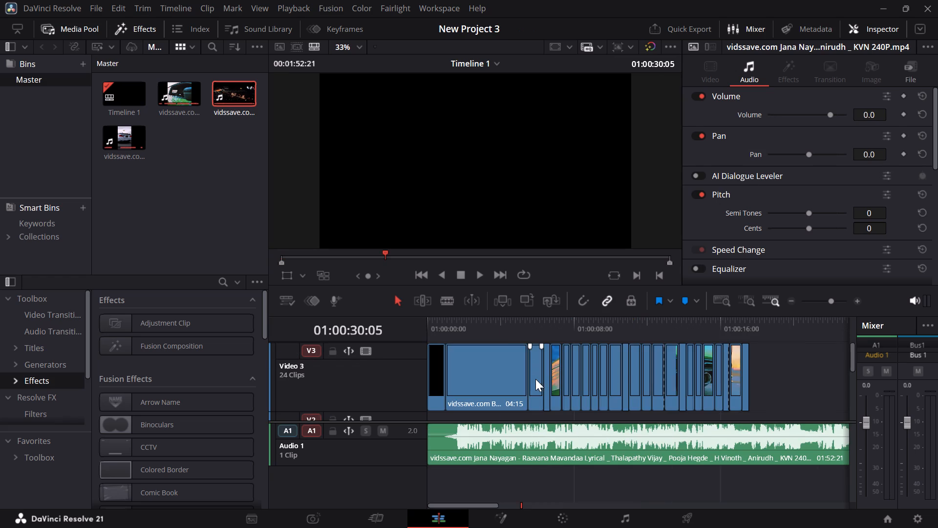
{"action": "scroll", "coordinate": [535, 379], "scroll_direction": "up", "scroll_amount": 1}
{"action": "scroll", "coordinate": [471, 393], "scroll_direction": "right", "scroll_amount": 1}
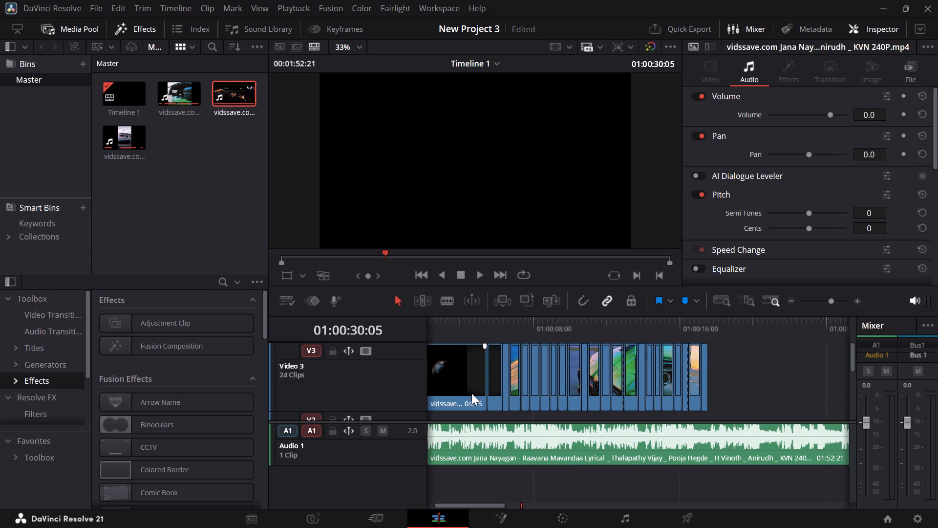
{"action": "scroll", "coordinate": [471, 393], "scroll_direction": "right", "scroll_amount": 1}
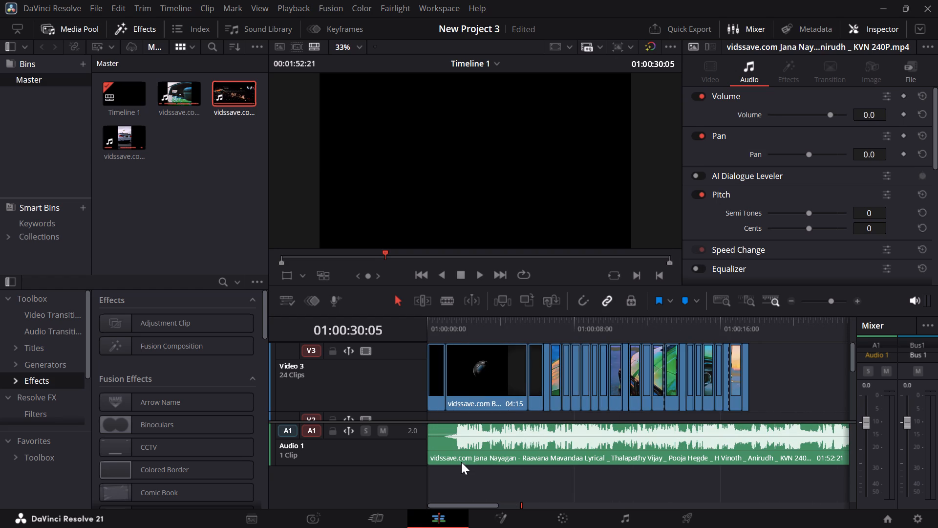
{"action": "left_click_drag", "start_coordinate": [459, 456], "coordinate": [649, 445]}
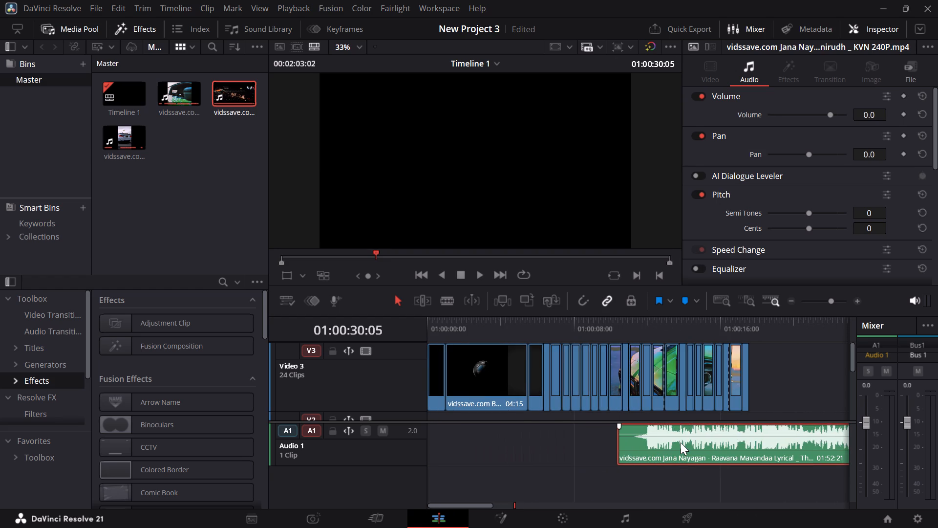
{"action": "left_click_drag", "start_coordinate": [681, 442], "coordinate": [815, 418]}
Cut the song audio on Audio 1 at 01:00:30:04, beside the playhead.
{"action": "scroll", "coordinate": [717, 443], "scroll_direction": "left", "scroll_amount": 1}
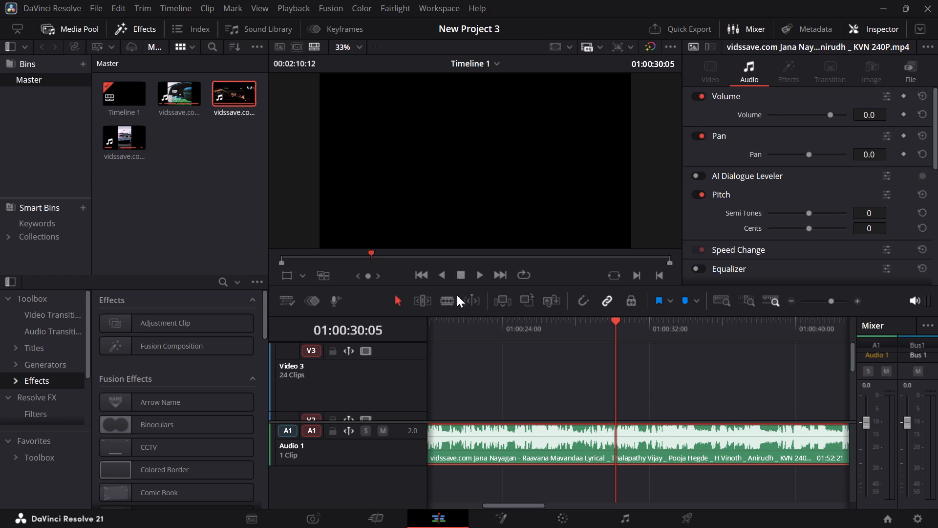
{"action": "left_click", "coordinate": [446, 303]}
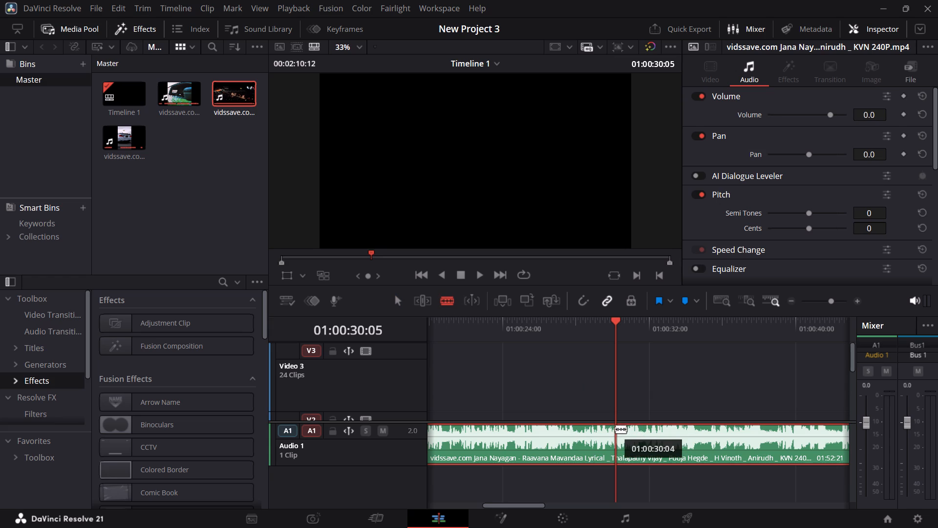
{"action": "left_click", "coordinate": [615, 429]}
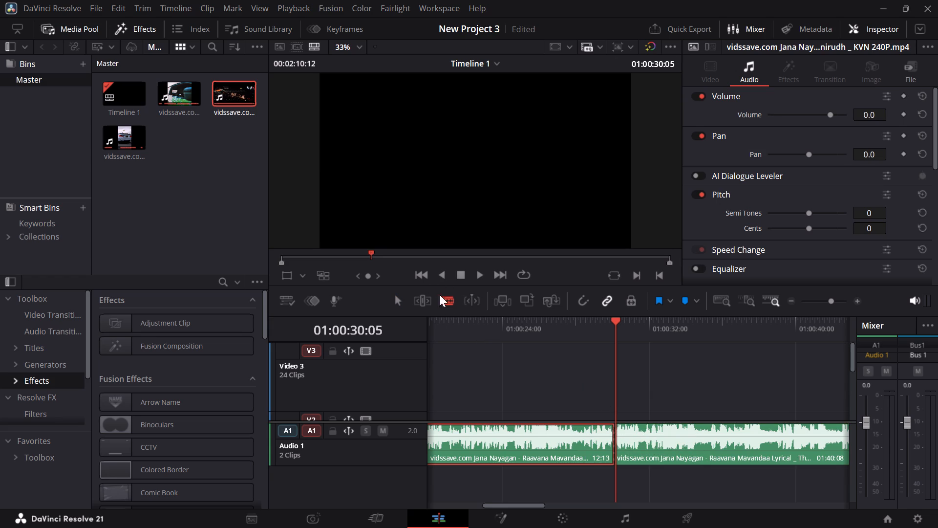
{"action": "left_click", "coordinate": [401, 300]}
Delete the part of the song audio before the cut and remove the empty gap left on Audio 1.
{"action": "left_click", "coordinate": [505, 441]}
{"action": "left_click", "coordinate": [566, 359]}
{"action": "left_click", "coordinate": [562, 450]}
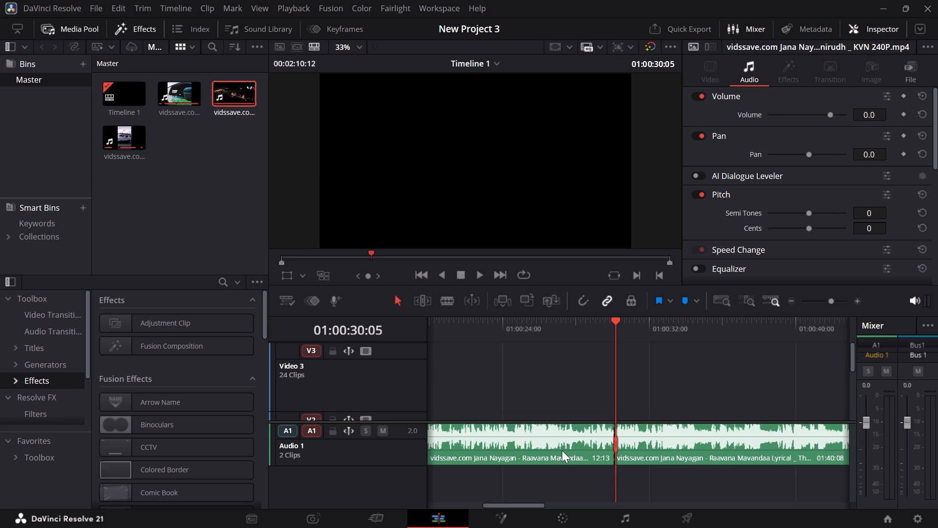
{"action": "key", "text": "BackSpace"}
{"action": "left_click", "coordinate": [553, 447]}
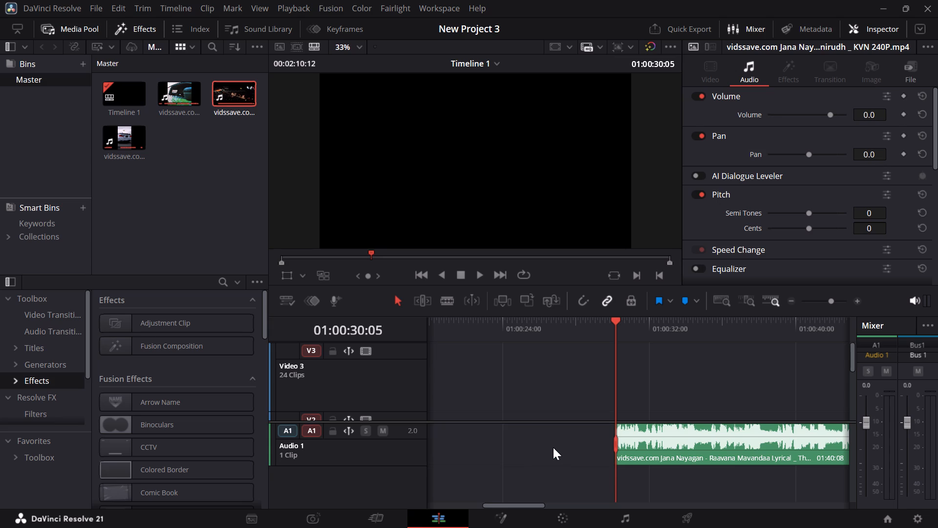
{"action": "key", "text": "BackSpace"}
{"action": "scroll", "coordinate": [521, 408], "scroll_direction": "right", "scroll_amount": 2}
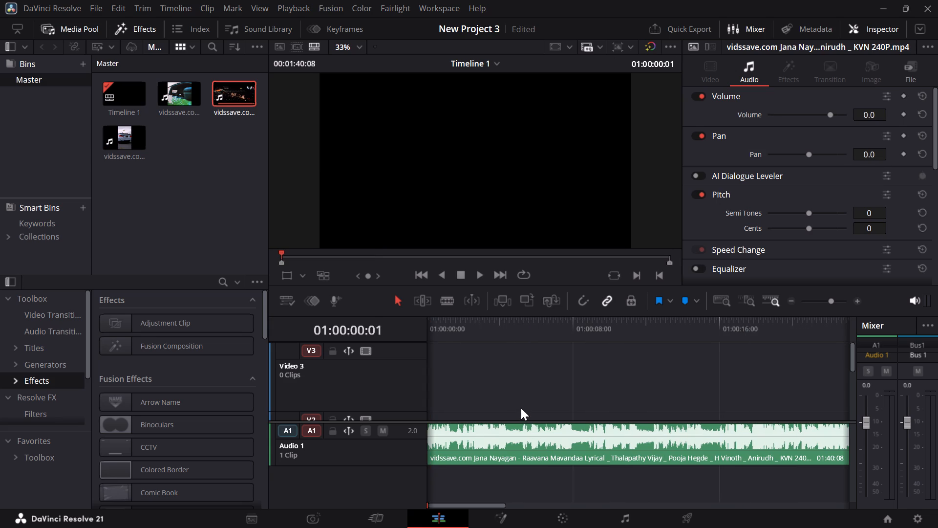
Play back the trimmed song audio from the start of the timeline.
{"action": "scroll", "coordinate": [539, 385], "scroll_direction": "right", "scroll_amount": 2}
{"action": "scroll", "coordinate": [607, 394], "scroll_direction": "down", "scroll_amount": 1}
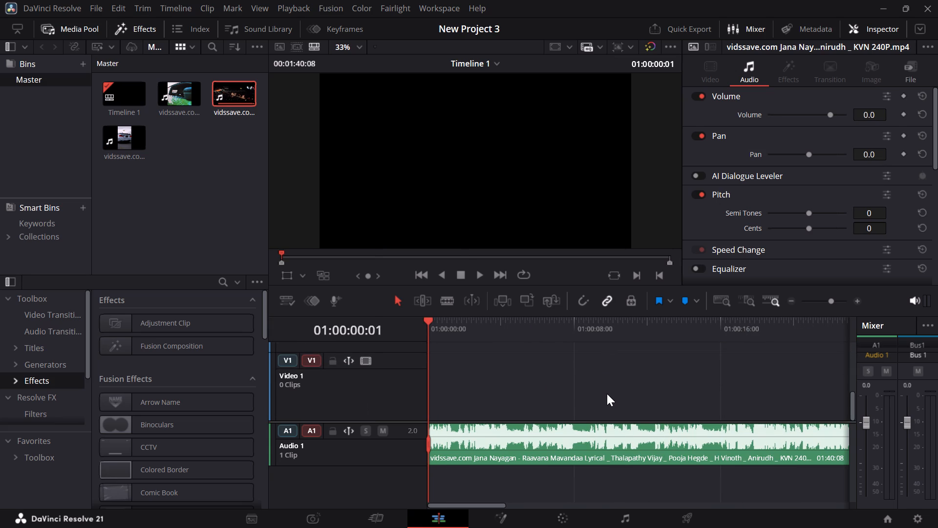
{"action": "key", "text": "space"}
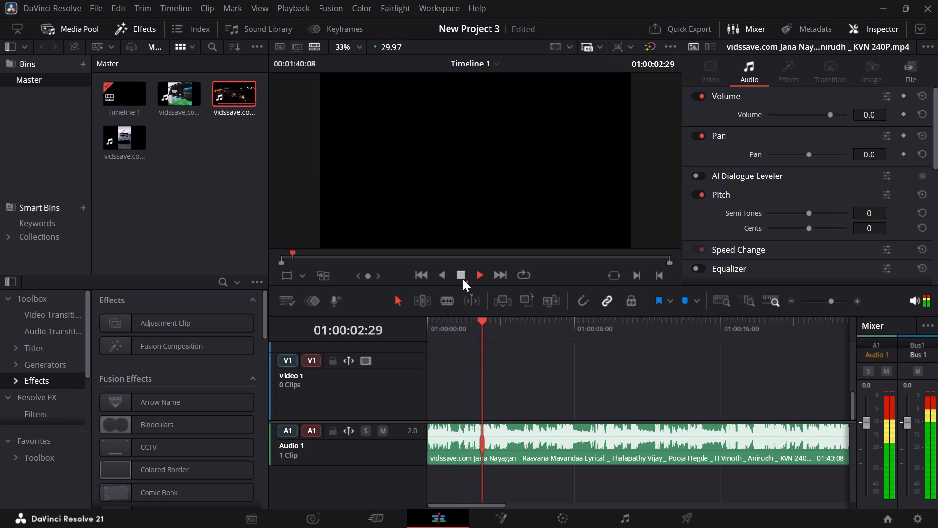
Undo the gap removal, the deletion of the song's opening part and the cut on Audio 1.
{"action": "key", "text": "ctrl+z"}
{"action": "key", "text": "ctrl+z"}
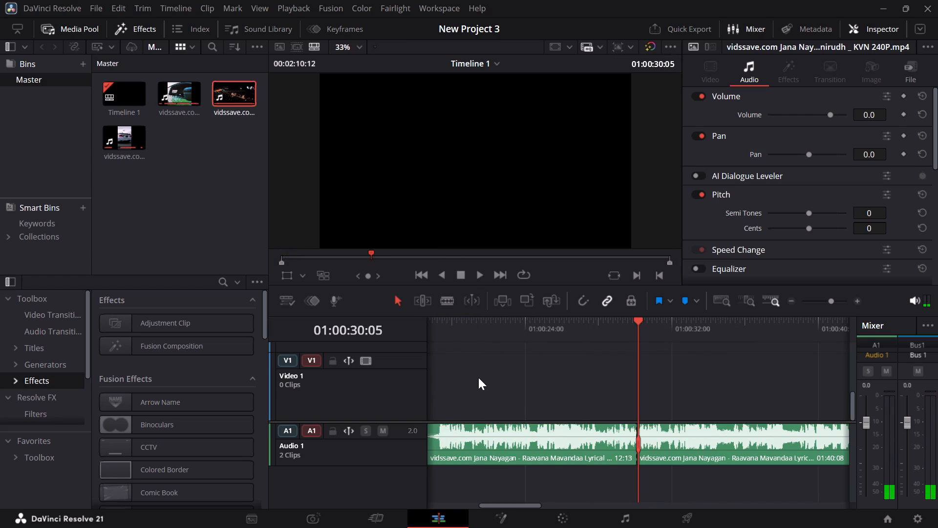
{"action": "key", "text": "ctrl+z"}
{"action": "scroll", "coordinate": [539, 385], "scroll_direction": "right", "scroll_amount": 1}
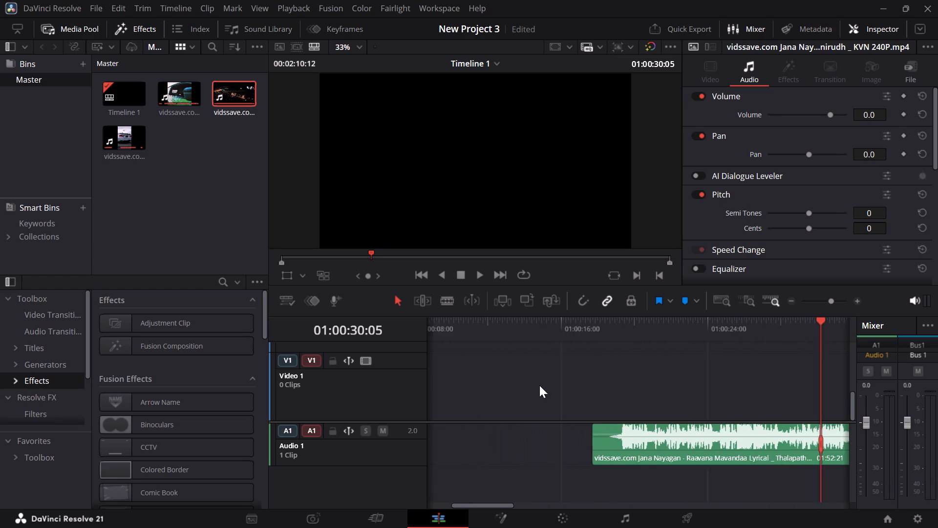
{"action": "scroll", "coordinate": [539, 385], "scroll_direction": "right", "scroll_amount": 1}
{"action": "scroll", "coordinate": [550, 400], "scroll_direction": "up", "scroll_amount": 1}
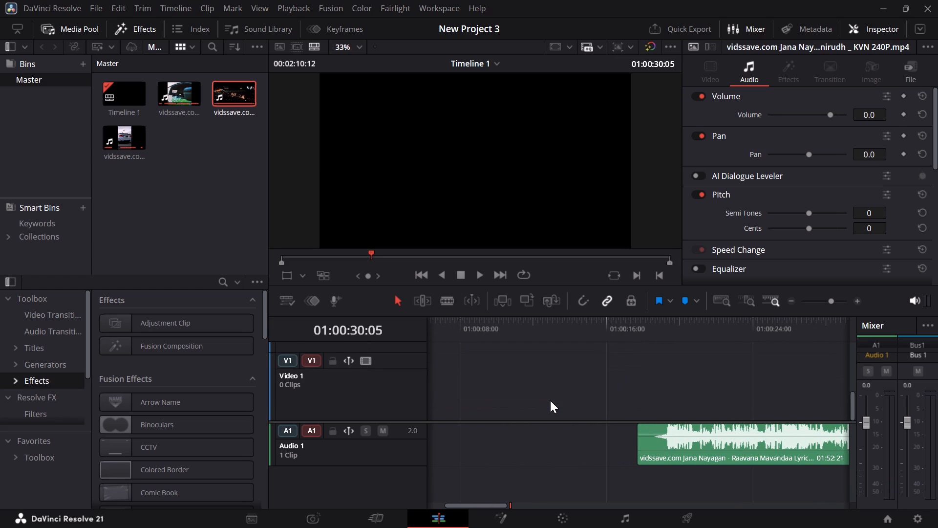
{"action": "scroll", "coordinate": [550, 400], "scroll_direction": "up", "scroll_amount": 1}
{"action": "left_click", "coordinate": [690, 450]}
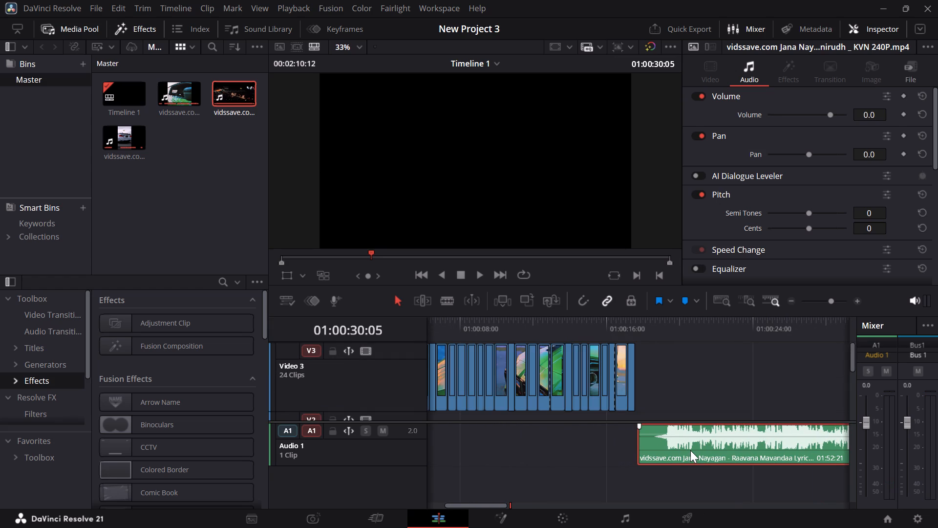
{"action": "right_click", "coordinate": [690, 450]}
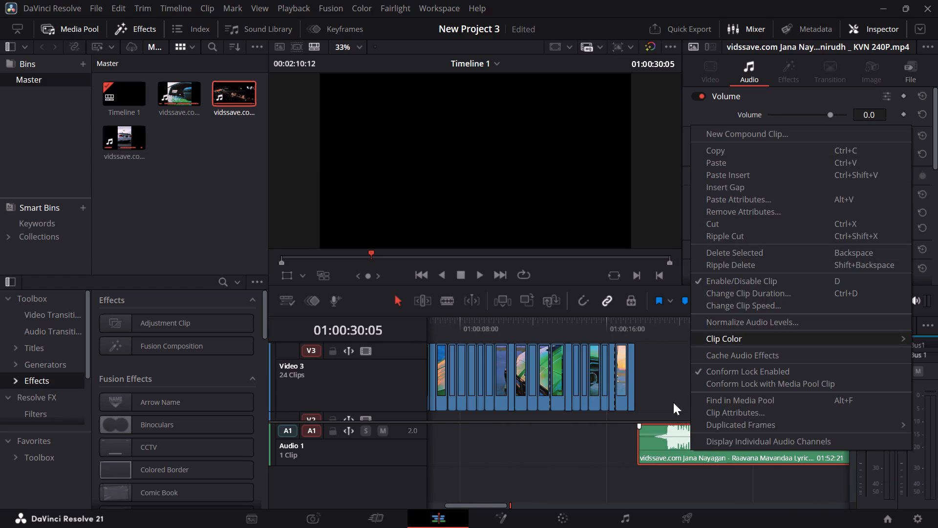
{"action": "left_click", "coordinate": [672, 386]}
Cut the song audio on Audio 1 at about 01:00:21:12 and remove the part before the cut.
{"action": "scroll", "coordinate": [698, 397], "scroll_direction": "left", "scroll_amount": 2}
{"action": "scroll", "coordinate": [698, 397], "scroll_direction": "right", "scroll_amount": 4}
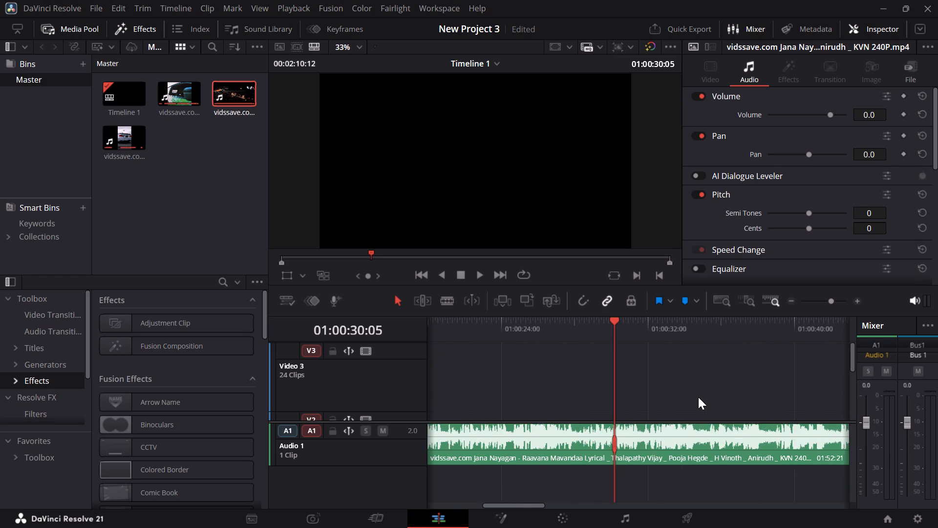
{"action": "scroll", "coordinate": [698, 397], "scroll_direction": "right", "scroll_amount": 3}
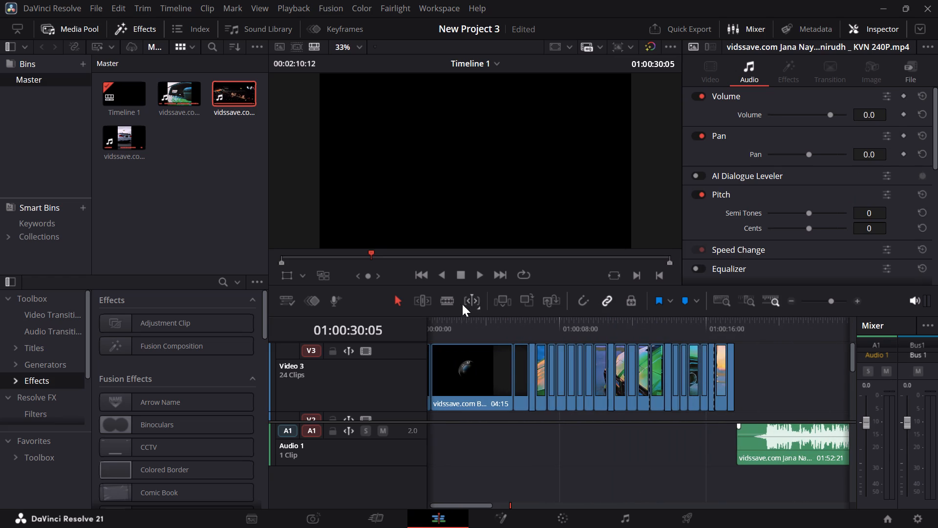
{"action": "left_click", "coordinate": [446, 299]}
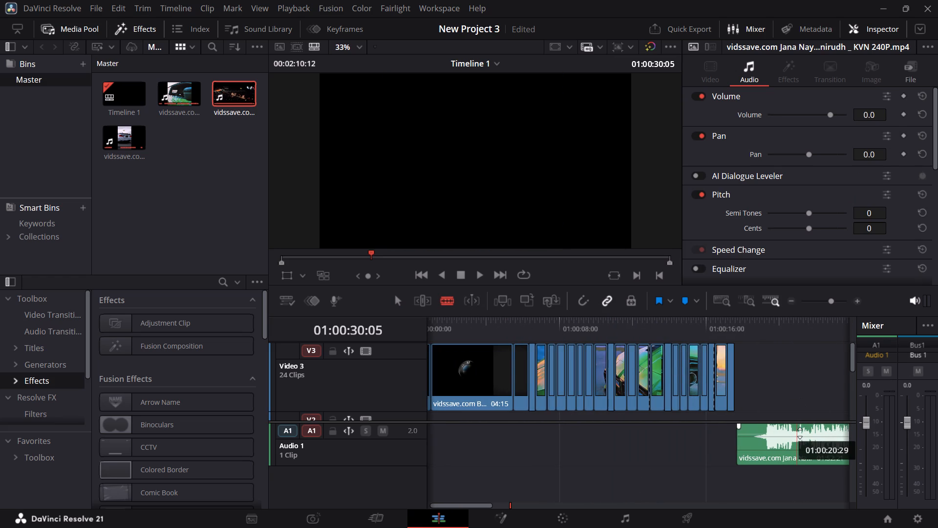
{"action": "left_click", "coordinate": [800, 433]}
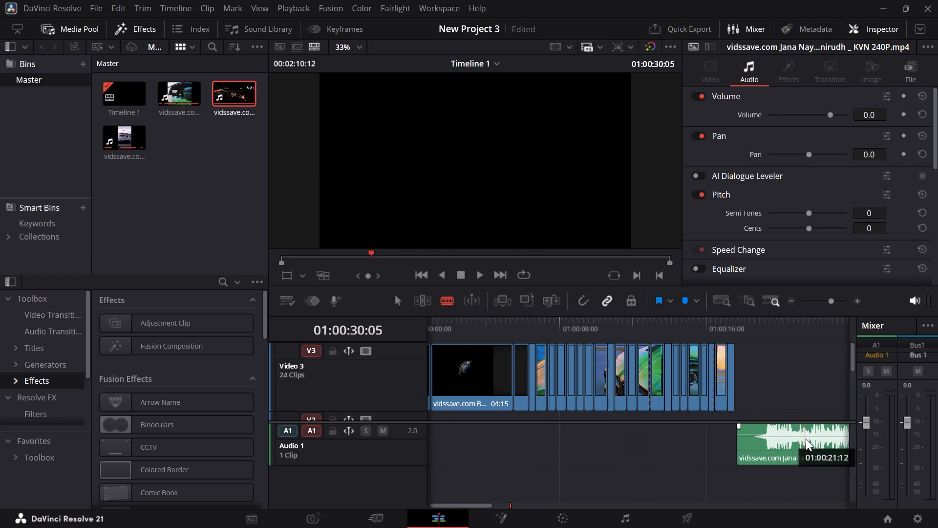
{"action": "left_click", "coordinate": [806, 439]}
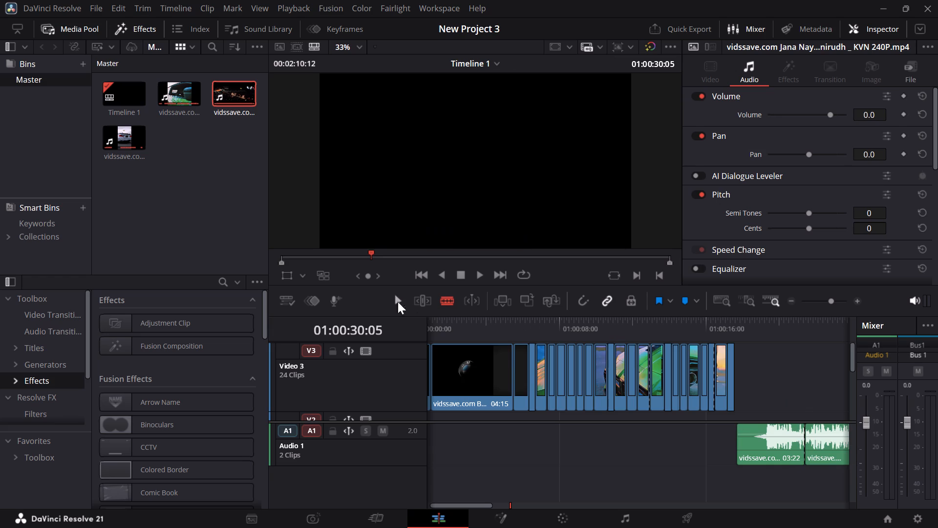
{"action": "left_click", "coordinate": [400, 299]}
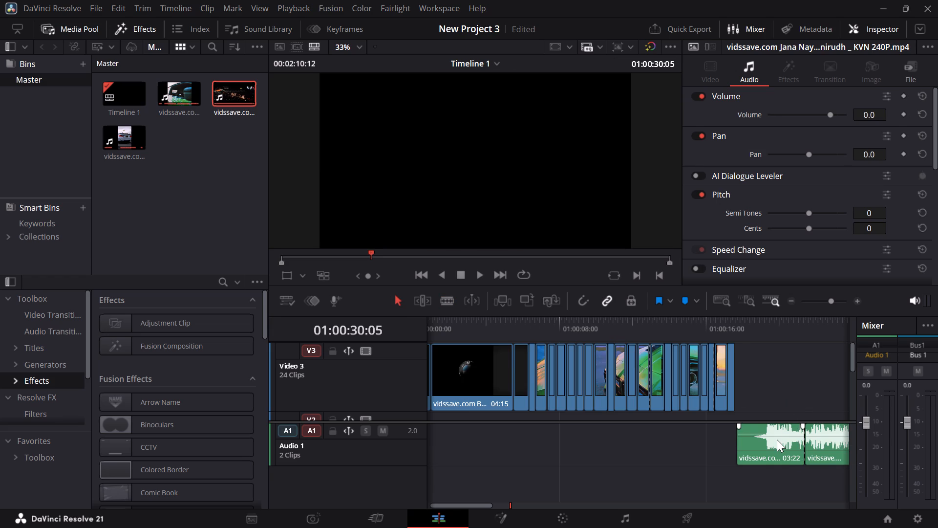
{"action": "left_click", "coordinate": [777, 440]}
{"action": "right_click", "coordinate": [777, 440]}
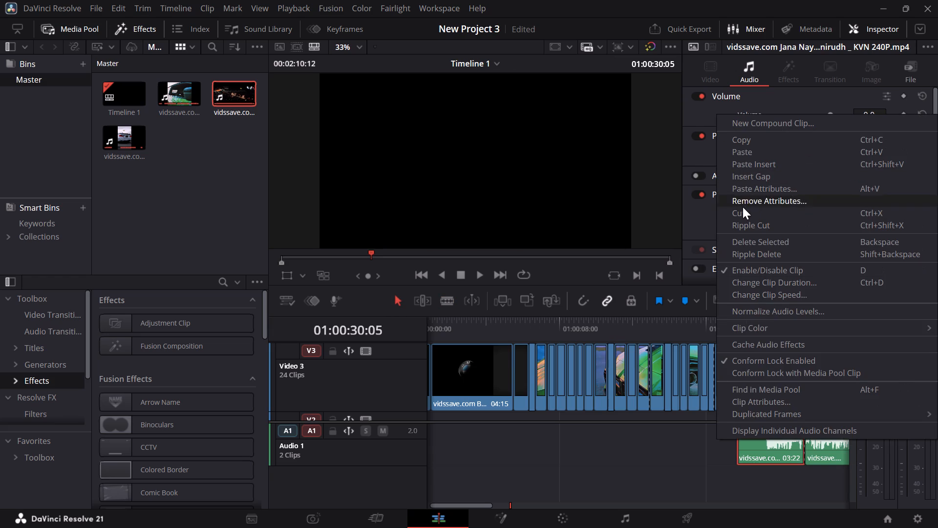
{"action": "left_click", "coordinate": [743, 209]}
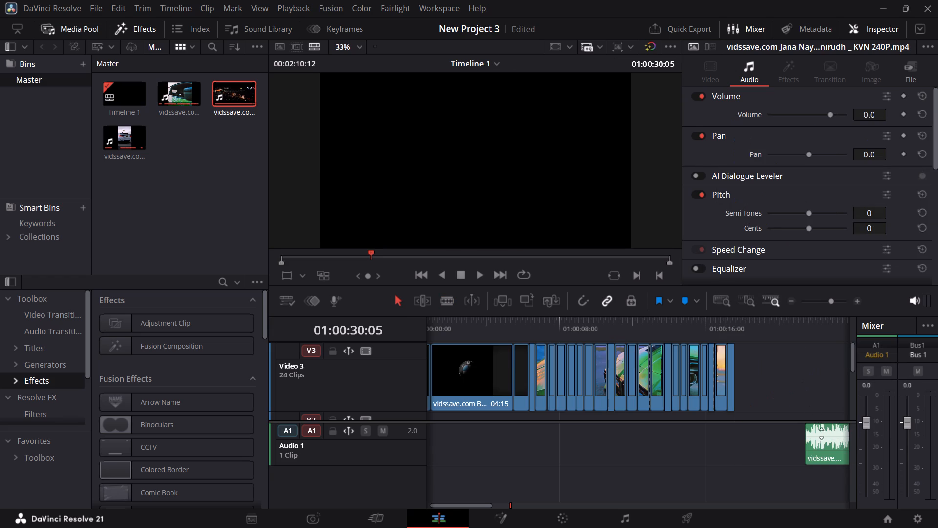
Move the remaining song audio earlier on Audio 1 so it starts just after the Video 3 clips, at about 01:00:17:22.
{"action": "left_click_drag", "start_coordinate": [822, 436], "coordinate": [754, 437]}
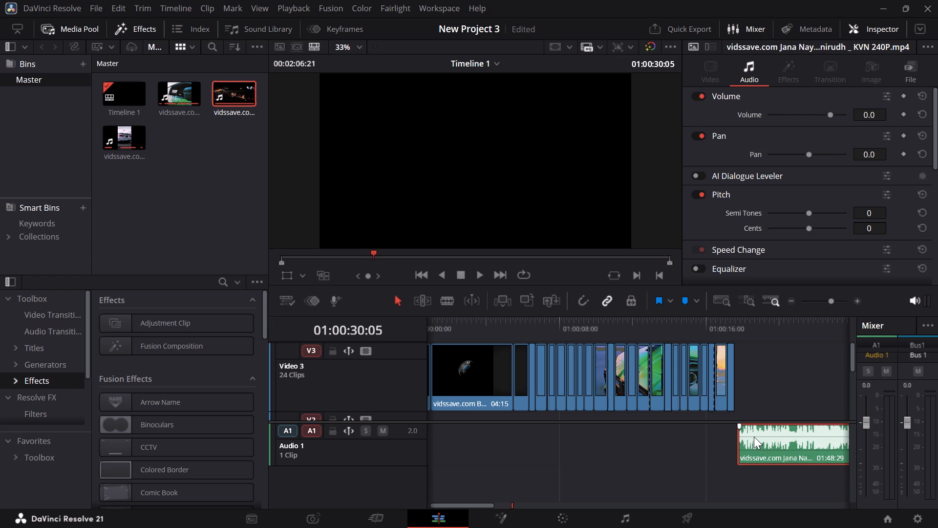
Play back the song audio from its start, 01:00:17:27, to about 01:00:43:27.
{"action": "left_click", "coordinate": [741, 328]}
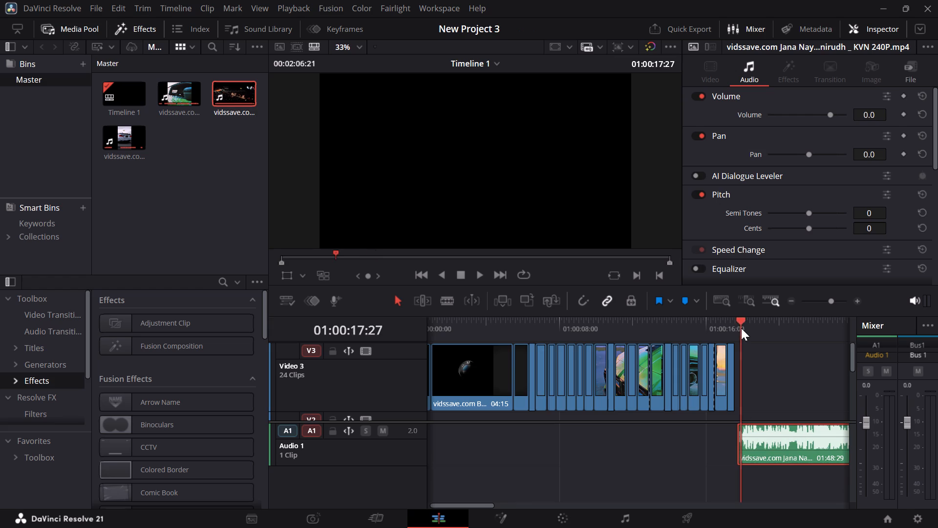
{"action": "key", "text": "space"}
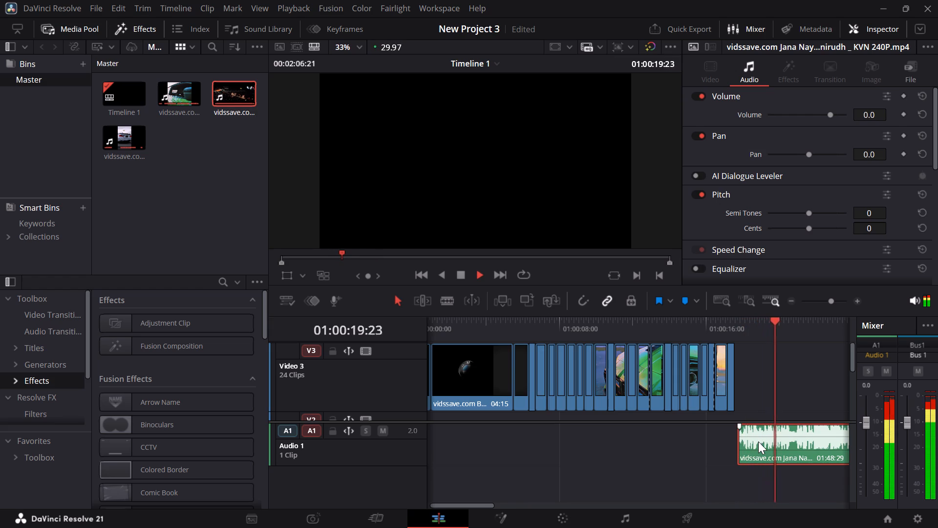
{"action": "scroll", "coordinate": [714, 457], "scroll_direction": "left", "scroll_amount": 1}
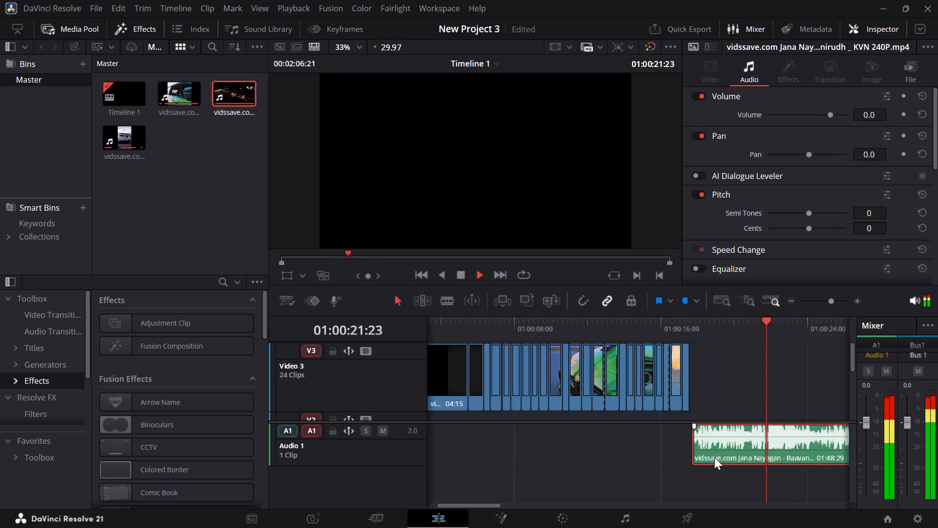
{"action": "scroll", "coordinate": [714, 457], "scroll_direction": "left", "scroll_amount": 1}
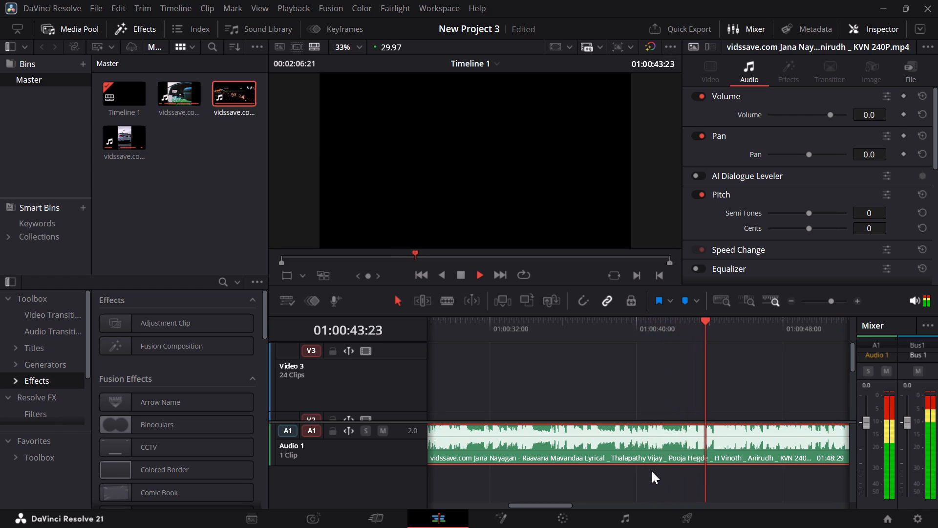
{"action": "key", "text": "space"}
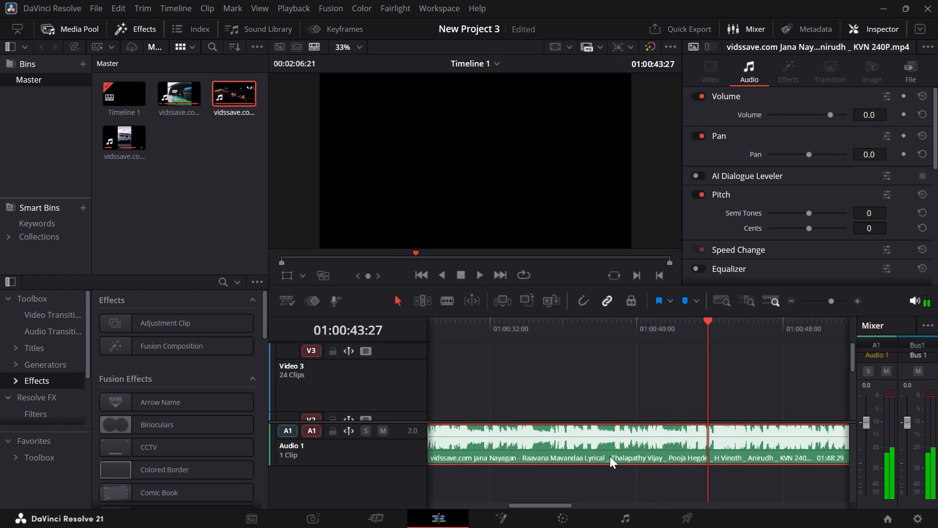
Cut the song audio on Audio 1 at about 01:00:26:03 and remove the part before the cut.
{"action": "scroll", "coordinate": [602, 453], "scroll_direction": "right", "scroll_amount": 1}
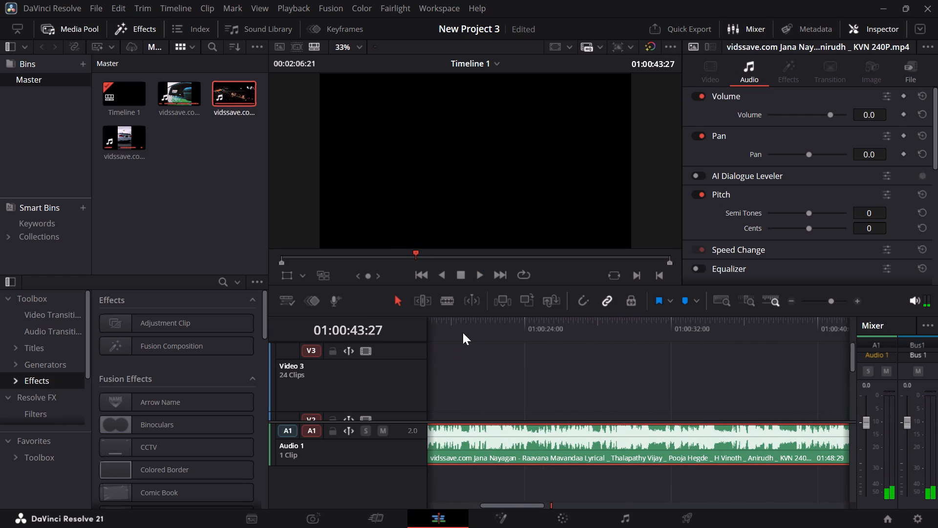
{"action": "left_click", "coordinate": [451, 298]}
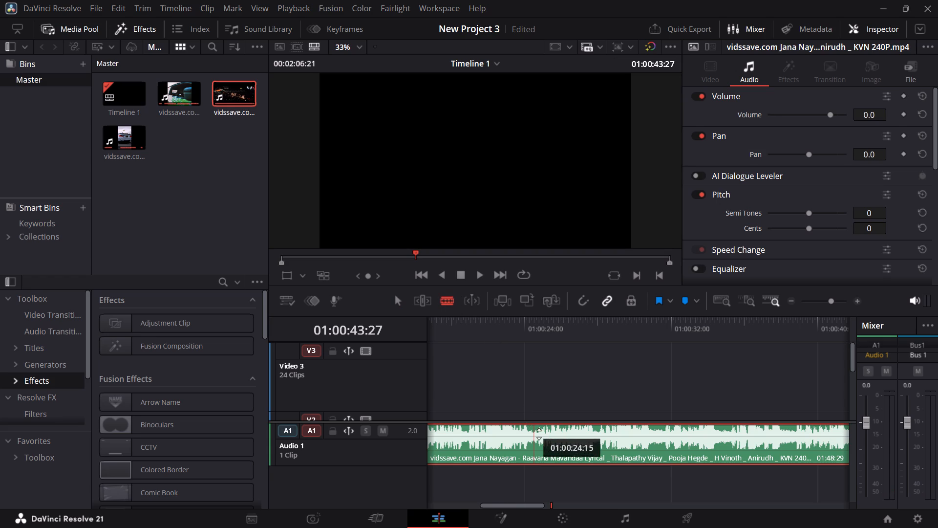
{"action": "left_click", "coordinate": [539, 434]}
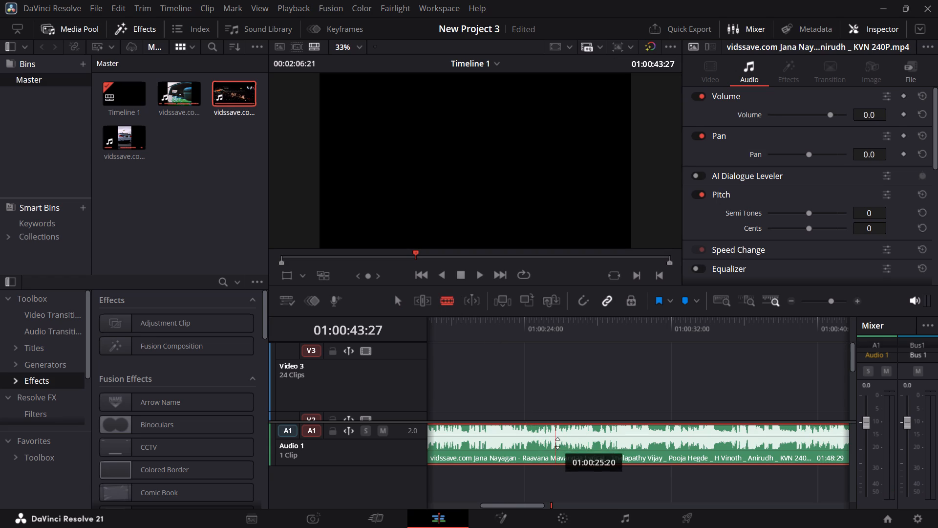
{"action": "left_click", "coordinate": [563, 440]}
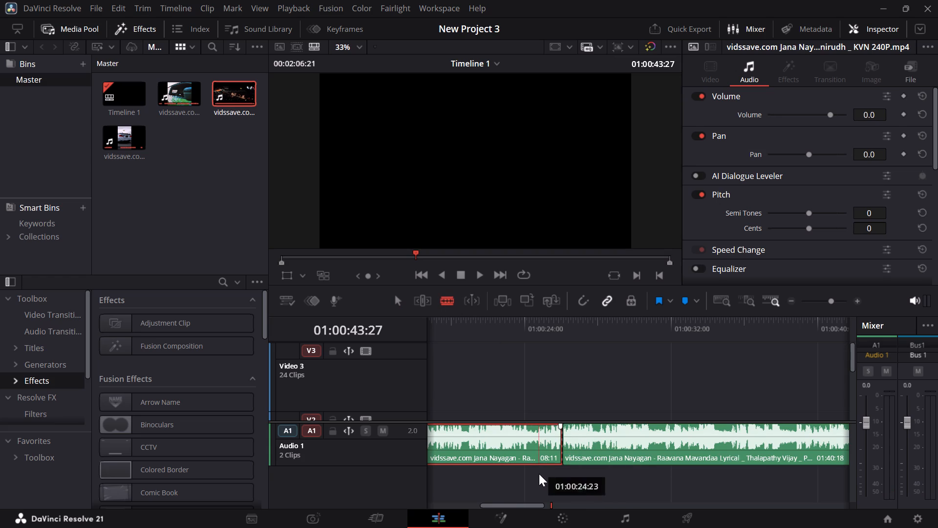
{"action": "scroll", "coordinate": [539, 476], "scroll_direction": "right", "scroll_amount": 1}
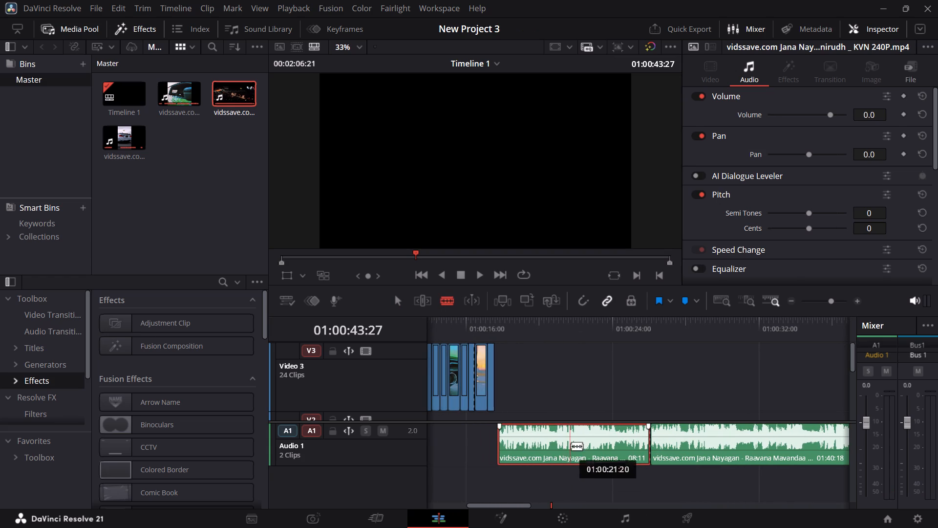
{"action": "right_click", "coordinate": [574, 448]}
{"action": "left_click", "coordinate": [590, 217]}
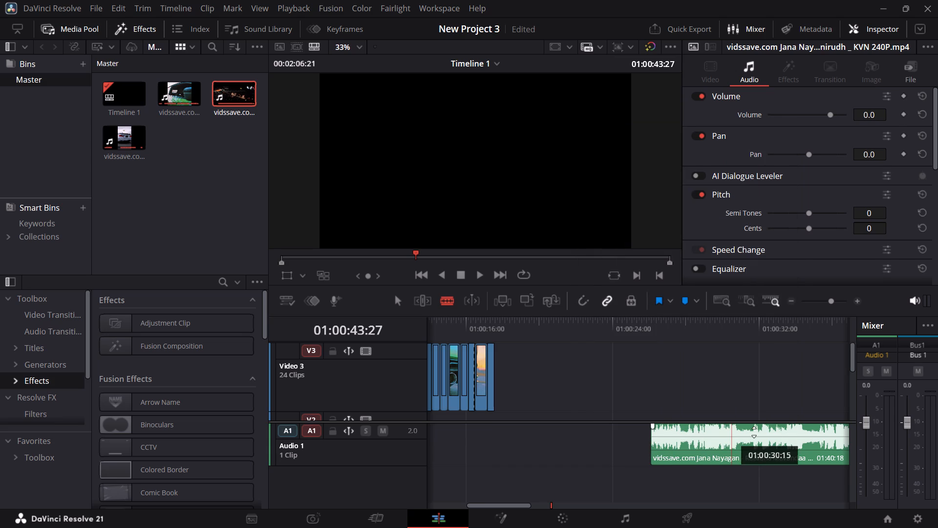
Cut the song audio on Audio 1 at about 01:00:33:26 and remove the part before the cut.
{"action": "scroll", "coordinate": [742, 444], "scroll_direction": "left", "scroll_amount": 1}
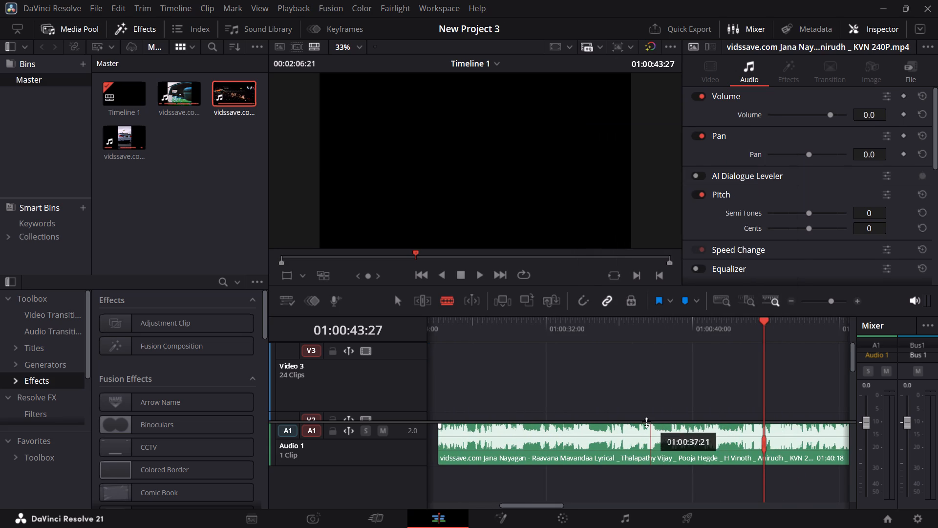
{"action": "left_click", "coordinate": [580, 437]}
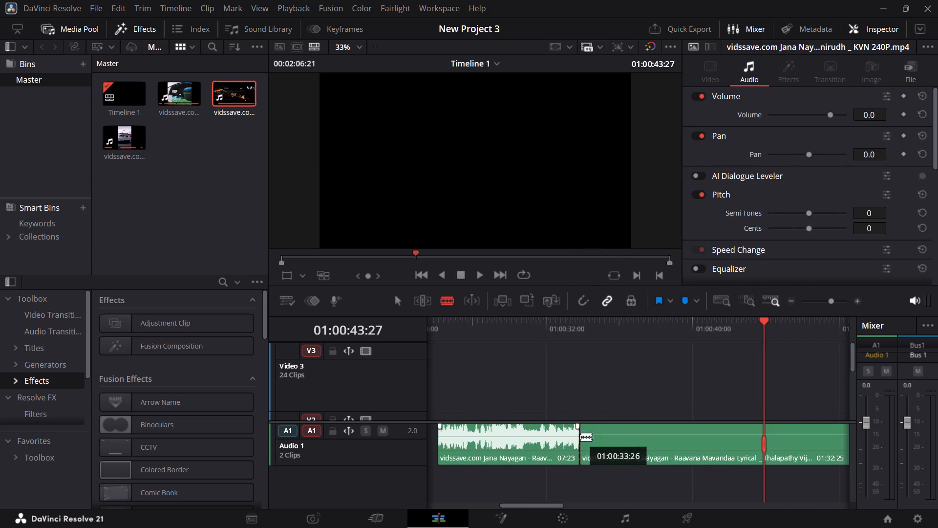
{"action": "right_click", "coordinate": [550, 446]}
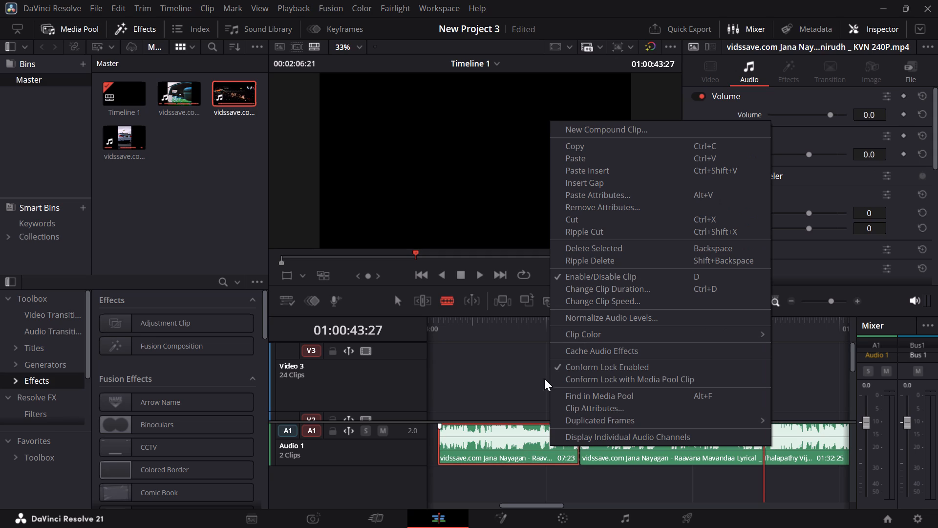
{"action": "left_click", "coordinate": [573, 217]}
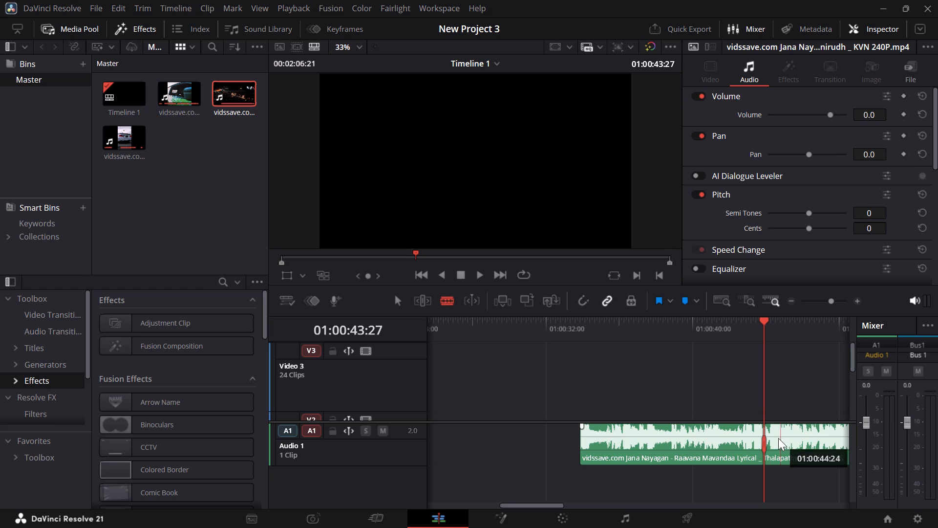
Cut the song audio on Audio 1 at about 01:00:43:18, just before the playhead, and at about 01:00:40:27.
{"action": "left_click", "coordinate": [759, 440]}
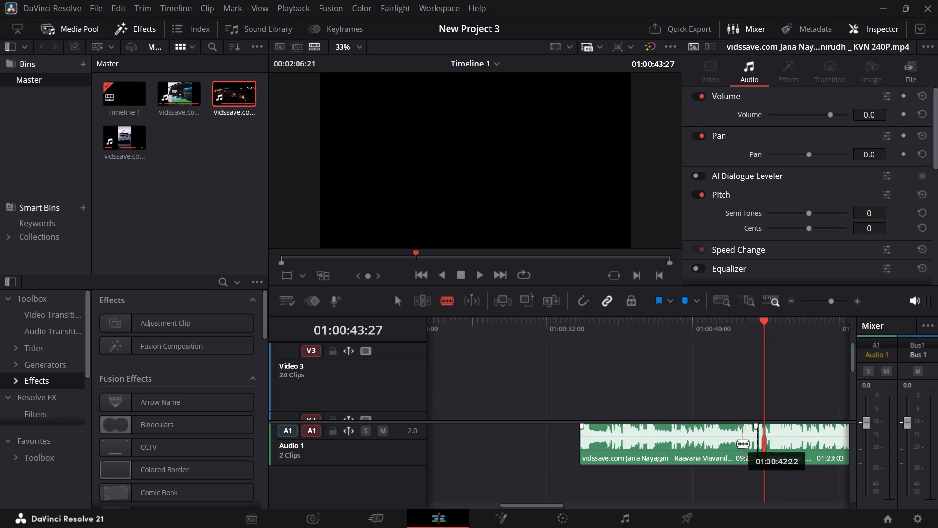
{"action": "left_click", "coordinate": [709, 450]}
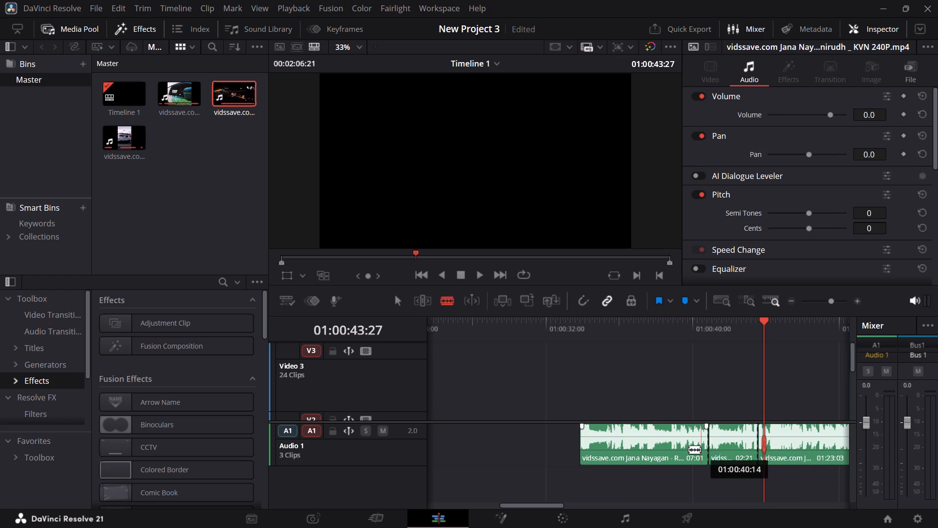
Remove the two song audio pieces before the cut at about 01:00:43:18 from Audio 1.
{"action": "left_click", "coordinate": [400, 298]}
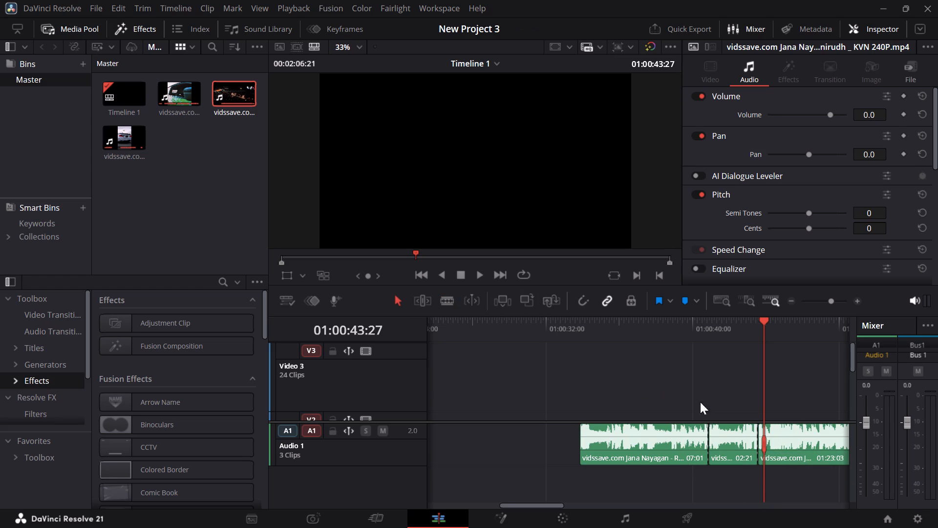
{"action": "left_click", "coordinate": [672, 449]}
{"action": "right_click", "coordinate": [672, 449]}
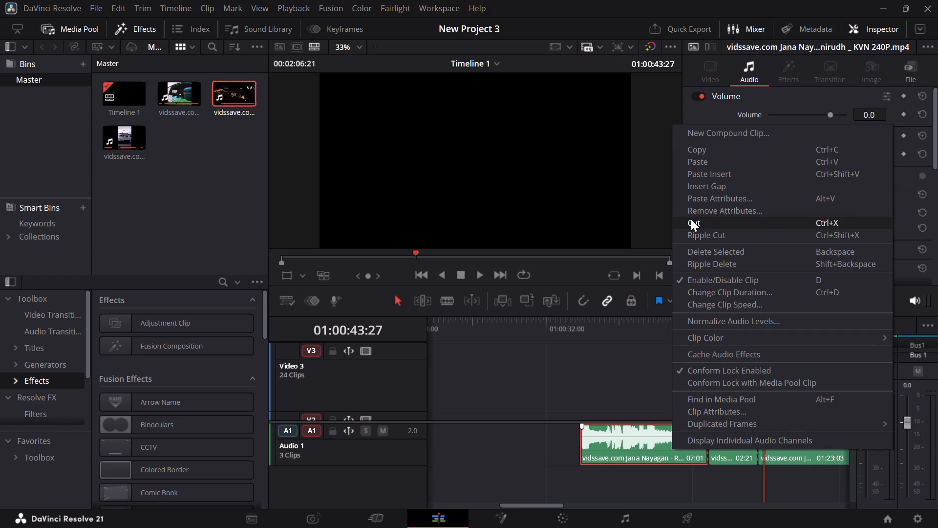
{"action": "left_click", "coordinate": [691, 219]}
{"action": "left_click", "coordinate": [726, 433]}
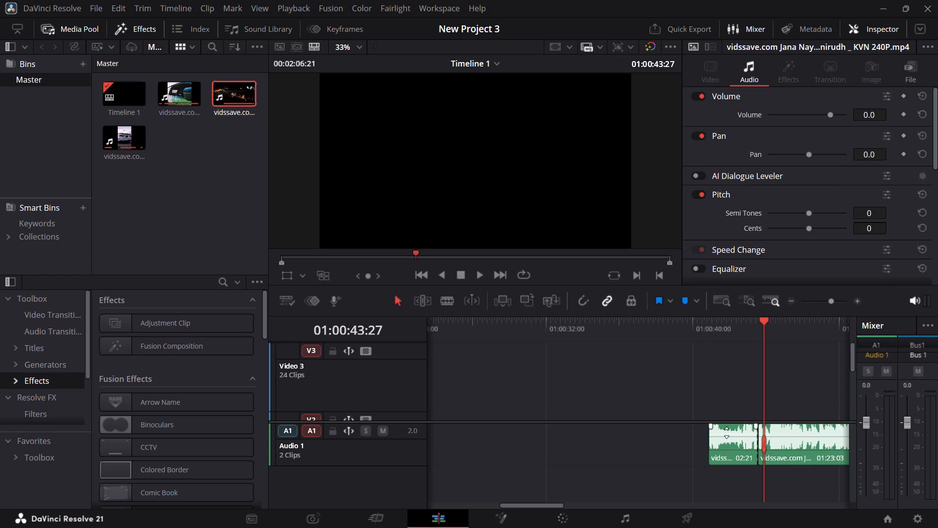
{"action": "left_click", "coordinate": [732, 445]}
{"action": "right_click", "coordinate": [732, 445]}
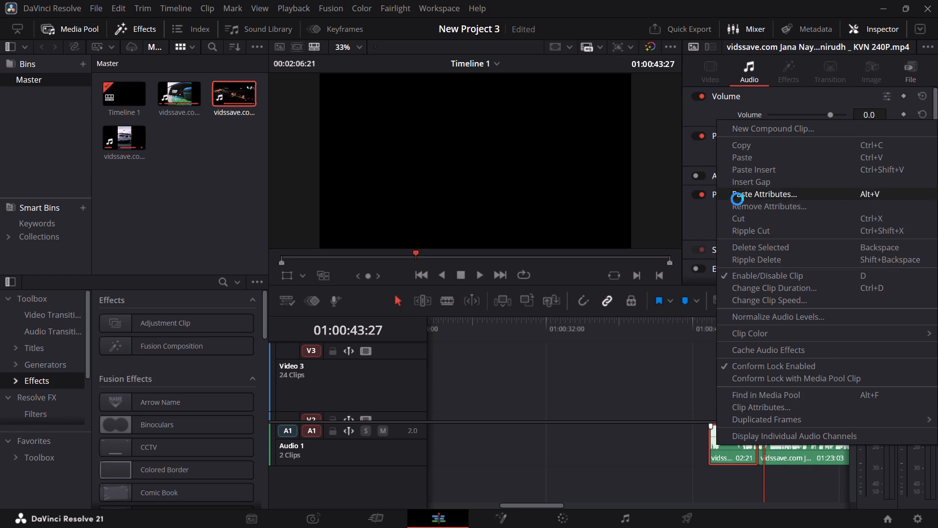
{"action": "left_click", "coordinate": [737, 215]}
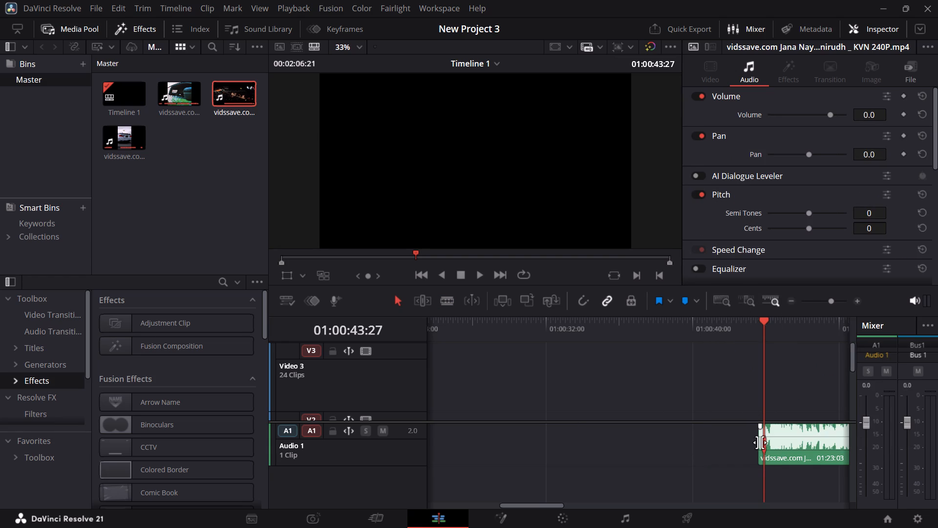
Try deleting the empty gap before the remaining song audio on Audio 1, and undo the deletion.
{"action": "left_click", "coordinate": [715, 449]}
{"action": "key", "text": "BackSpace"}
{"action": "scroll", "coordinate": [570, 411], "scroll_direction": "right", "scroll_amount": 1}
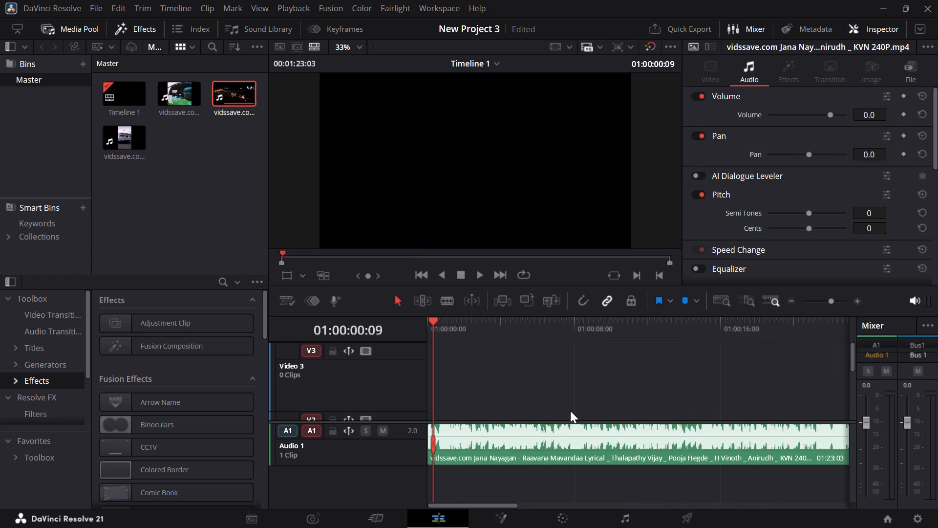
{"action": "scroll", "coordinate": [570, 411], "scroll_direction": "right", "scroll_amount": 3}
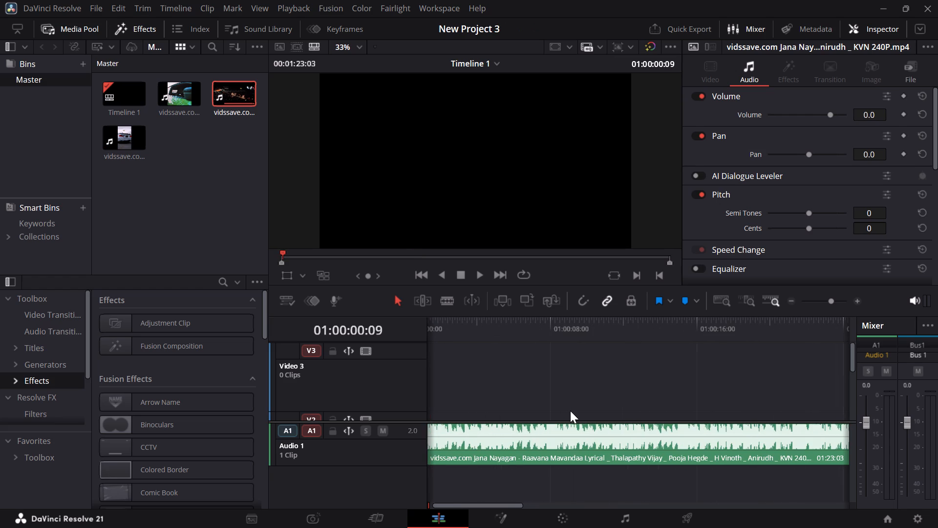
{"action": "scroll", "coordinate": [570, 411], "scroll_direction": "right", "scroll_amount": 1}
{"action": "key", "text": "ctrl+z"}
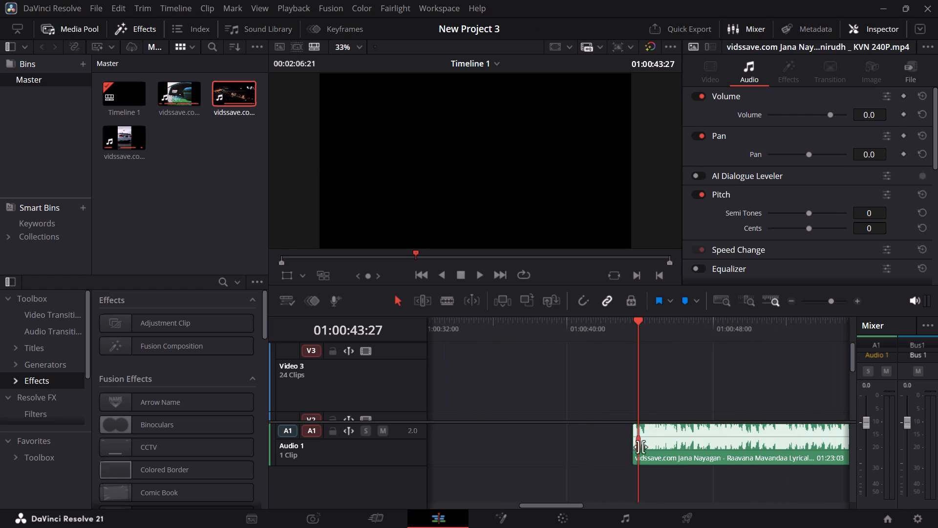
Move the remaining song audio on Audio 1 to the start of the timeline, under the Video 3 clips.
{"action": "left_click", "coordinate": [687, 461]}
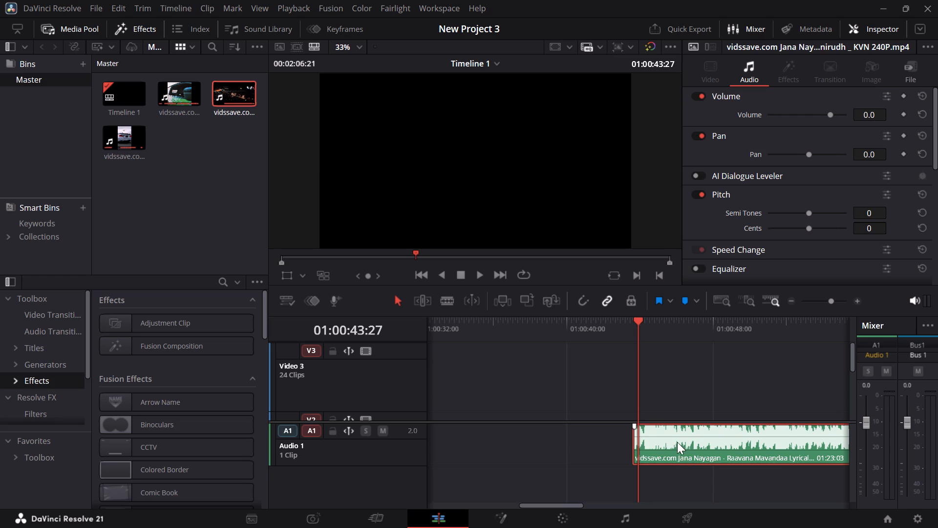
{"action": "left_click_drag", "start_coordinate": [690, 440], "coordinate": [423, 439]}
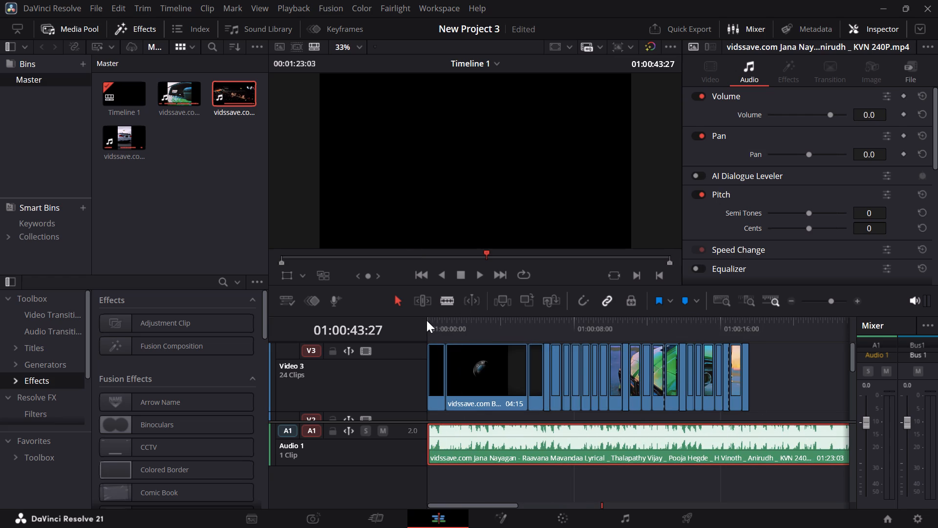
Play back the edit with the song from the timeline start to about 01:00:11:16.
{"action": "left_click", "coordinate": [426, 320]}
{"action": "left_click", "coordinate": [436, 324]}
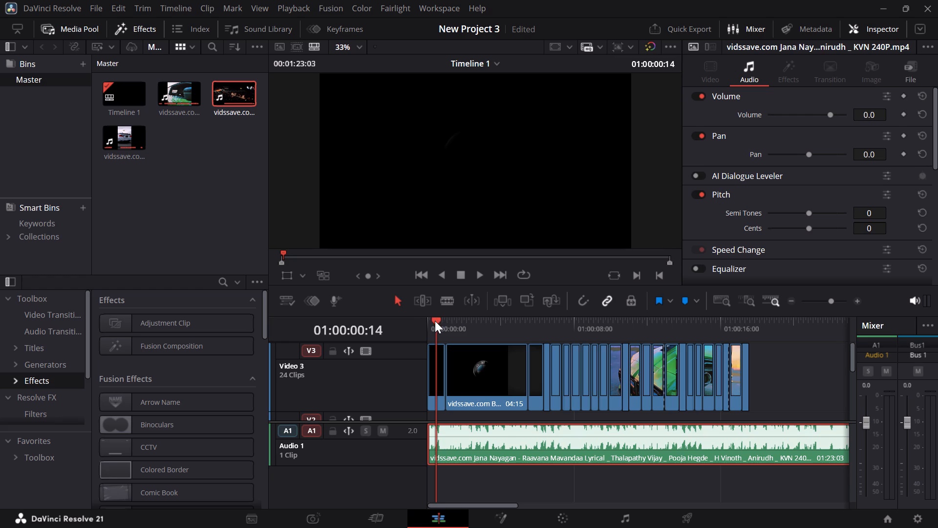
{"action": "left_click_drag", "start_coordinate": [435, 321], "coordinate": [421, 321]}
{"action": "key", "text": "space"}
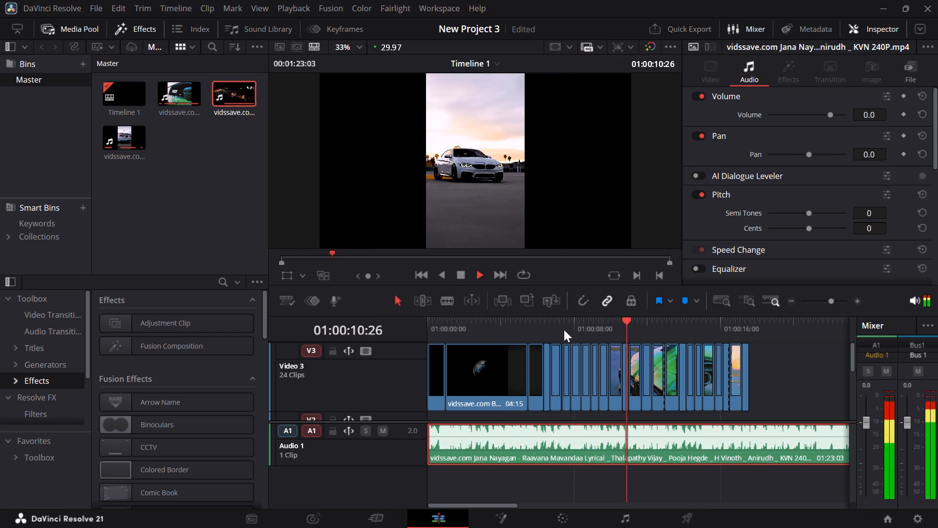
{"action": "key", "text": "space"}
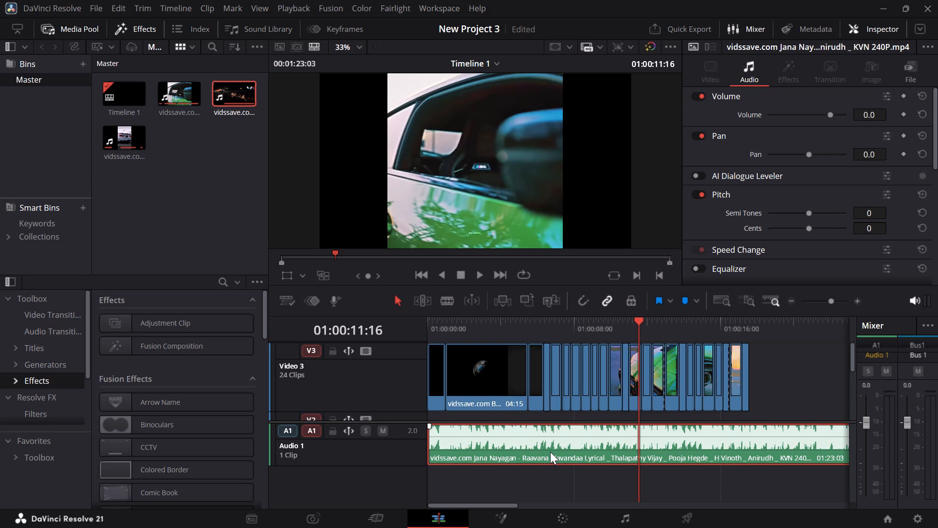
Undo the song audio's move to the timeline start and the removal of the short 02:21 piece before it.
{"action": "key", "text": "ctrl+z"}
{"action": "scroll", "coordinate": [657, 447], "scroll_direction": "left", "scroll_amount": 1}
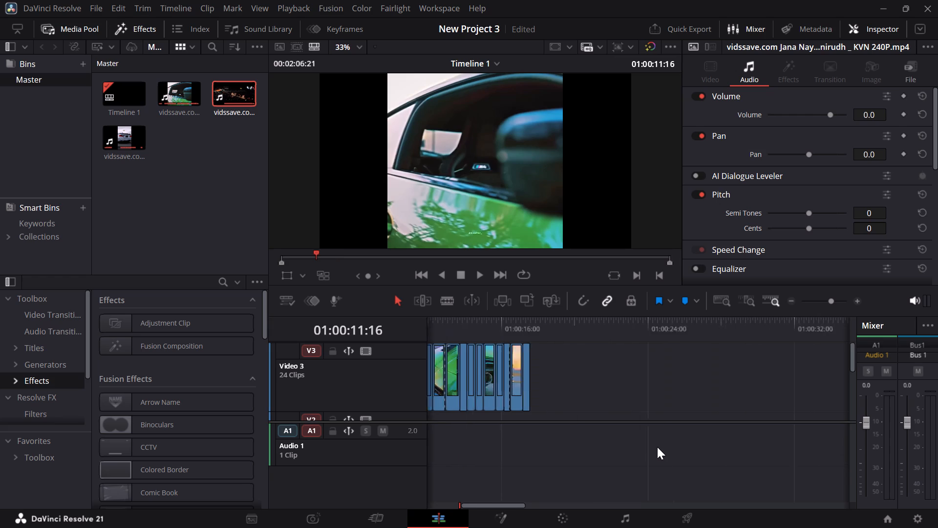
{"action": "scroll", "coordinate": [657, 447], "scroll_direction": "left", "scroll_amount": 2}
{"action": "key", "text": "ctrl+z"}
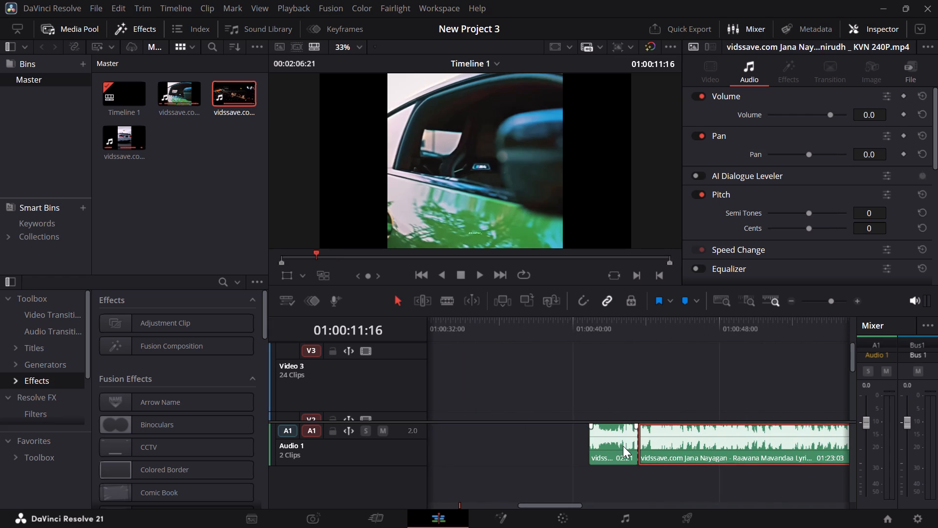
Play back the short 02:21 song piece to about 01:00:43:08, and scrub back over it to about 01:00:41:01.
{"action": "left_click", "coordinate": [583, 316]}
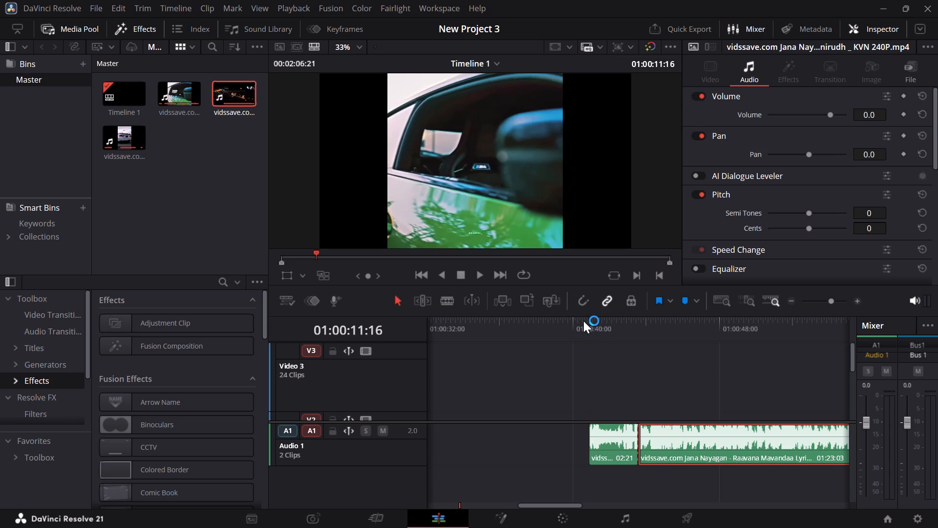
{"action": "left_click", "coordinate": [581, 319]}
{"action": "key", "text": "space"}
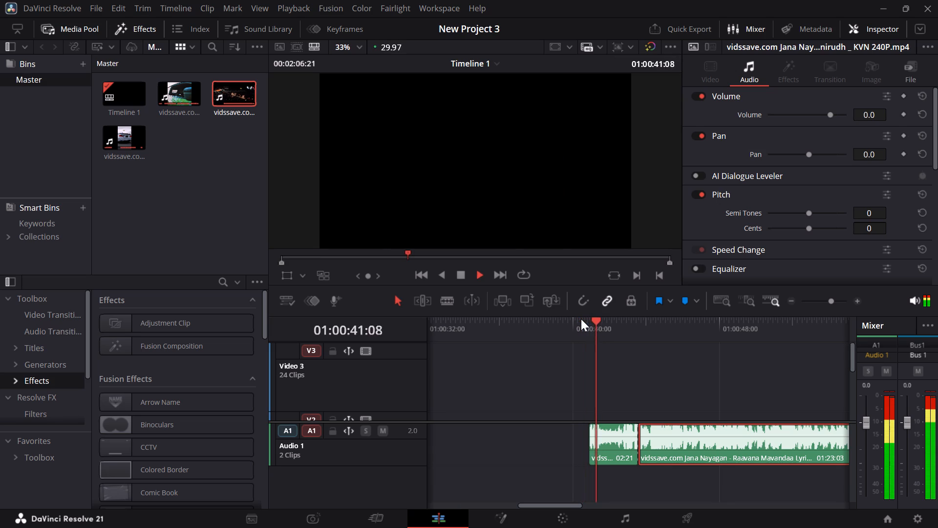
{"action": "key", "text": "space"}
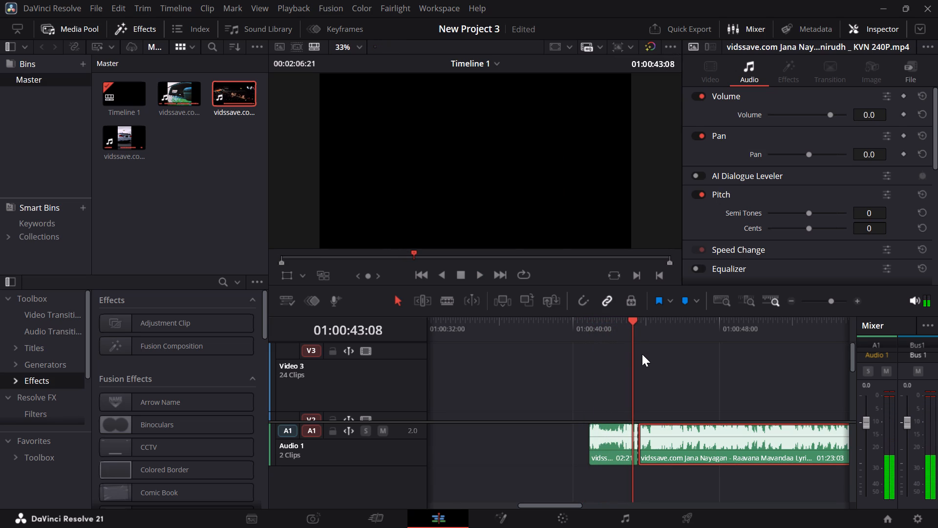
{"action": "left_click", "coordinate": [628, 319]}
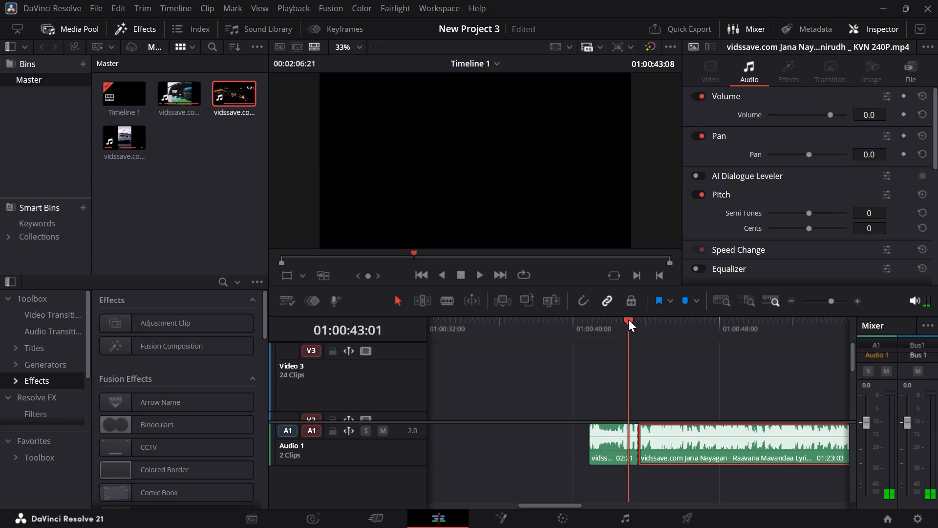
{"action": "left_click_drag", "start_coordinate": [629, 319], "coordinate": [620, 320]}
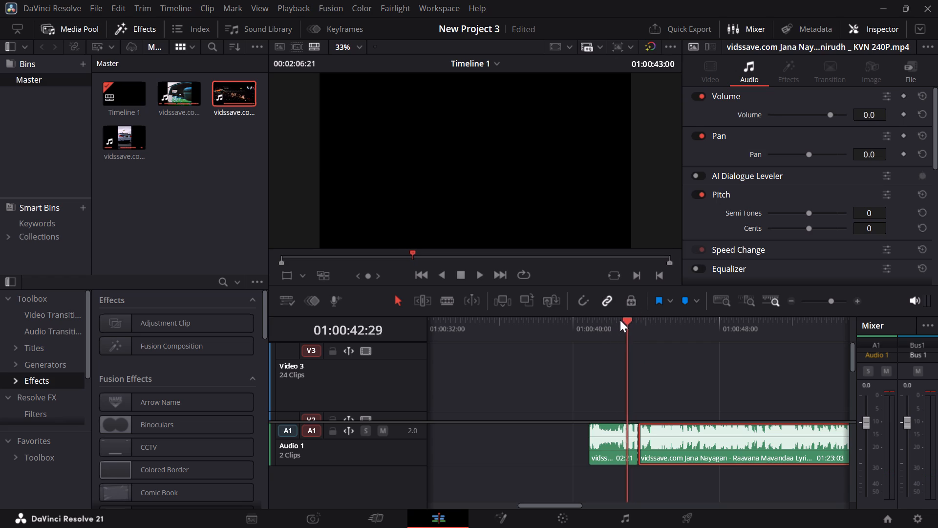
{"action": "left_click_drag", "start_coordinate": [620, 320], "coordinate": [592, 323]}
Undo the song audio removals and cuts on Audio 1 back to the single cut at about 01:00:26:03.
{"action": "key", "text": "ctrl+z"}
{"action": "key", "text": "ctrl+z"}
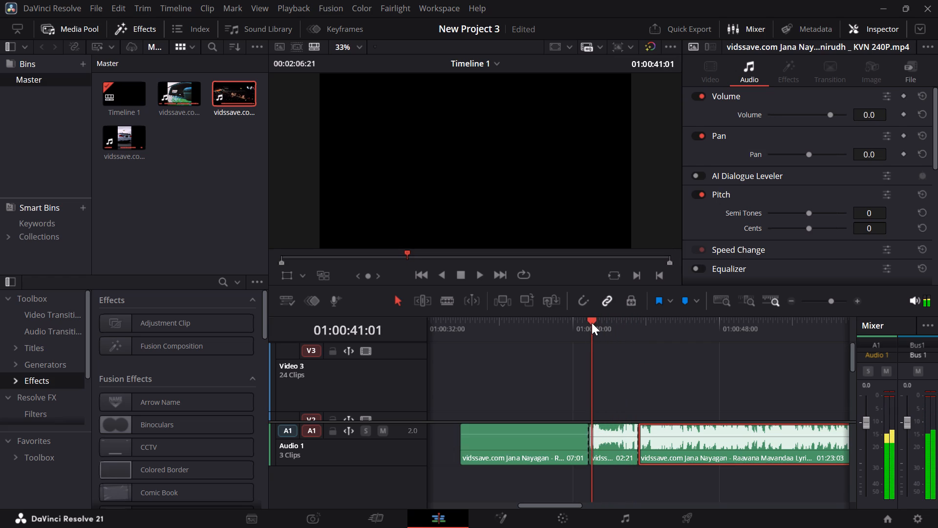
{"action": "key", "text": "ctrl+z"}
{"action": "key", "text": "ctrl+z"}
{"action": "key", "text": "ctrl+z"}
{"action": "key", "text": "ctrl+z"}
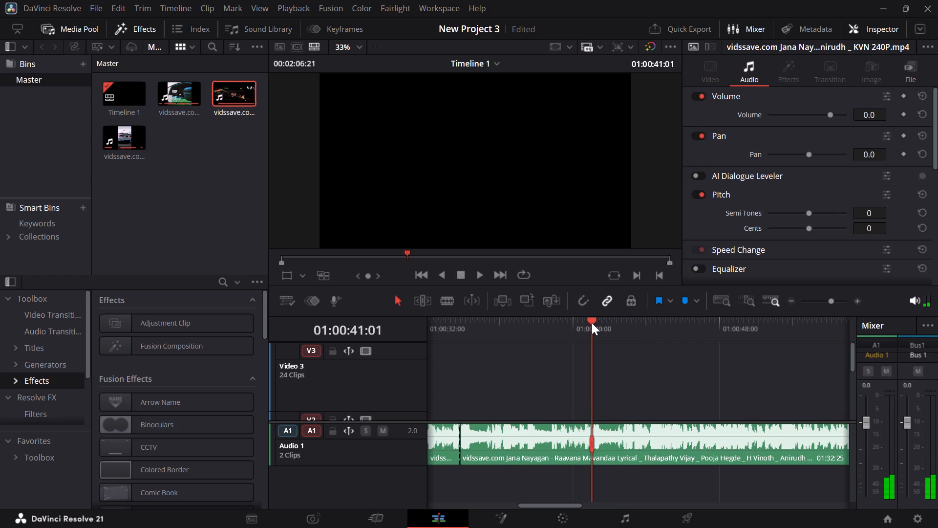
{"action": "key", "text": "ctrl+z"}
Play and scrub through the song audio from its start at about 01:00:17:27 to 01:00:44:02 to find a new starting point.
{"action": "scroll", "coordinate": [556, 359], "scroll_direction": "right", "scroll_amount": 1}
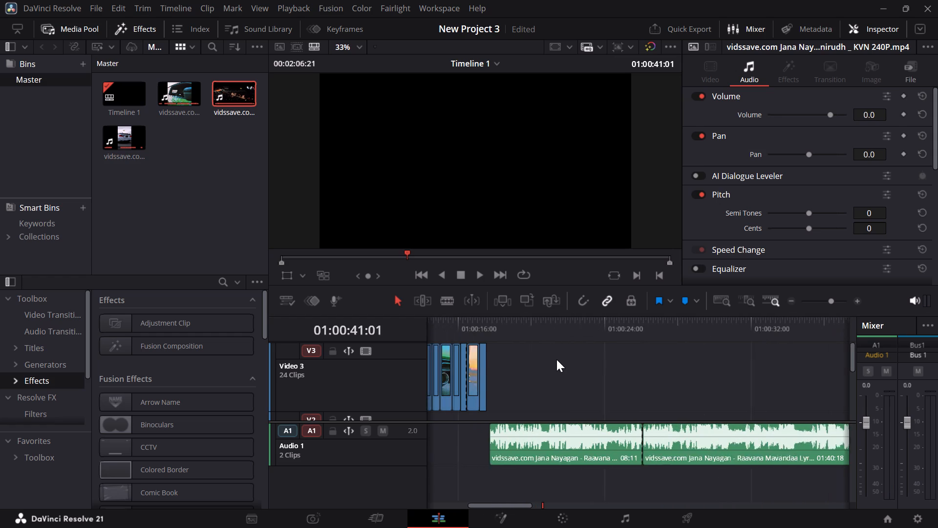
{"action": "scroll", "coordinate": [556, 359], "scroll_direction": "right", "scroll_amount": 1}
{"action": "left_click", "coordinate": [522, 426]}
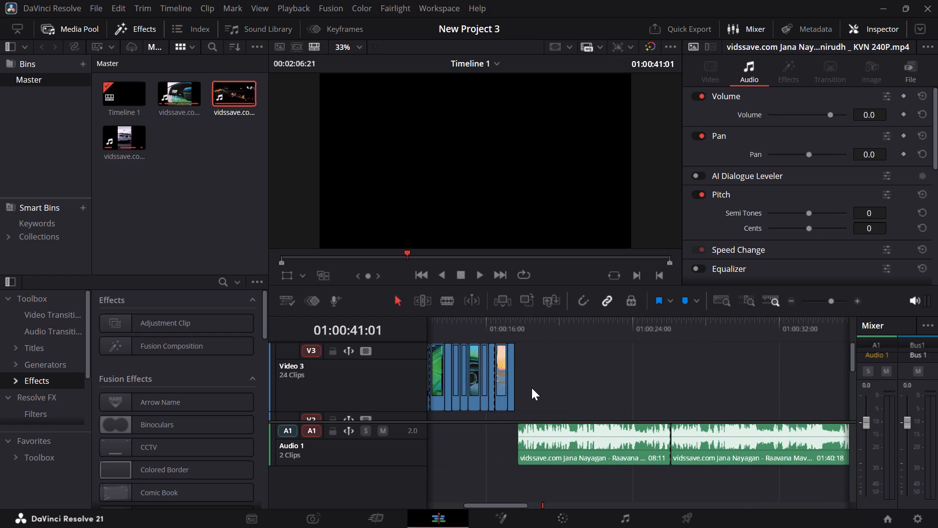
{"action": "left_click", "coordinate": [529, 383]}
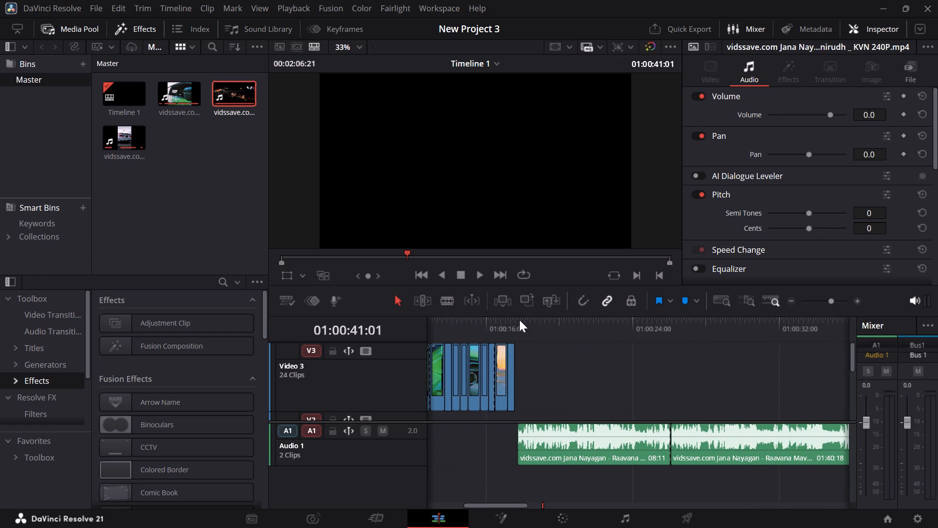
{"action": "left_click", "coordinate": [519, 320]}
{"action": "key", "text": "space"}
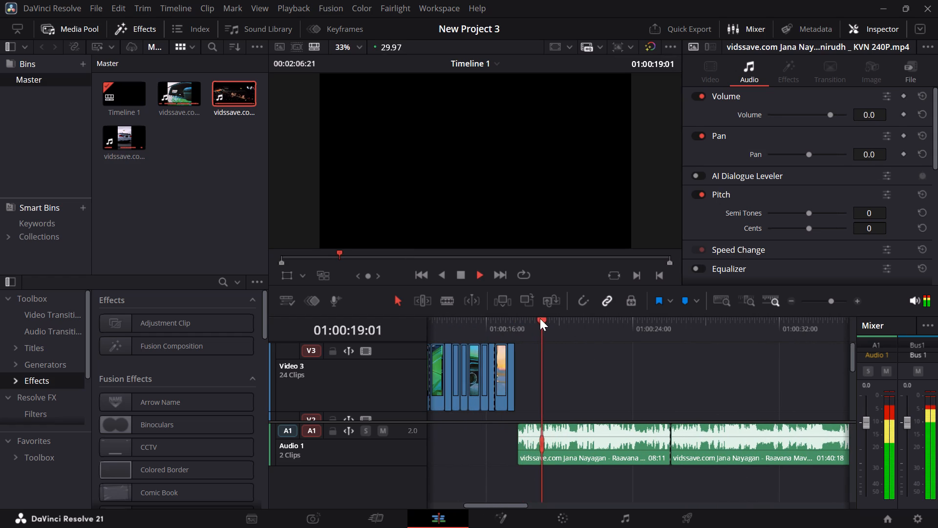
{"action": "left_click", "coordinate": [540, 318]}
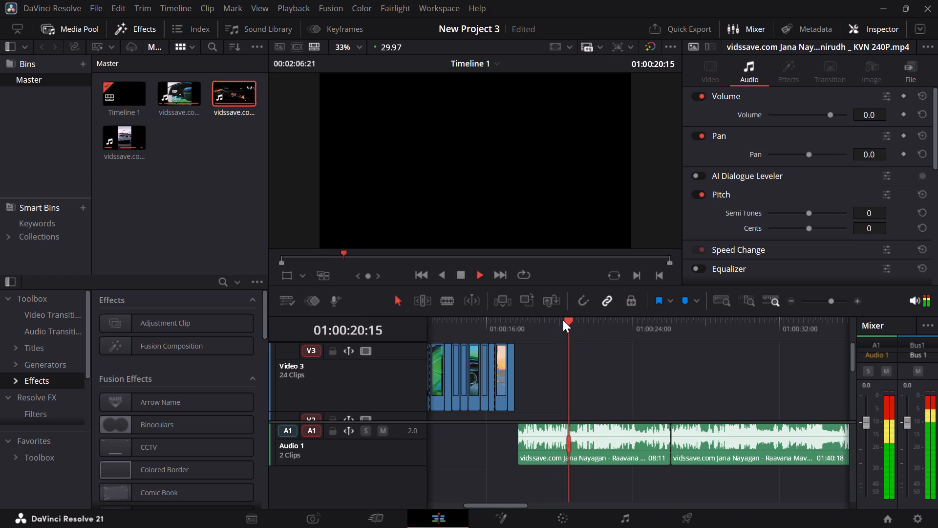
{"action": "scroll", "coordinate": [545, 376], "scroll_direction": "left", "scroll_amount": 1}
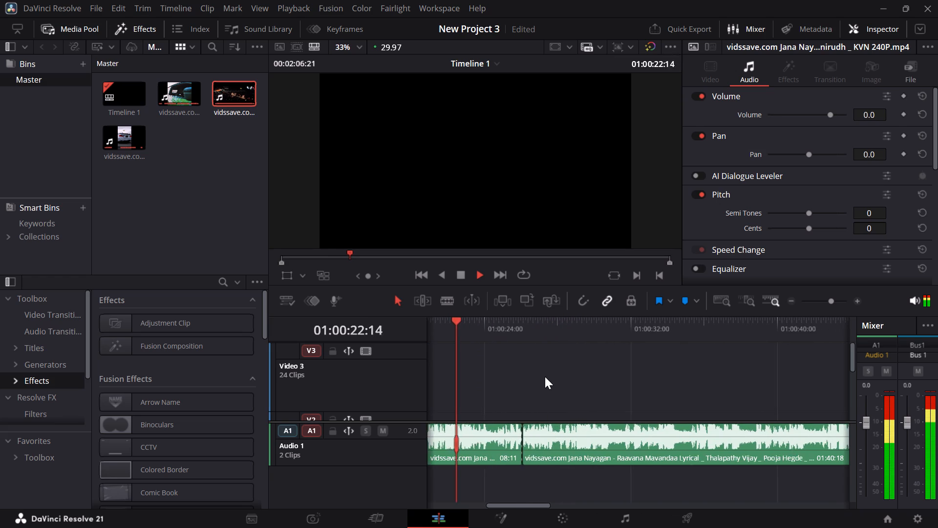
{"action": "scroll", "coordinate": [545, 376], "scroll_direction": "left", "scroll_amount": 1}
{"action": "left_click_drag", "start_coordinate": [446, 317], "coordinate": [496, 328]}
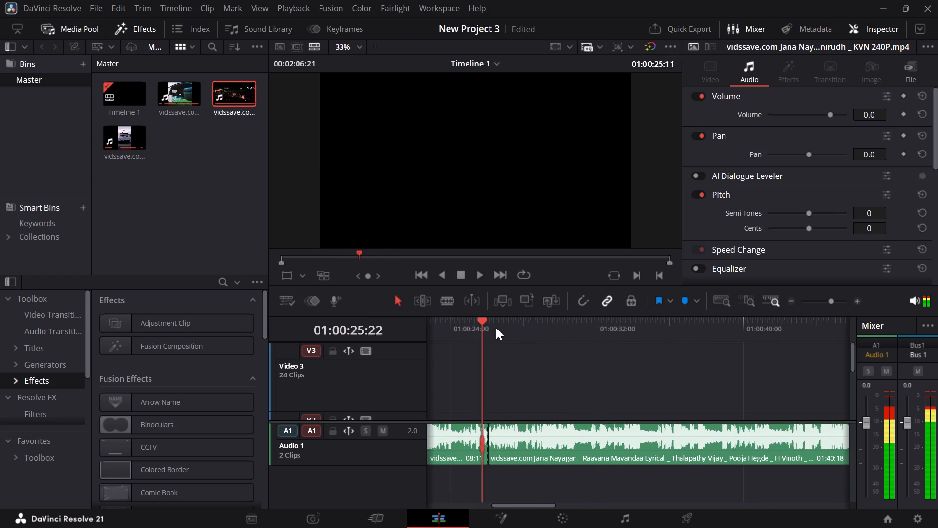
{"action": "left_click_drag", "start_coordinate": [496, 328], "coordinate": [674, 347]}
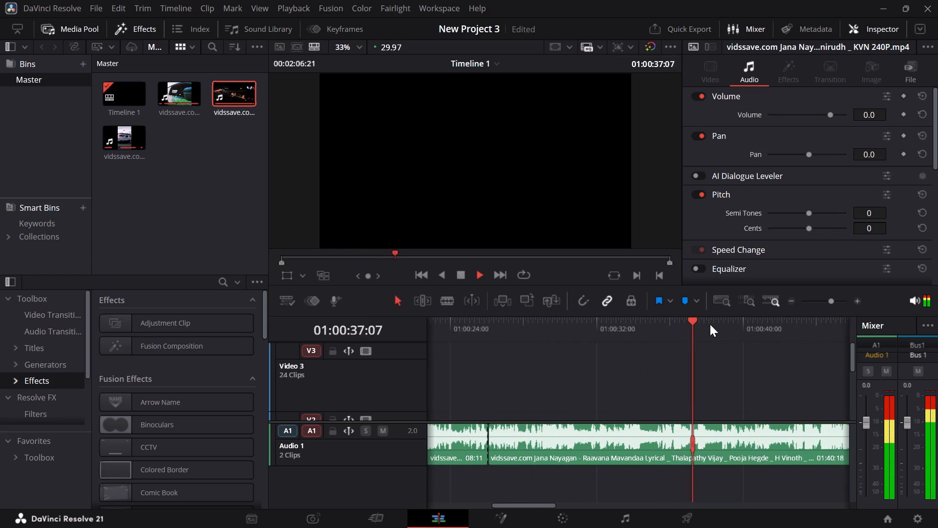
{"action": "scroll", "coordinate": [650, 389], "scroll_direction": "left", "scroll_amount": 1}
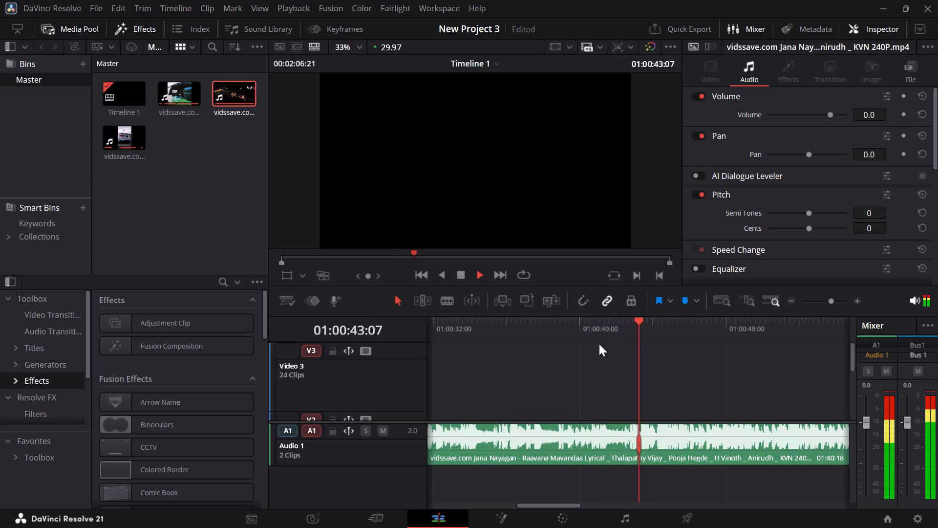
{"action": "key", "text": "space"}
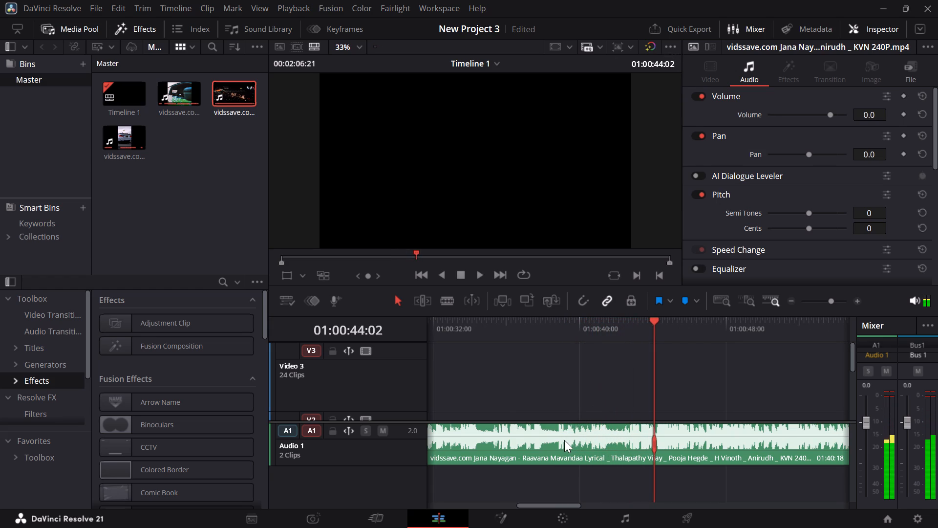
Cut the song audio on Audio 1 at the playhead, at about 01:00:44:02.
{"action": "left_click", "coordinate": [447, 302]}
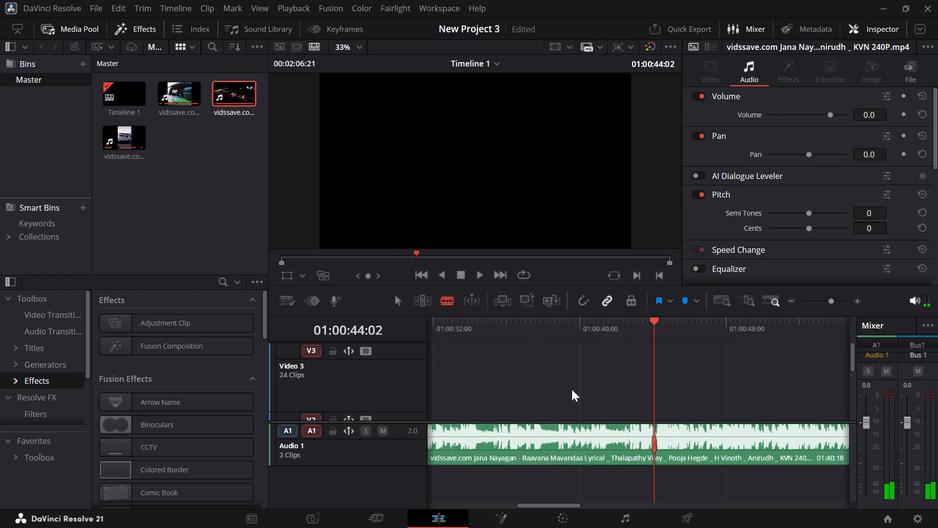
{"action": "left_click", "coordinate": [653, 439]}
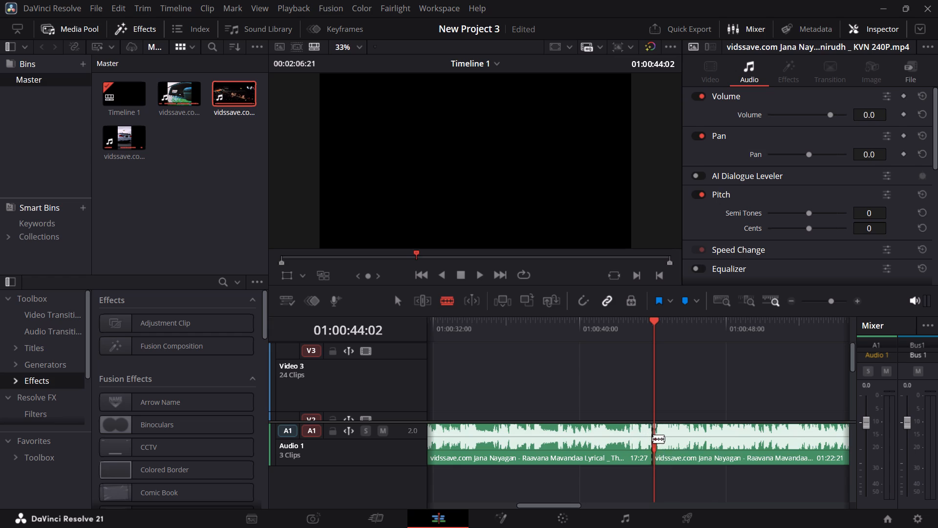
Split the song audio before 01:00:44:02 on Audio 1 into smaller pieces and remove every piece ahead of that point.
{"action": "left_click", "coordinate": [619, 445]}
{"action": "left_click", "coordinate": [597, 446]}
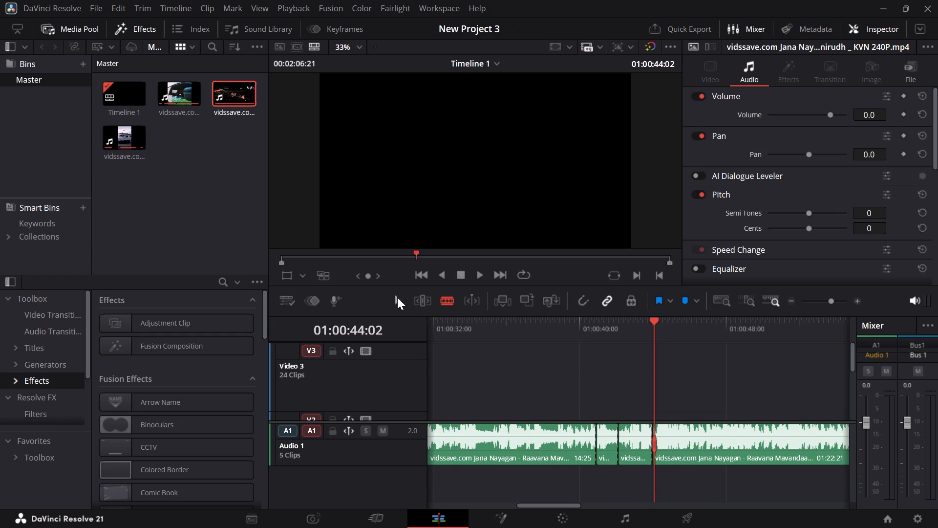
{"action": "left_click_drag", "start_coordinate": [397, 297], "coordinate": [530, 444]}
{"action": "right_click", "coordinate": [530, 444]}
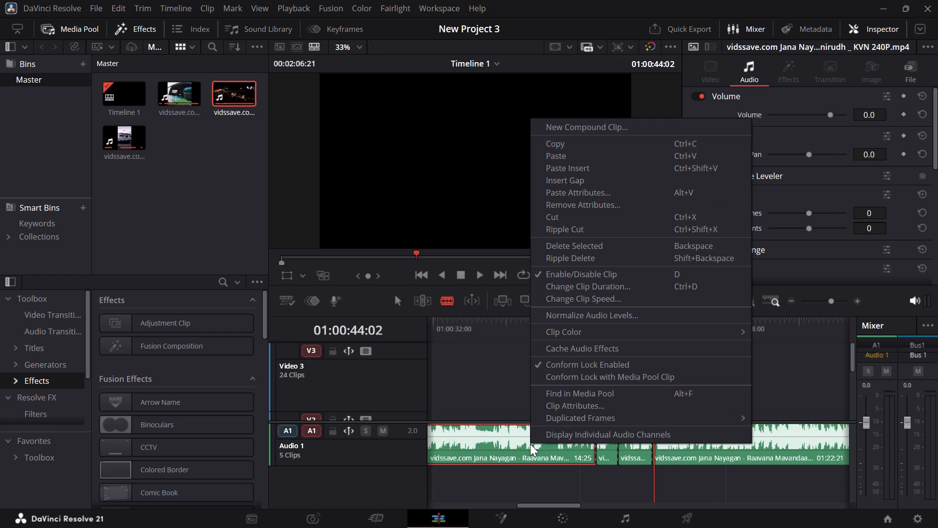
{"action": "left_click", "coordinate": [548, 219]}
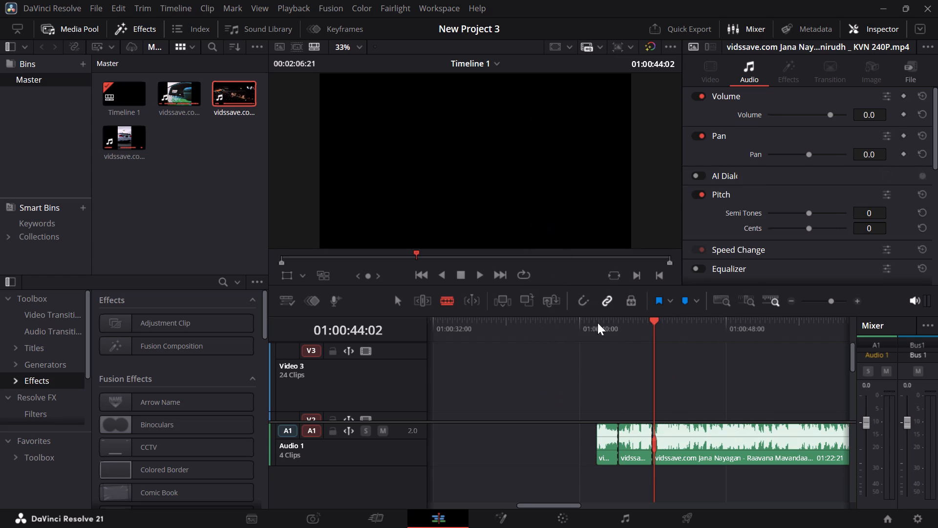
{"action": "left_click", "coordinate": [603, 438]}
{"action": "right_click", "coordinate": [603, 438]}
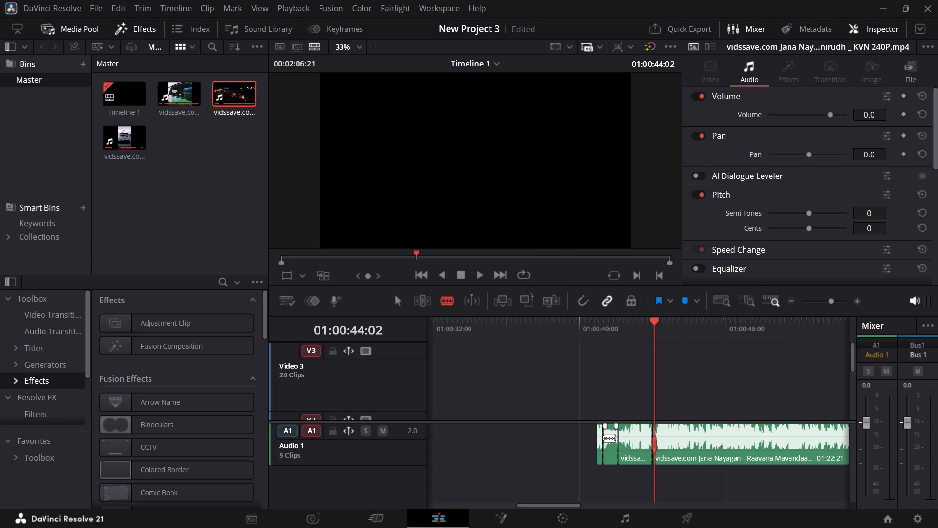
{"action": "left_click", "coordinate": [625, 214]}
{"action": "right_click", "coordinate": [633, 435]}
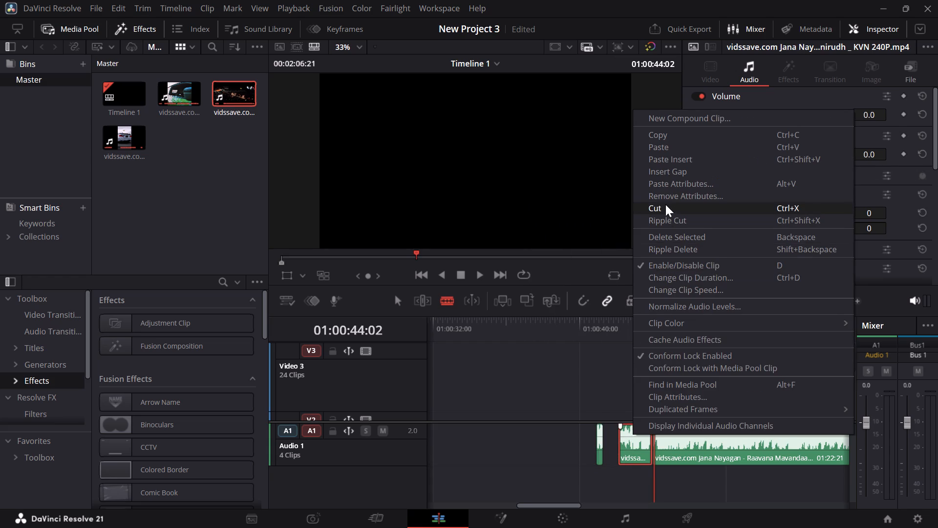
{"action": "left_click", "coordinate": [665, 206]}
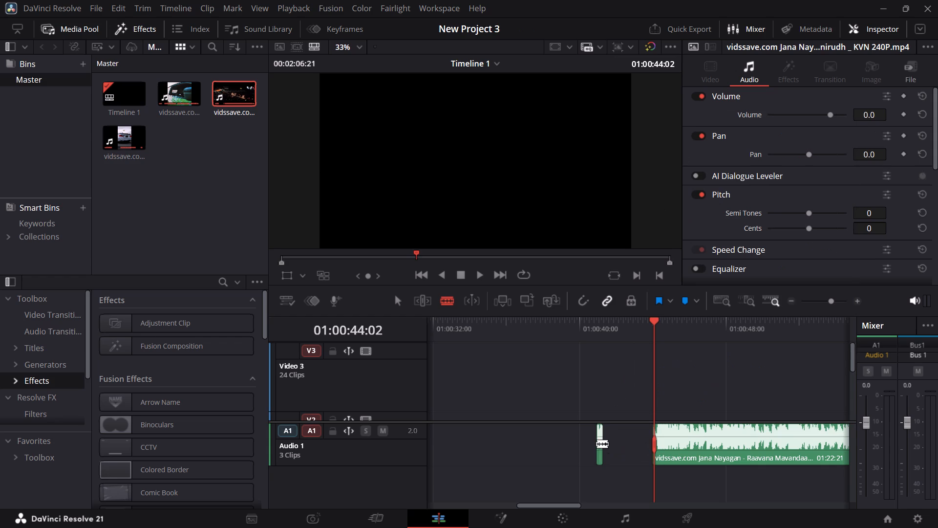
{"action": "left_click", "coordinate": [597, 443]}
{"action": "right_click", "coordinate": [598, 439]}
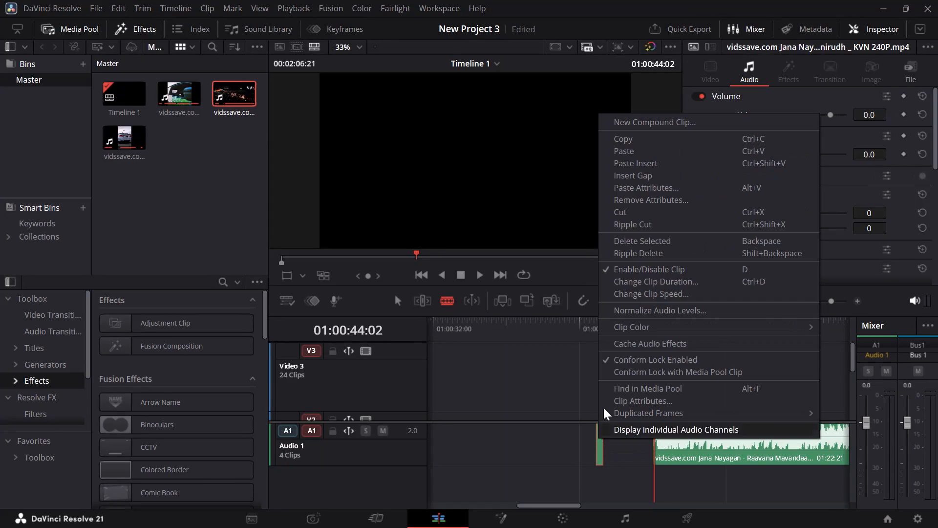
{"action": "left_click", "coordinate": [633, 214]}
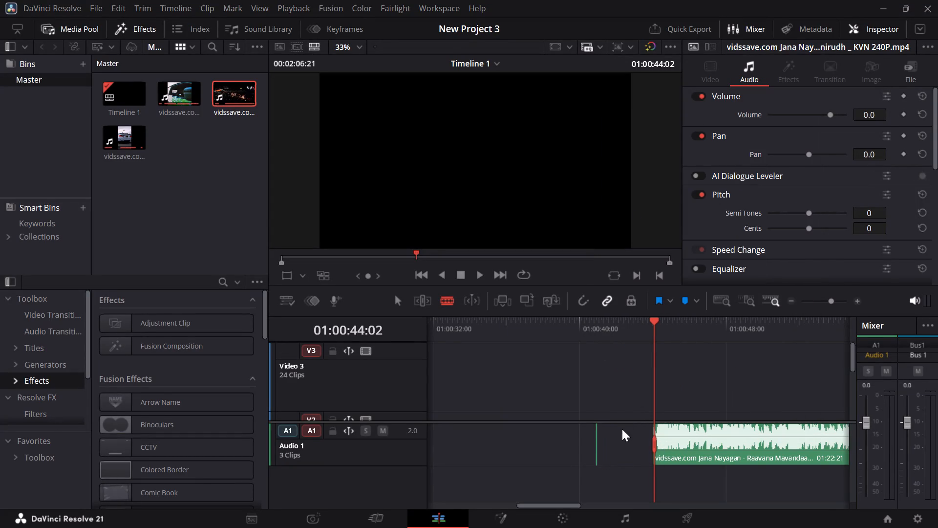
{"action": "right_click", "coordinate": [597, 437]}
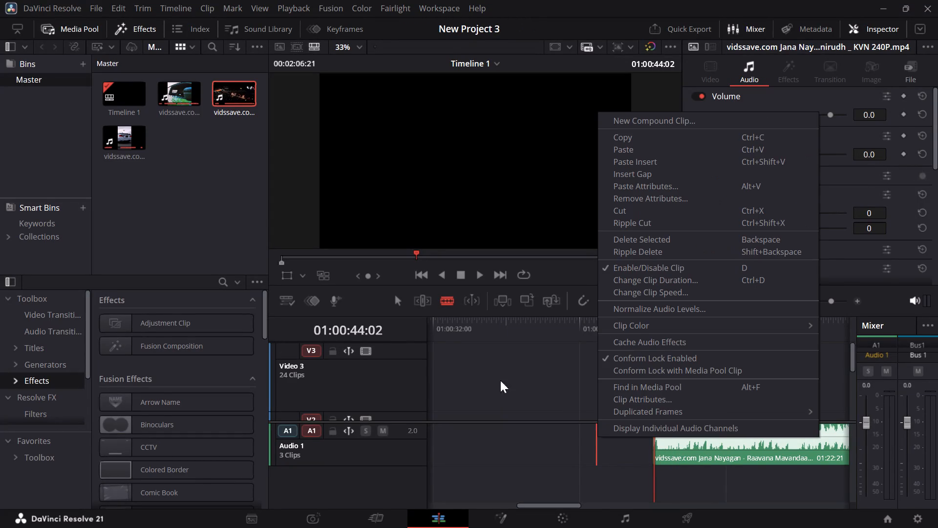
{"action": "left_click", "coordinate": [633, 211]}
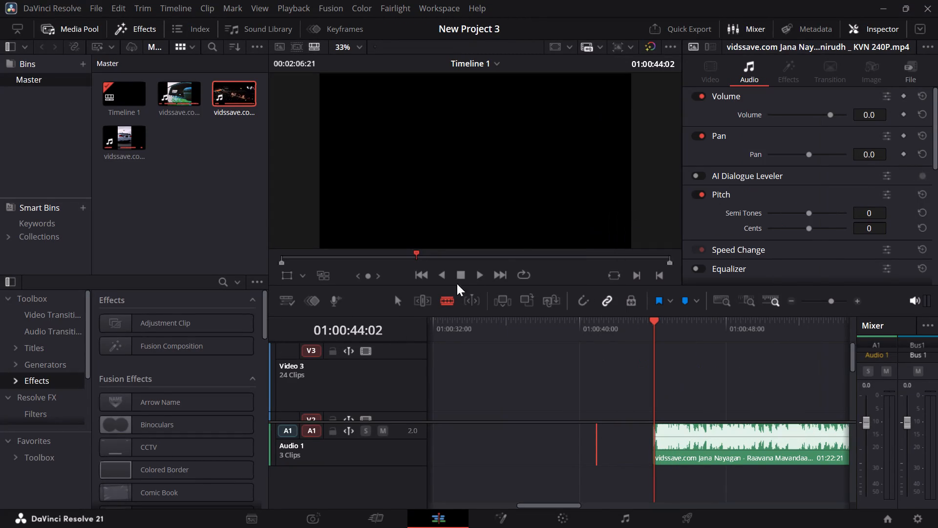
Move the remaining song audio on Audio 1 earlier so it starts at about 01:00:06:15, after the opening BMW logo shots.
{"action": "left_click", "coordinate": [395, 304]}
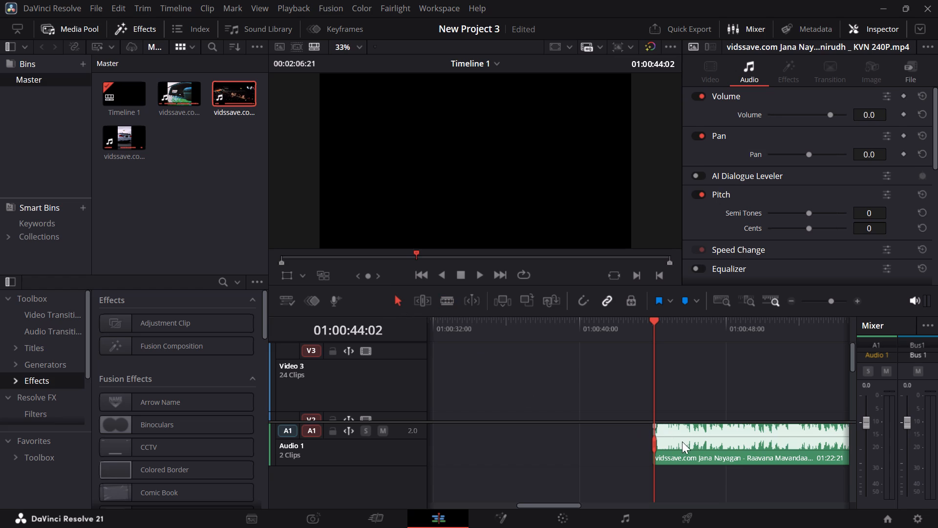
{"action": "left_click_drag", "start_coordinate": [703, 448], "coordinate": [437, 447]}
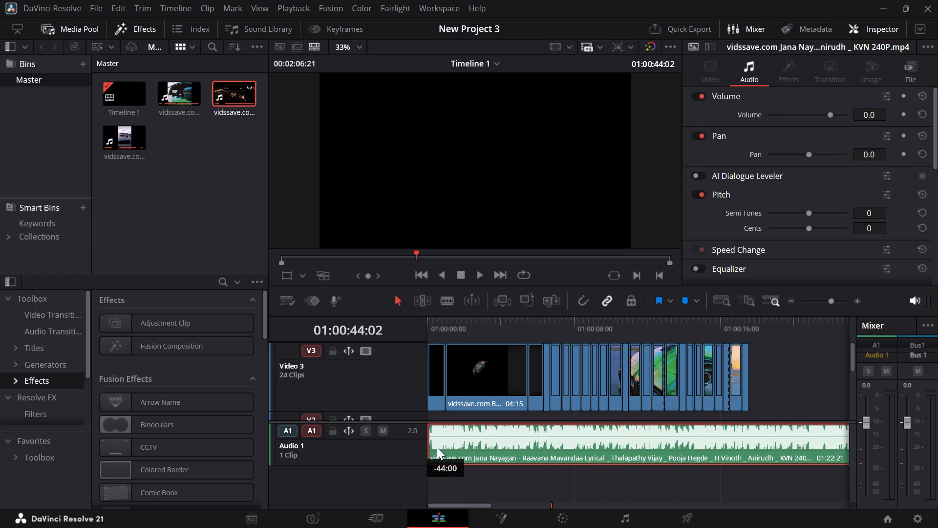
{"action": "left_click_drag", "start_coordinate": [437, 447], "coordinate": [595, 431]}
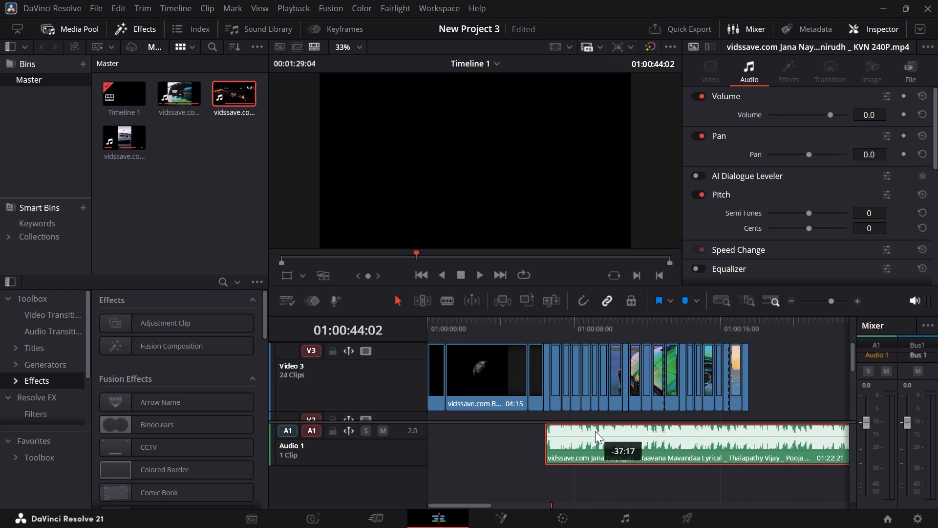
Play the edit with the repositioned song from about 01:00:00:05 to just past the last Video 3 clip.
{"action": "left_click", "coordinate": [430, 321]}
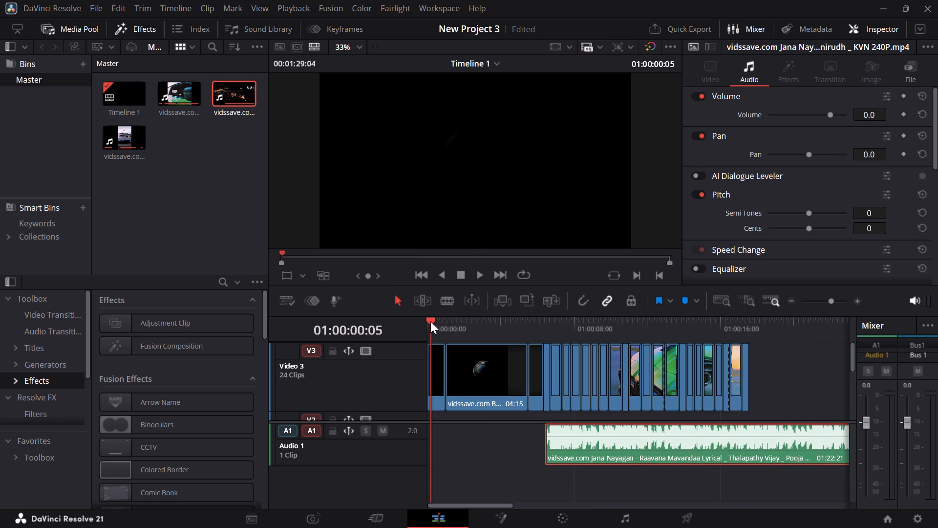
{"action": "key", "text": "space"}
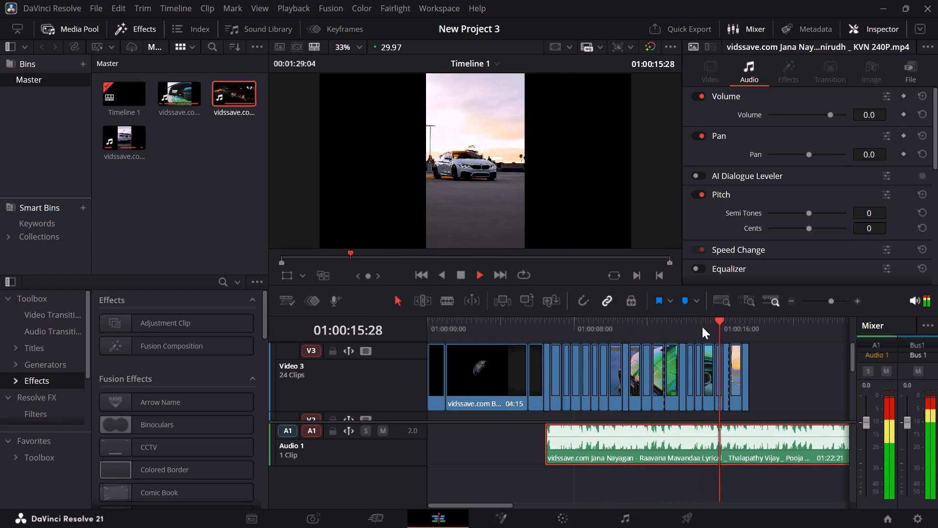
{"action": "key", "text": "space"}
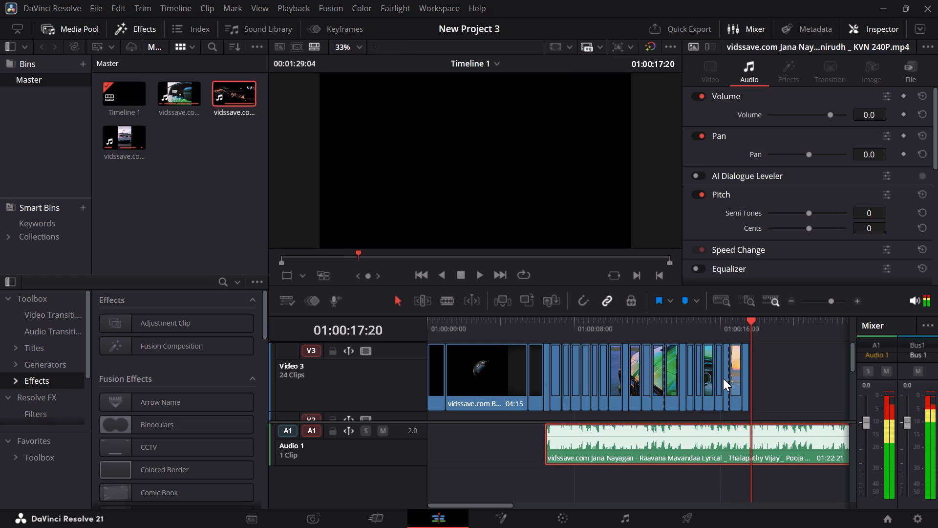
Cut the song audio at about 01:00:17:15, where the Video 3 clips end, and remove the part after it.
{"action": "left_click", "coordinate": [748, 321]}
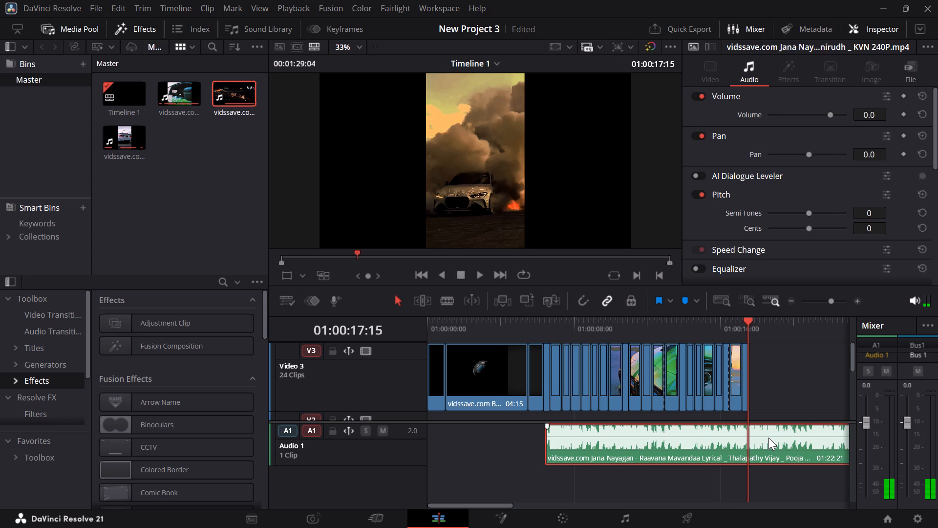
{"action": "left_click", "coordinate": [452, 294]}
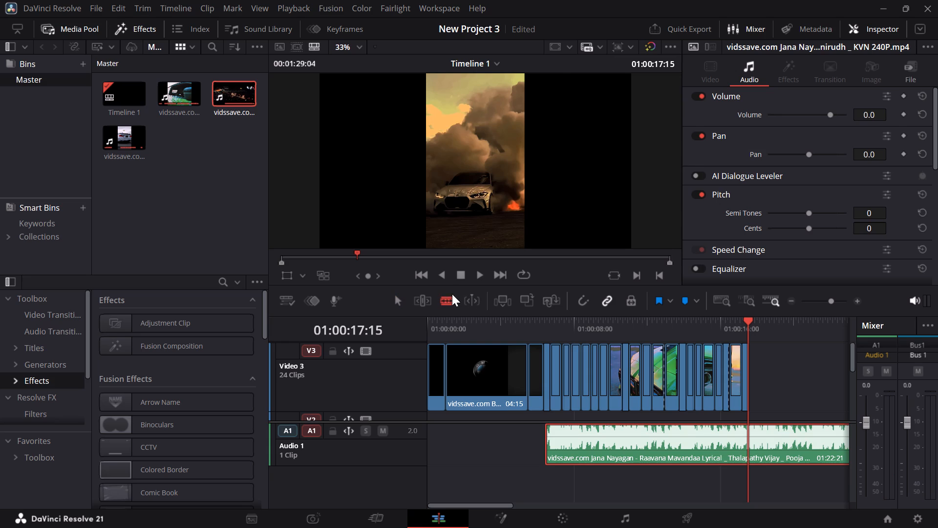
{"action": "left_click", "coordinate": [749, 443]}
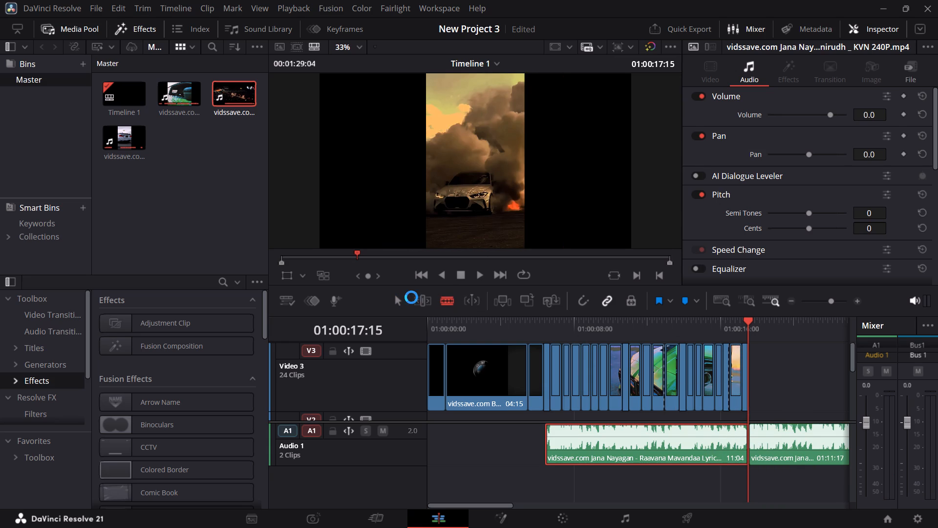
{"action": "left_click", "coordinate": [397, 298]}
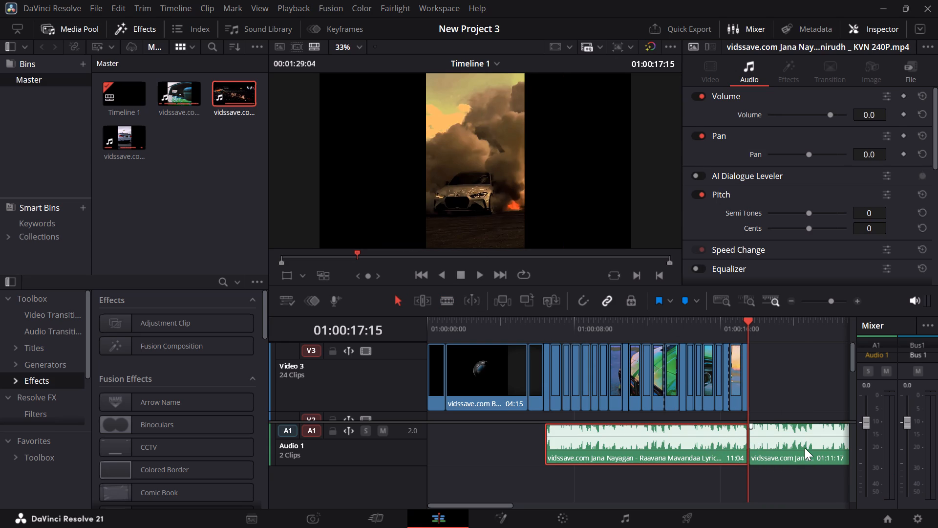
{"action": "left_click", "coordinate": [805, 448]}
{"action": "right_click", "coordinate": [805, 448]}
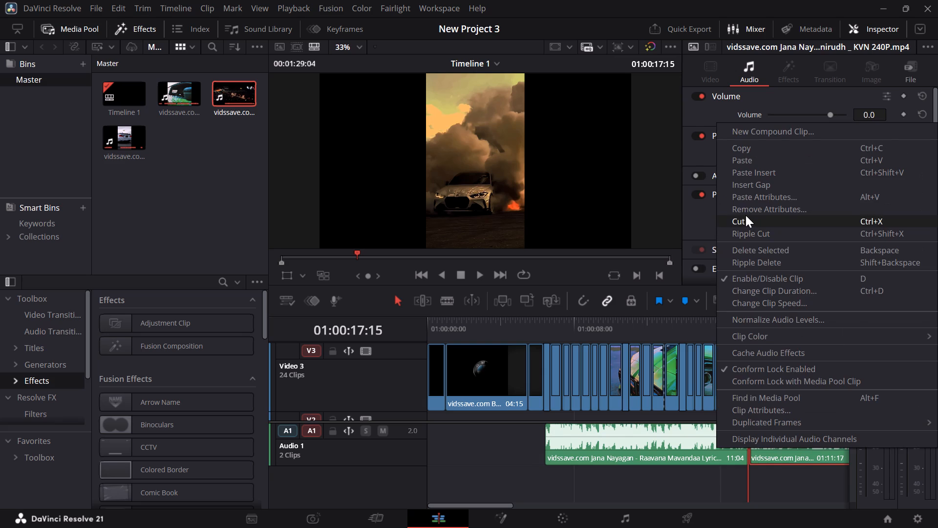
{"action": "left_click", "coordinate": [746, 215]}
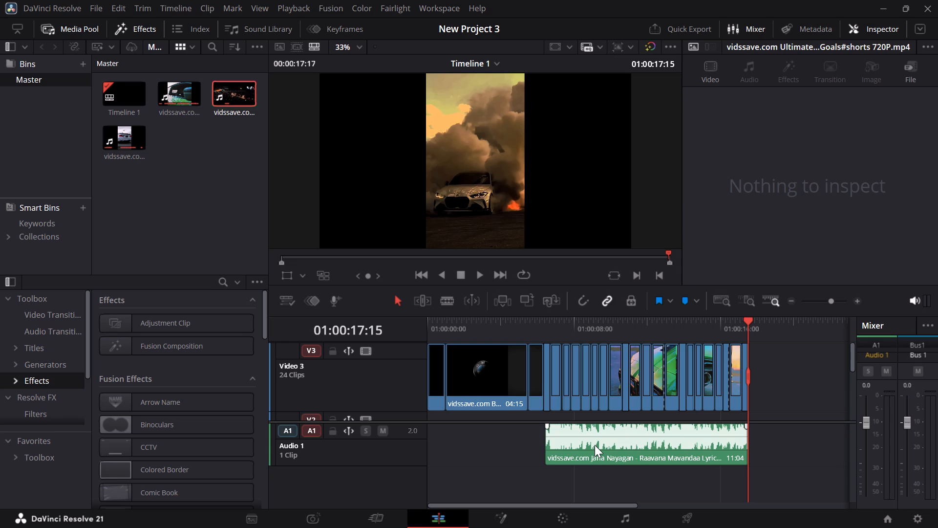
Delete the short first clip on Video 3 and close the gap it leaves at the timeline start.
{"action": "left_click", "coordinate": [436, 372]}
{"action": "key", "text": "BackSpace"}
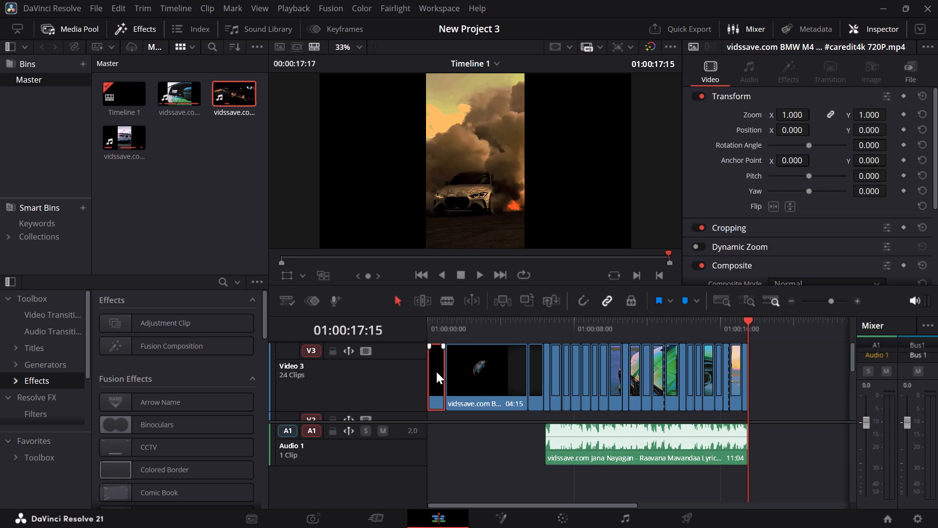
{"action": "left_click", "coordinate": [436, 372]}
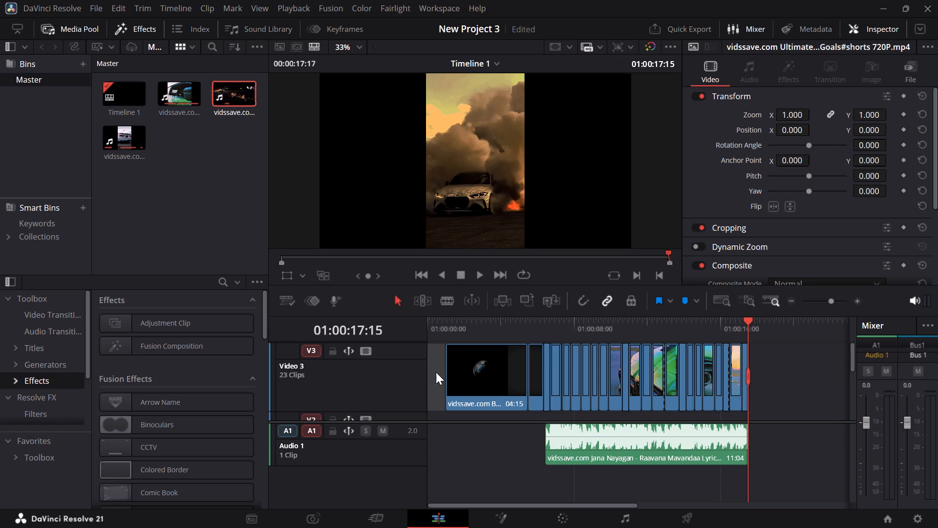
{"action": "key", "text": "BackSpace"}
Play the opening BMW logo clip from the start and cut it on Video 3 at about 01:00:03:12.
{"action": "left_click", "coordinate": [427, 325]}
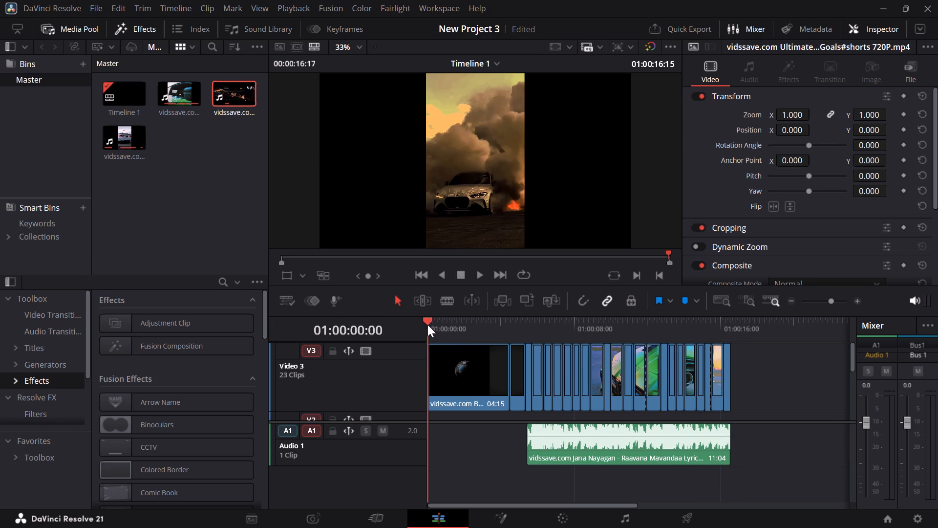
{"action": "key", "text": "space"}
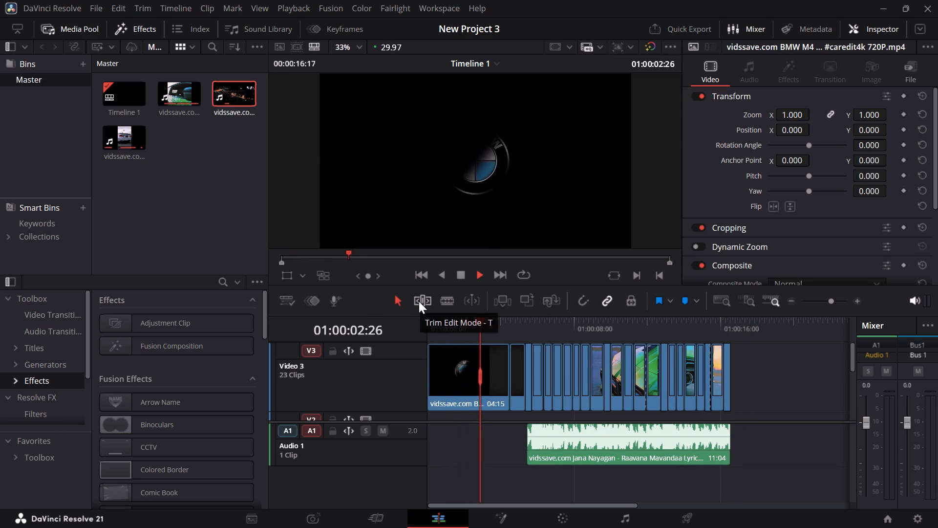
{"action": "key", "text": "space"}
{"action": "left_click", "coordinate": [495, 361]}
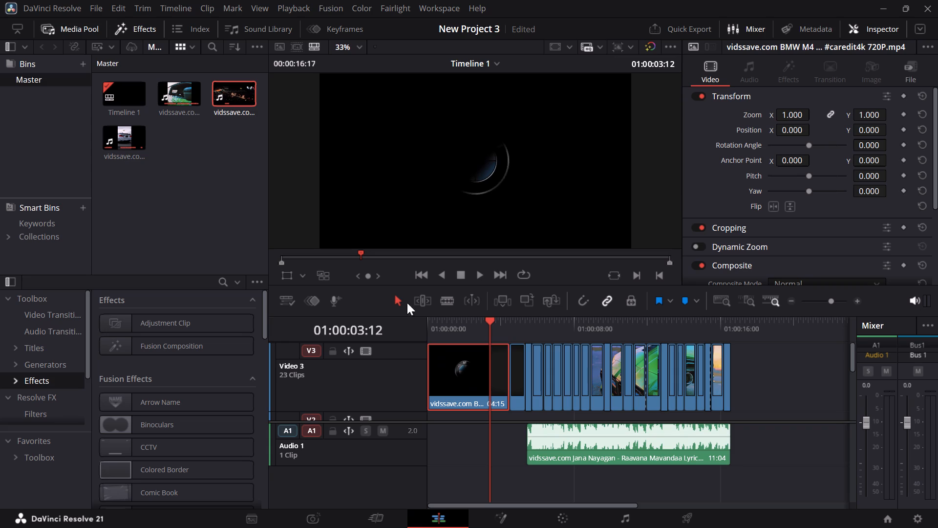
{"action": "left_click", "coordinate": [445, 308]}
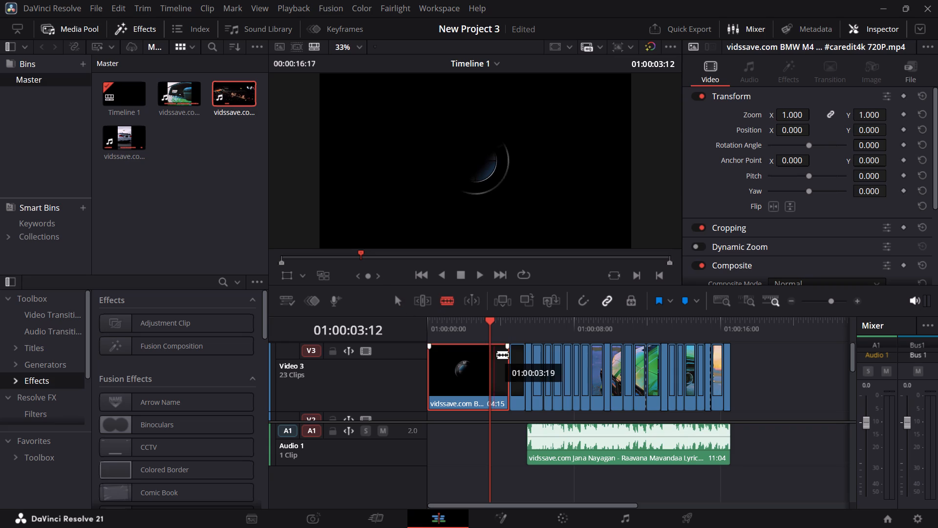
{"action": "left_click", "coordinate": [491, 358]}
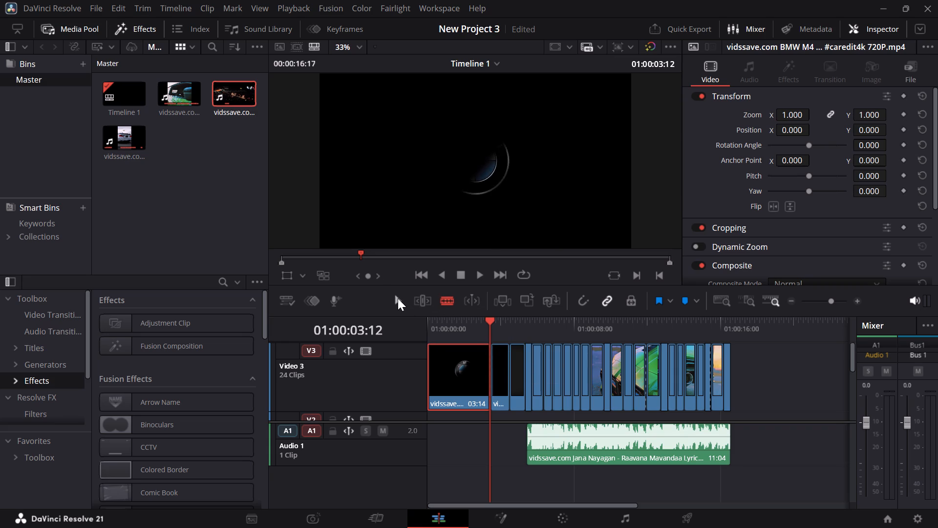
Delete the logo clip's cut-off tail and the dark clip following it on Video 3, and close the gap.
{"action": "left_click", "coordinate": [398, 298]}
{"action": "left_click", "coordinate": [505, 376]}
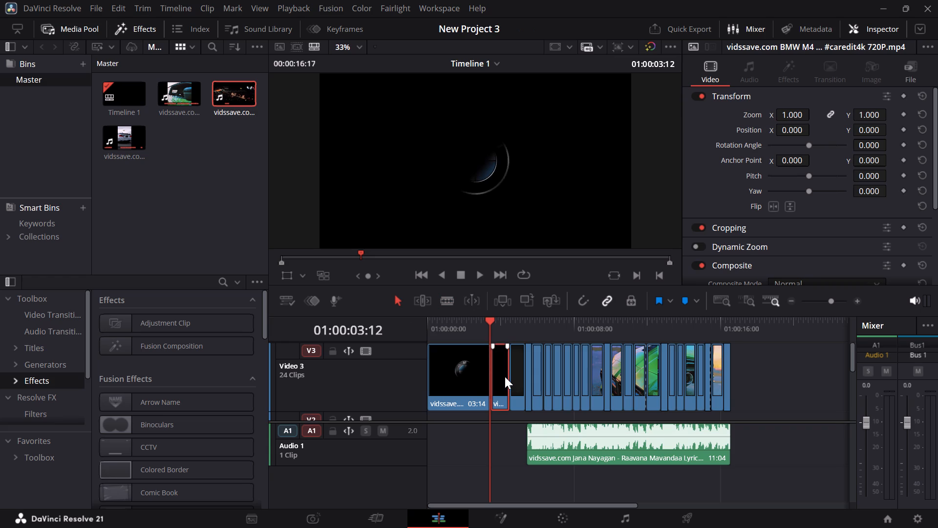
{"action": "key", "text": "BackSpace"}
{"action": "left_click", "coordinate": [516, 385]}
{"action": "key", "text": "BackSpace"}
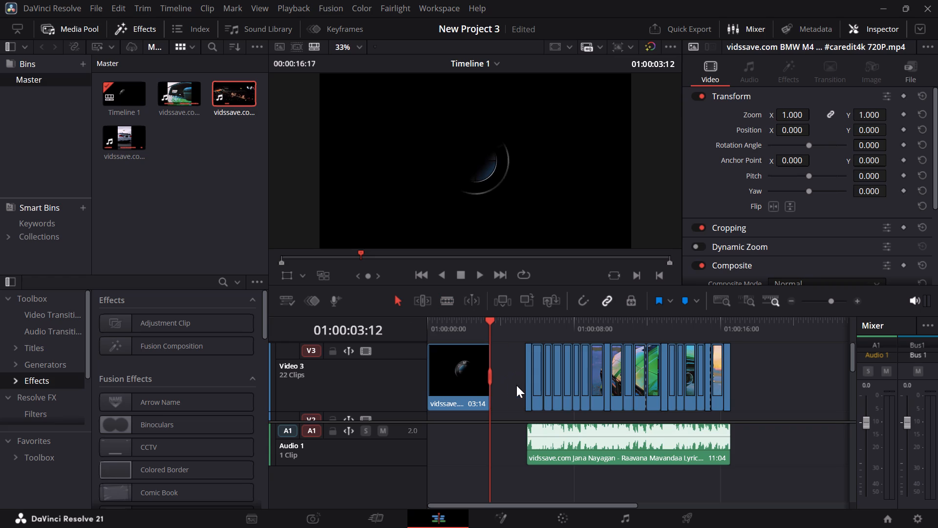
{"action": "left_click", "coordinate": [512, 385]}
{"action": "key", "text": "BackSpace"}
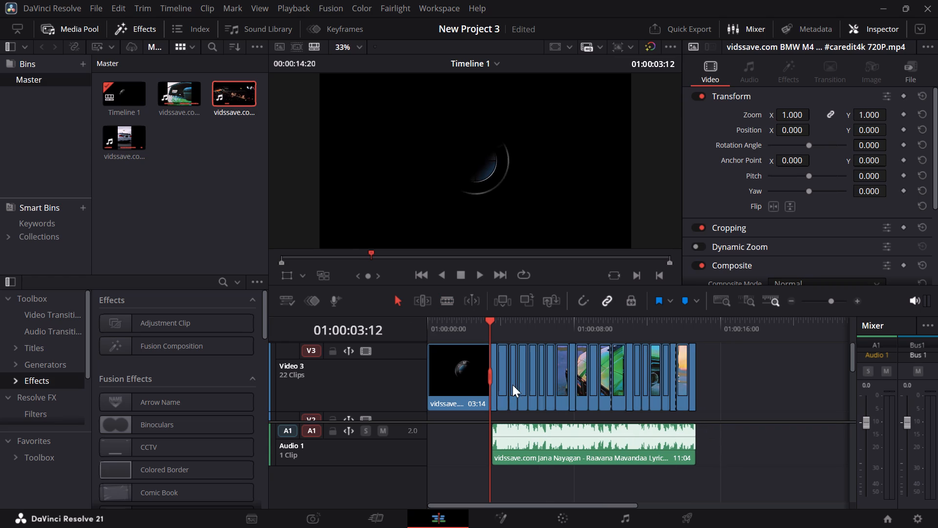
Preview the Arrow Name, Binoculars, CCTV, Fusion Composition and Adjustment Clip effects over the opening BMW logo clip.
{"action": "left_click_drag", "start_coordinate": [490, 319], "coordinate": [417, 320]}
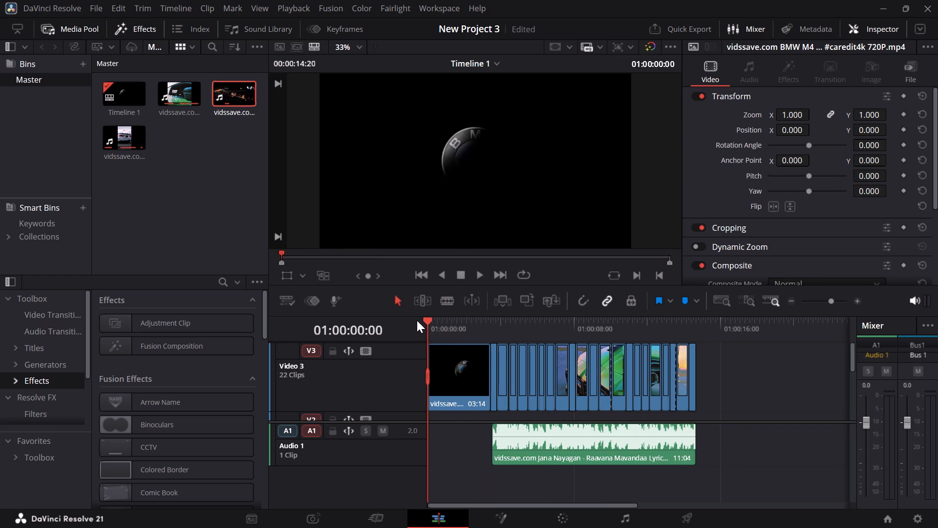
{"action": "left_click", "coordinate": [147, 407]}
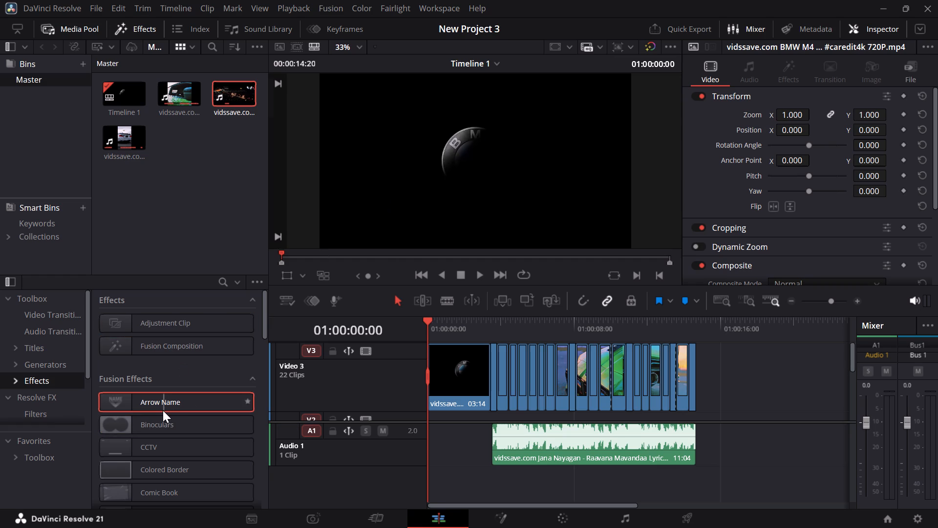
{"action": "left_click", "coordinate": [163, 410]}
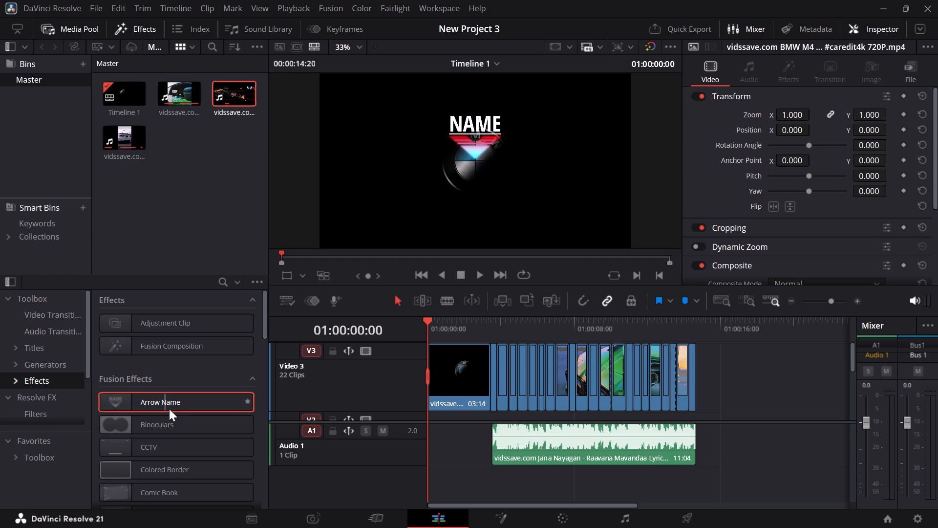
{"action": "left_click", "coordinate": [152, 426]}
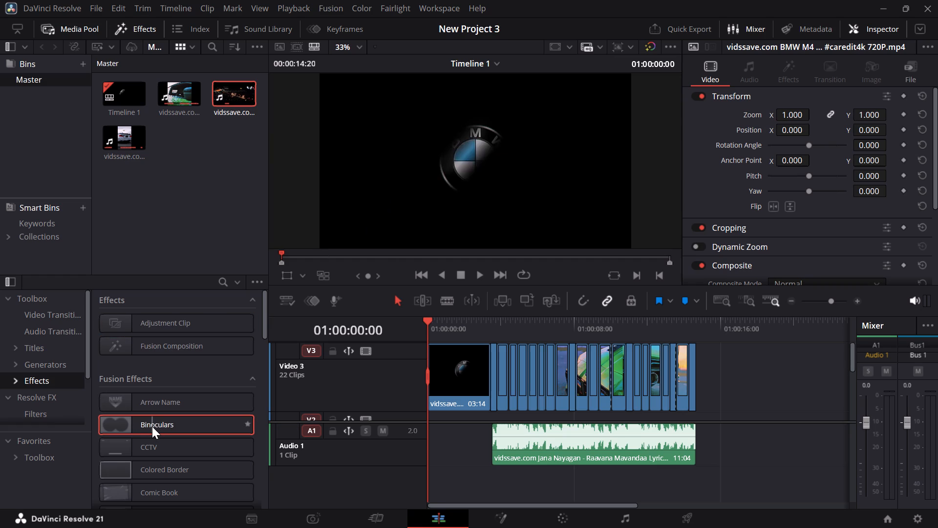
{"action": "left_click", "coordinate": [119, 428]}
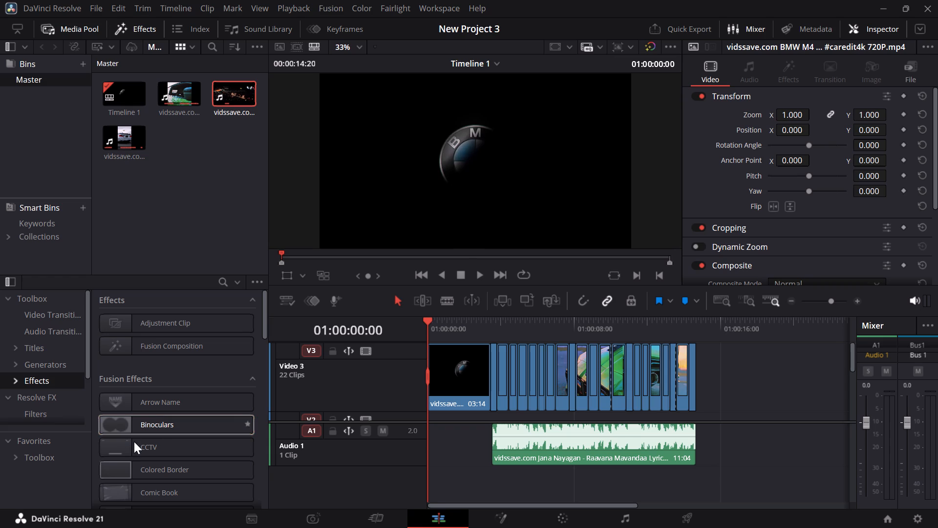
{"action": "left_click", "coordinate": [133, 449]}
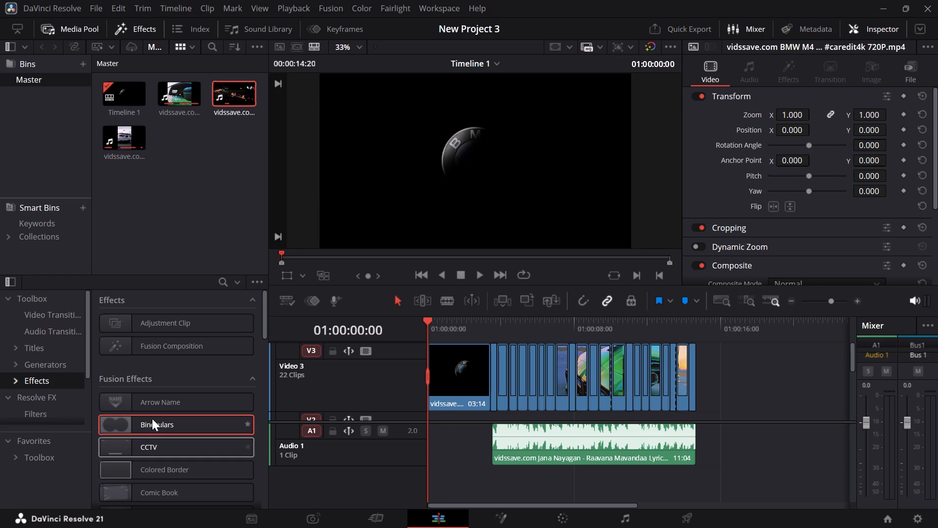
{"action": "left_click", "coordinate": [136, 341]}
{"action": "left_click", "coordinate": [156, 321]}
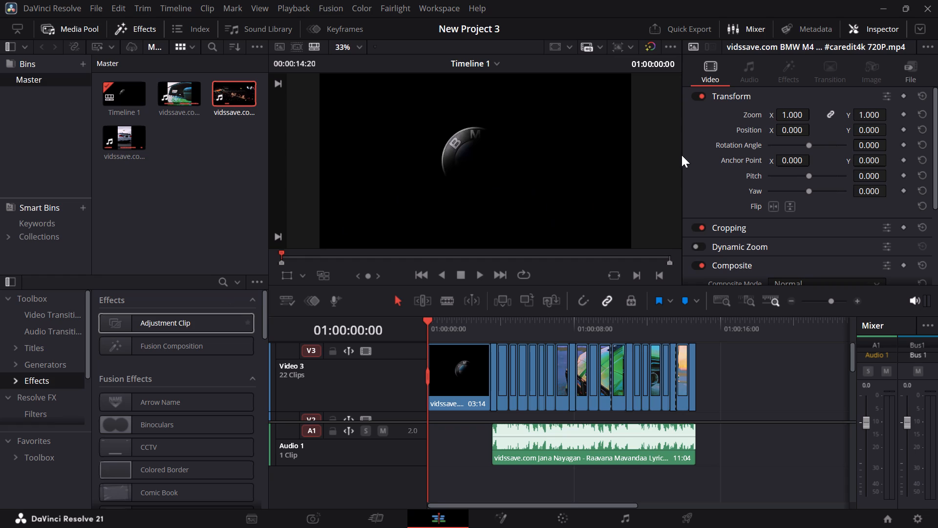
Crop the opening BMW logo clip by about 197.6 on its left side and about 222.6 on its right side.
{"action": "left_click", "coordinate": [743, 226]}
{"action": "left_click_drag", "start_coordinate": [767, 243], "coordinate": [786, 253]}
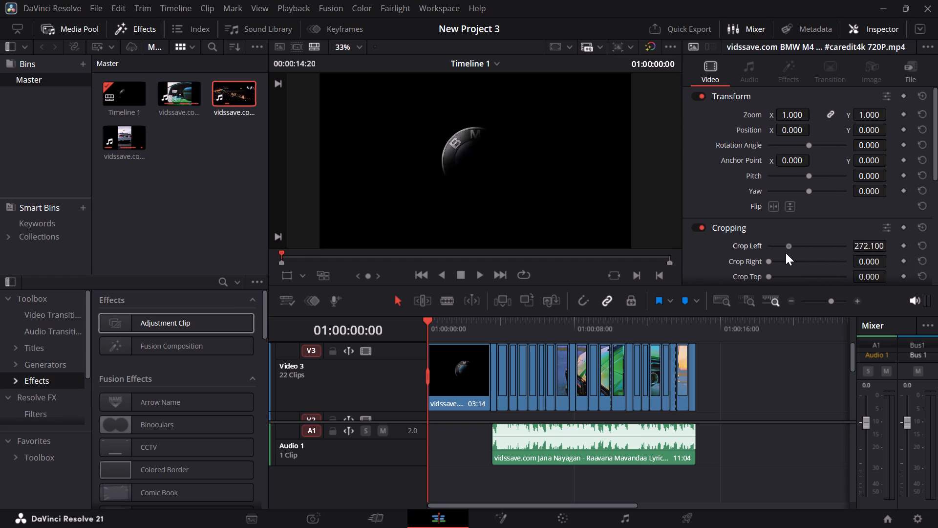
{"action": "left_click_drag", "start_coordinate": [786, 253], "coordinate": [782, 254]}
{"action": "scroll", "coordinate": [769, 220], "scroll_direction": "down", "scroll_amount": 1}
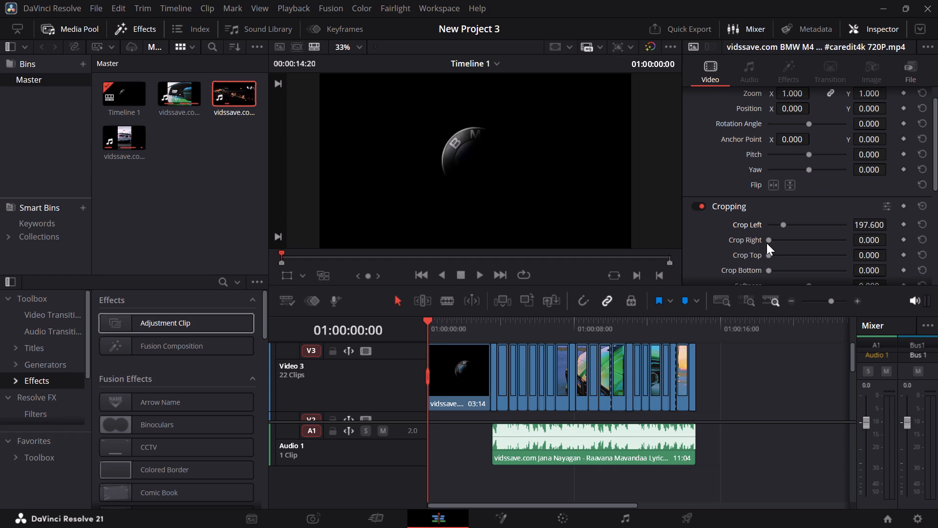
{"action": "left_click_drag", "start_coordinate": [767, 242], "coordinate": [812, 237]}
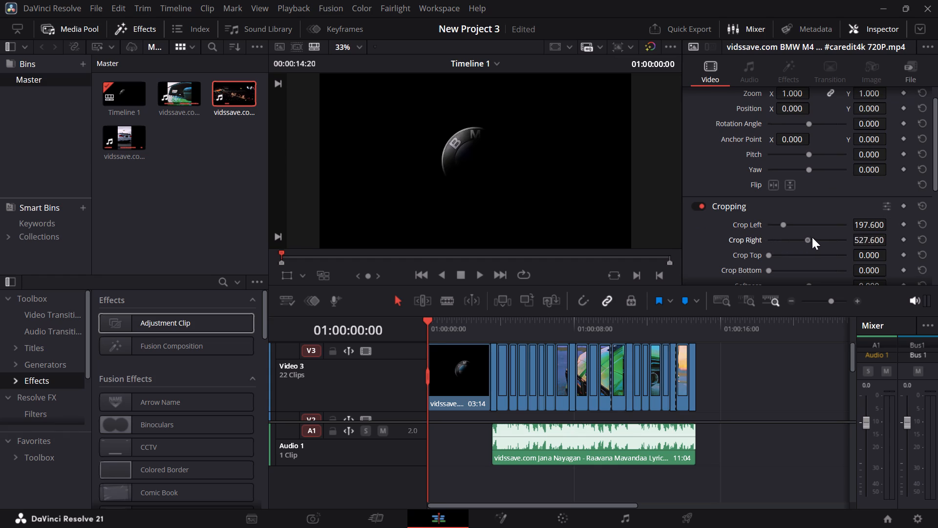
{"action": "left_click_drag", "start_coordinate": [812, 237], "coordinate": [783, 245]}
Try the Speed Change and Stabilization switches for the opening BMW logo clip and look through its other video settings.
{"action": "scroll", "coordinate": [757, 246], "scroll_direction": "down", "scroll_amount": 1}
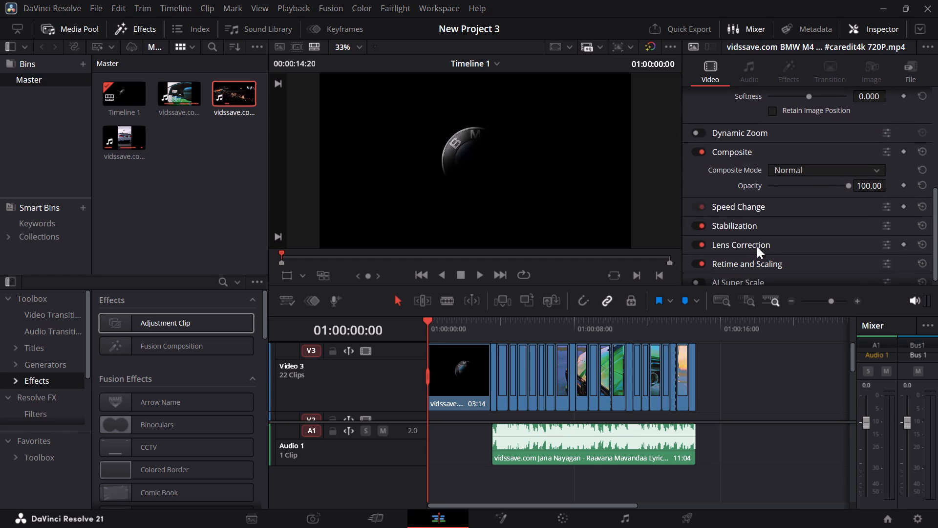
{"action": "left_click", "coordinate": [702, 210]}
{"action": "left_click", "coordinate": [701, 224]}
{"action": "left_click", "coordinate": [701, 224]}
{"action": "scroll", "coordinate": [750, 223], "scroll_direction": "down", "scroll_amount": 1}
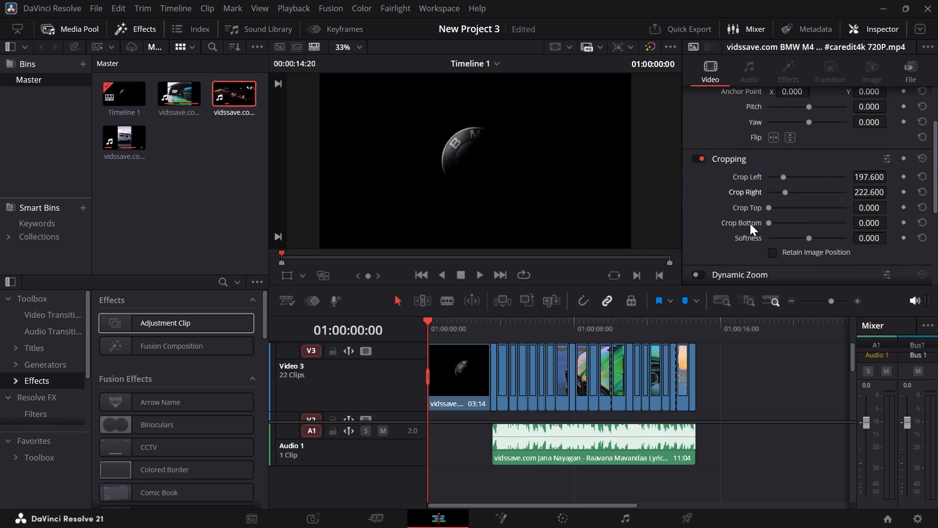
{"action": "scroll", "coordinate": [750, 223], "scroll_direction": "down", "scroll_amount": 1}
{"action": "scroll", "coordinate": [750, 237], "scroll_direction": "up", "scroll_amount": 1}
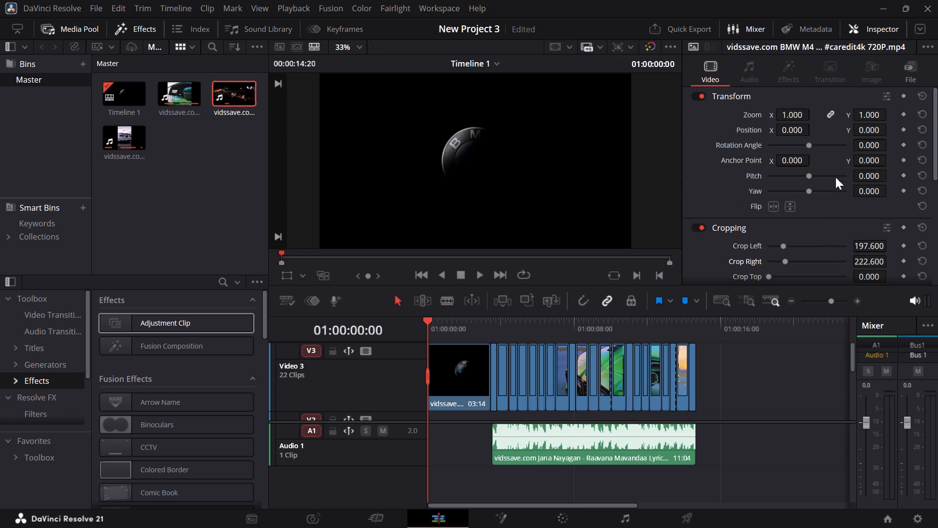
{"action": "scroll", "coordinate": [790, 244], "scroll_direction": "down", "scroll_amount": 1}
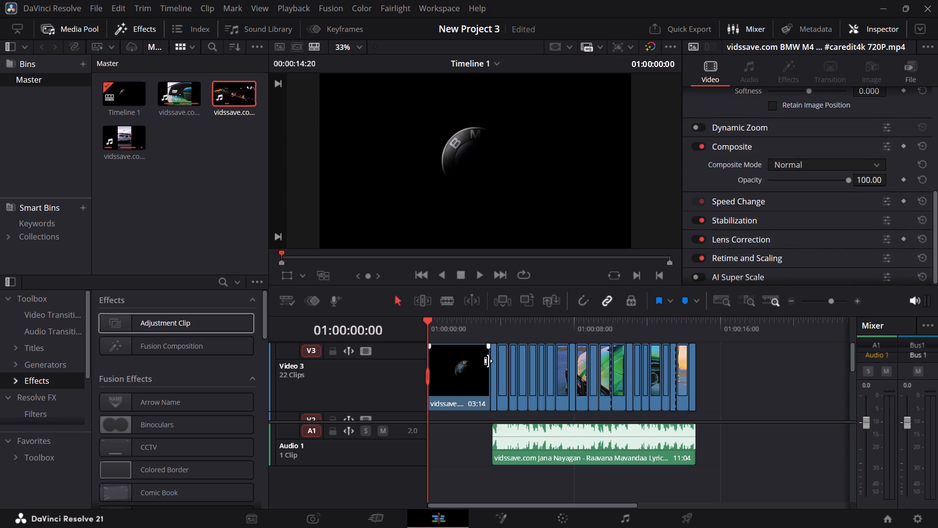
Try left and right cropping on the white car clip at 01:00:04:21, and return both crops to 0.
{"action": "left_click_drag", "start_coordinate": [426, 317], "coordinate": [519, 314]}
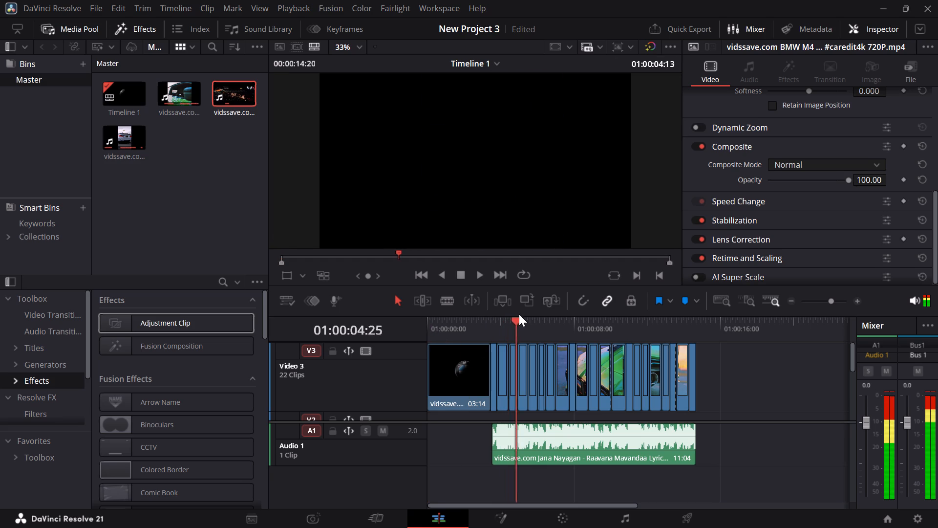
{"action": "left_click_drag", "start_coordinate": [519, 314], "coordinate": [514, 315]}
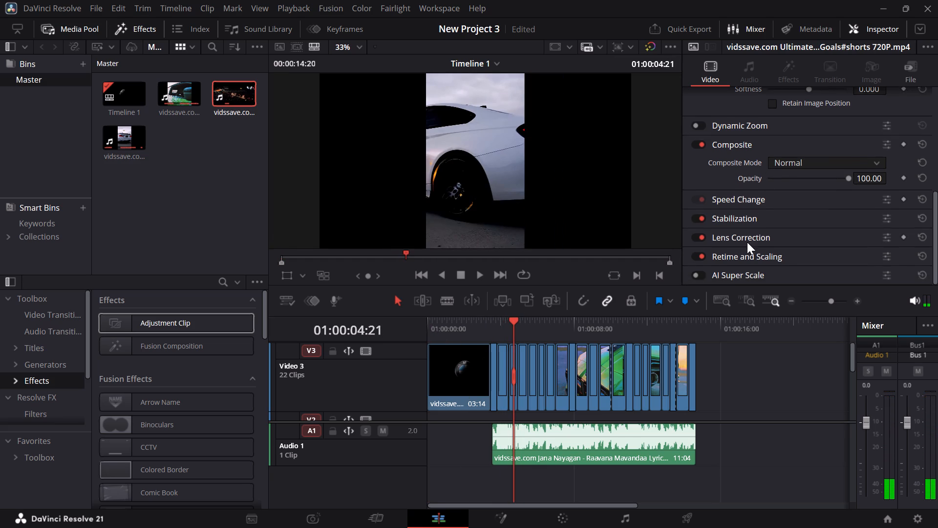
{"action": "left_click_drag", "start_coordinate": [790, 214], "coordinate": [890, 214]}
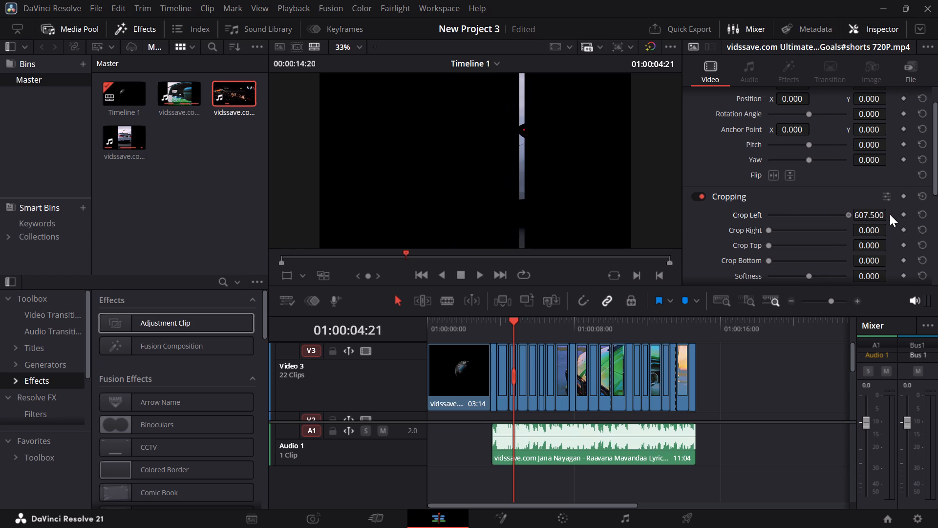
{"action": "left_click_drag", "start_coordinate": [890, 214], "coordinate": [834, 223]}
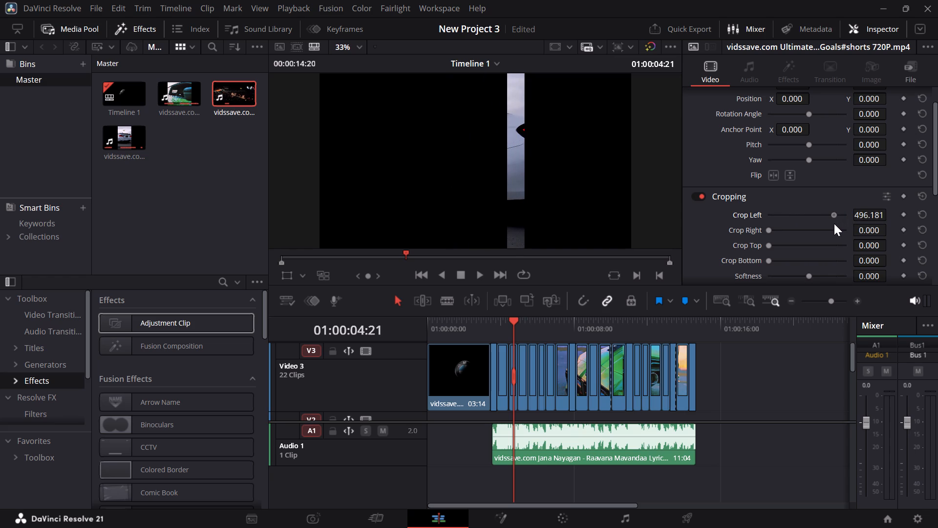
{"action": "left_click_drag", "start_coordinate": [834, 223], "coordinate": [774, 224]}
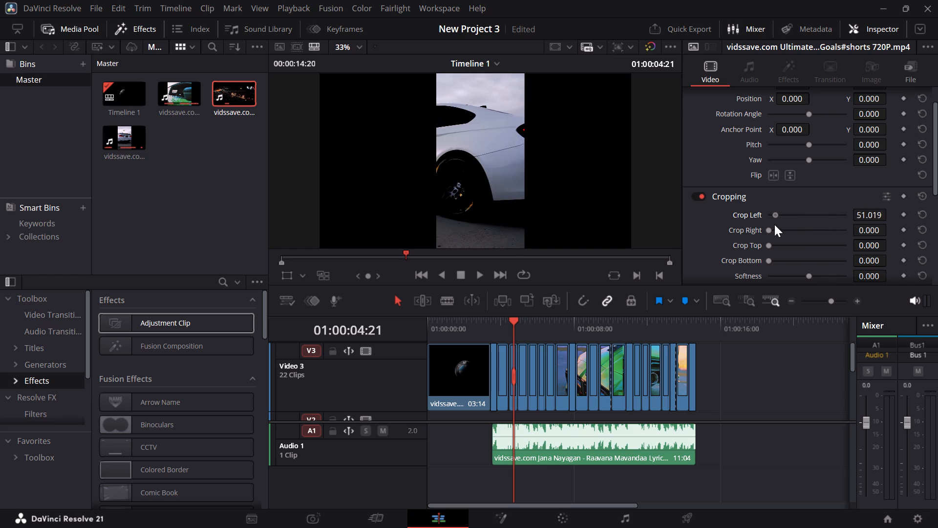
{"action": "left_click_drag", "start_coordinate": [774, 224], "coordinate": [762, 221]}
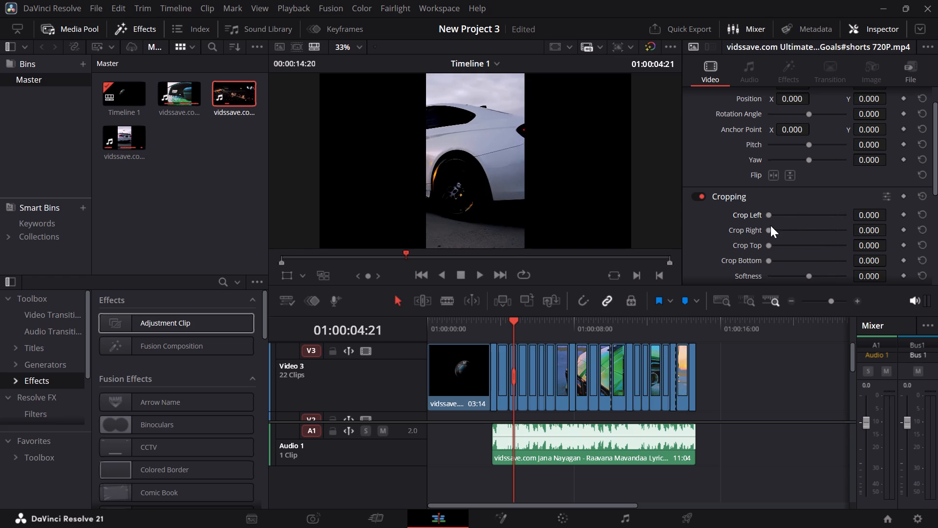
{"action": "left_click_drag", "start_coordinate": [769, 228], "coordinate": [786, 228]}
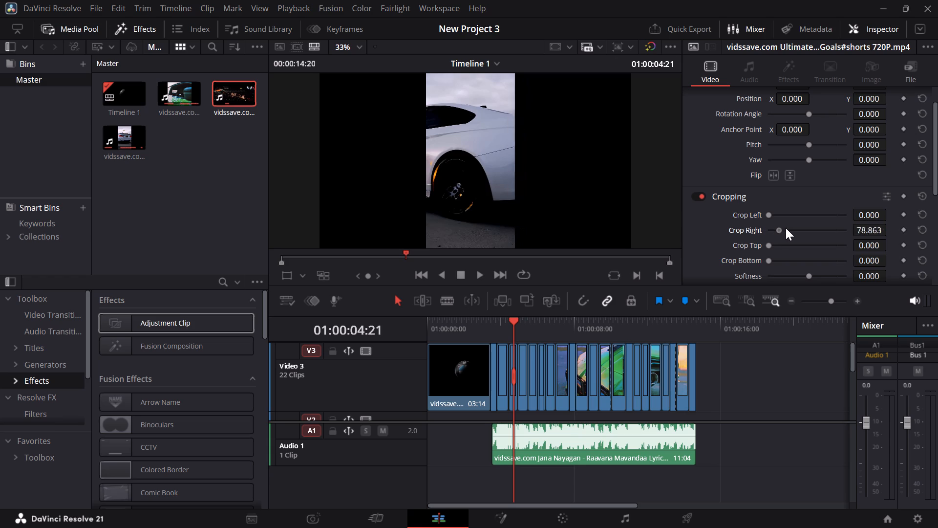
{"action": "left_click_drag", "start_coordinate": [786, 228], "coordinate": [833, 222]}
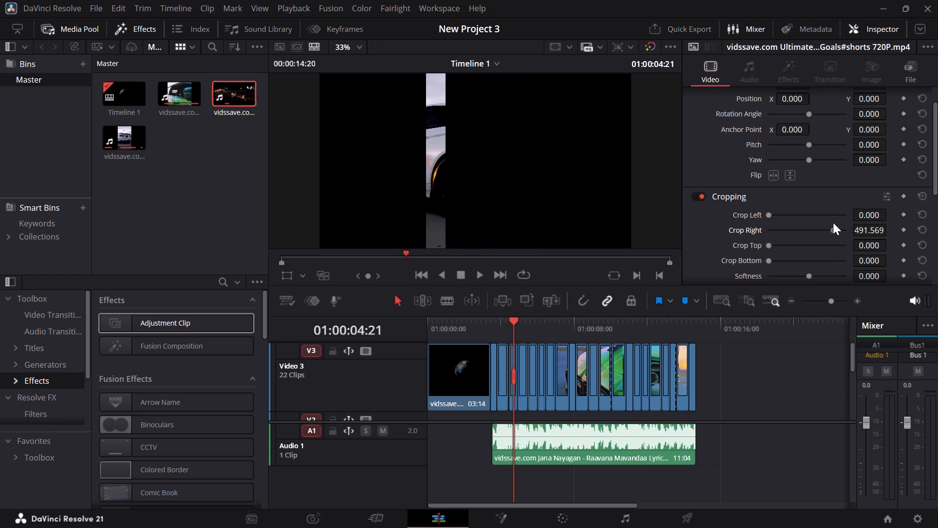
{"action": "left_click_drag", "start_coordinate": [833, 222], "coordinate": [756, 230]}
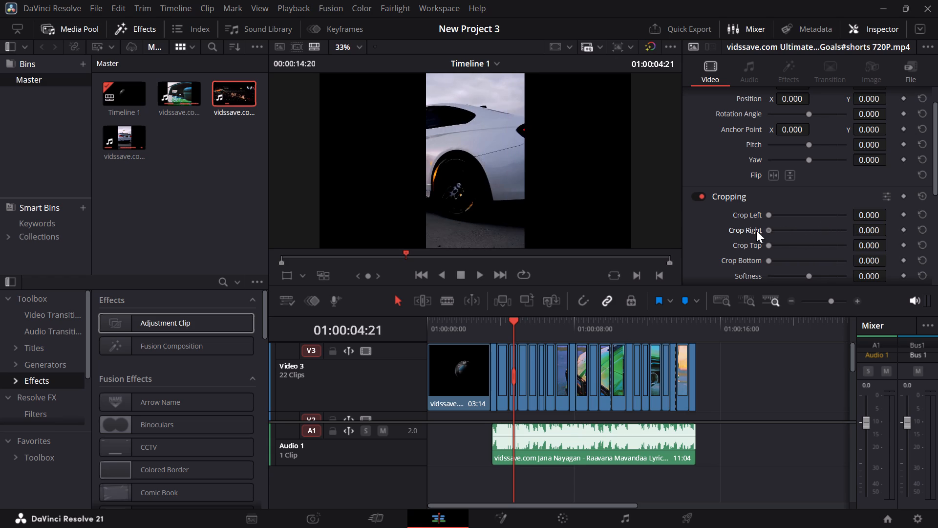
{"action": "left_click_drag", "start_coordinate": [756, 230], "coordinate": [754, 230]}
Enable Dynamic Zoom for the white car clip at 01:00:04:21.
{"action": "scroll", "coordinate": [739, 233], "scroll_direction": "down", "scroll_amount": 1}
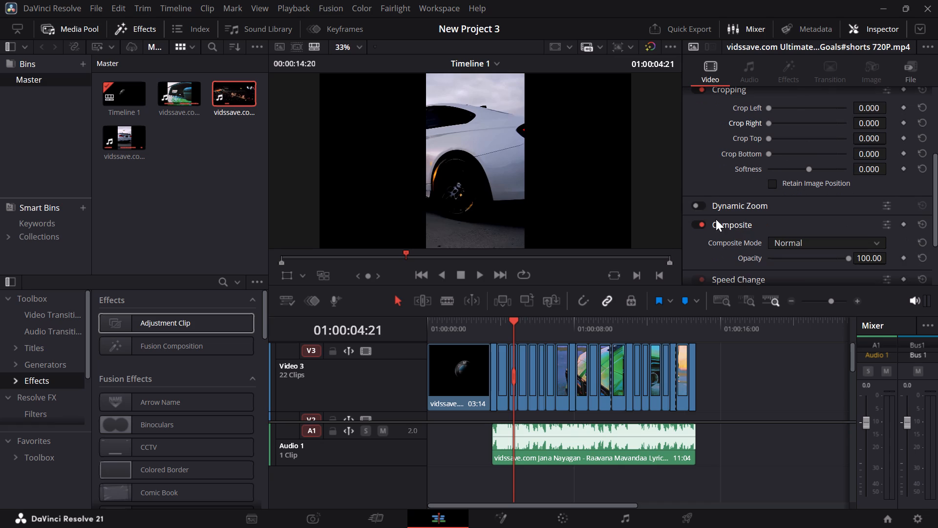
{"action": "left_click", "coordinate": [698, 200]}
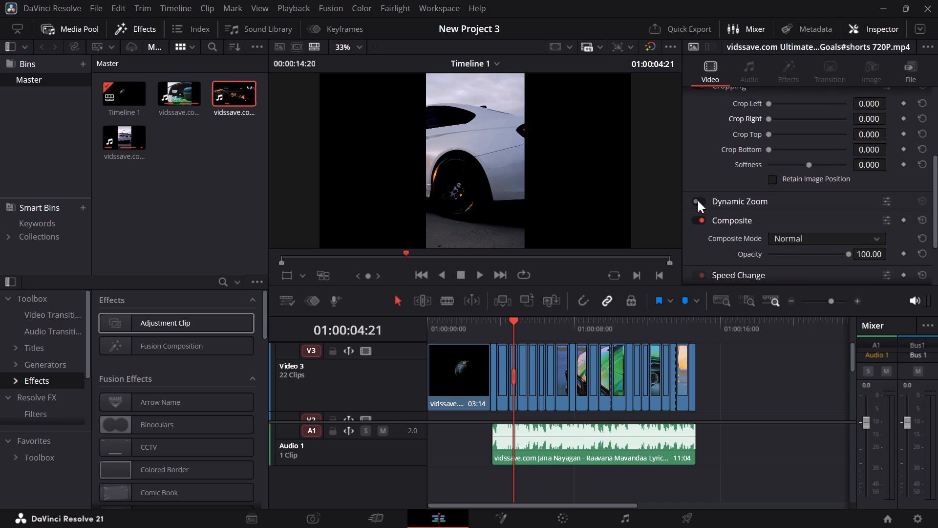
{"action": "left_click", "coordinate": [698, 200]}
{"action": "left_click", "coordinate": [698, 200]}
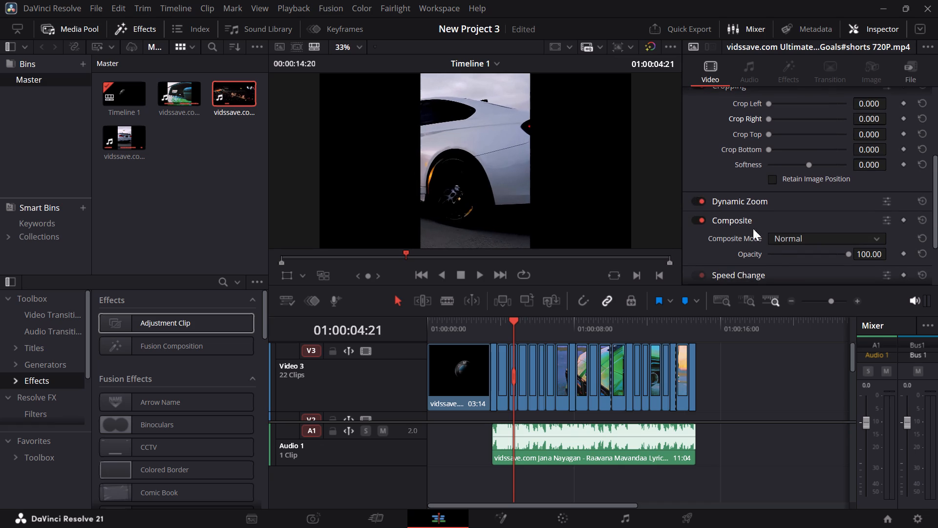
Enable AI Super Scale at 2x Enhanced for the white car clip and set its Sharpness to about 0.504.
{"action": "scroll", "coordinate": [767, 234], "scroll_direction": "down", "scroll_amount": 1}
{"action": "left_click", "coordinate": [700, 276]}
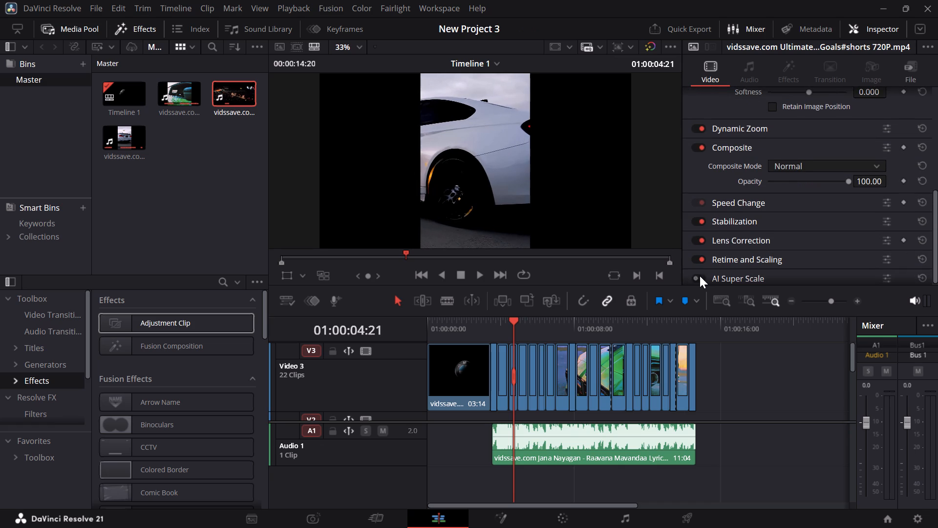
{"action": "left_click", "coordinate": [703, 276]}
{"action": "scroll", "coordinate": [733, 257], "scroll_direction": "down", "scroll_amount": 1}
{"action": "left_click", "coordinate": [699, 222]}
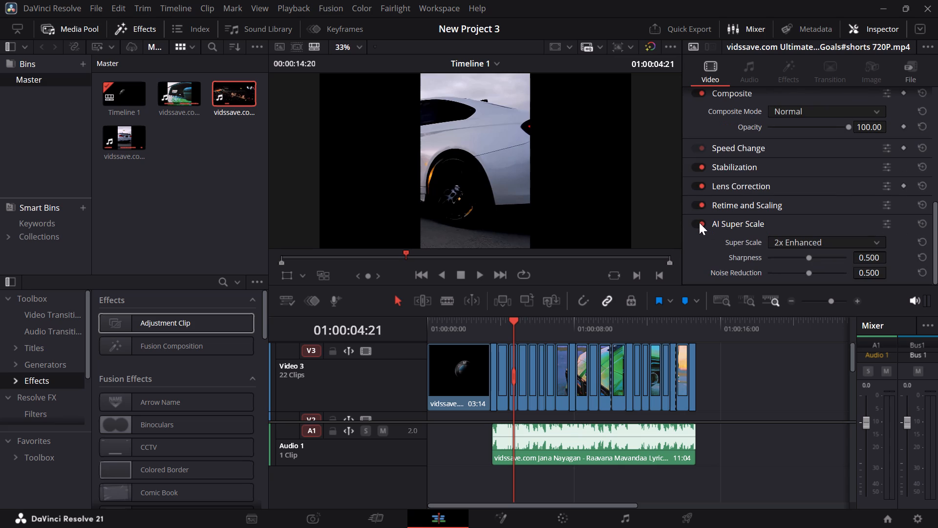
{"action": "left_click_drag", "start_coordinate": [809, 254], "coordinate": [781, 256]}
{"action": "left_click_drag", "start_coordinate": [781, 256], "coordinate": [826, 260]}
{"action": "left_click_drag", "start_coordinate": [826, 260], "coordinate": [842, 257]}
{"action": "left_click_drag", "start_coordinate": [842, 257], "coordinate": [808, 262]}
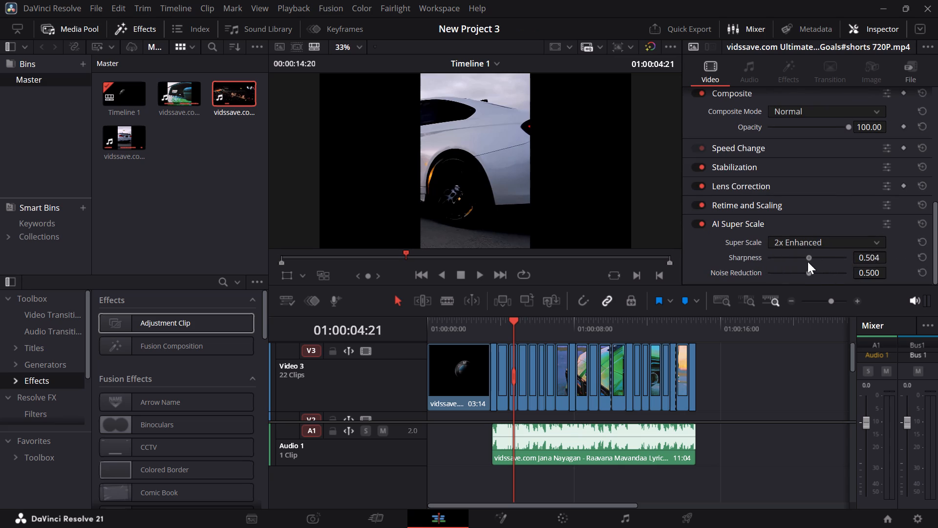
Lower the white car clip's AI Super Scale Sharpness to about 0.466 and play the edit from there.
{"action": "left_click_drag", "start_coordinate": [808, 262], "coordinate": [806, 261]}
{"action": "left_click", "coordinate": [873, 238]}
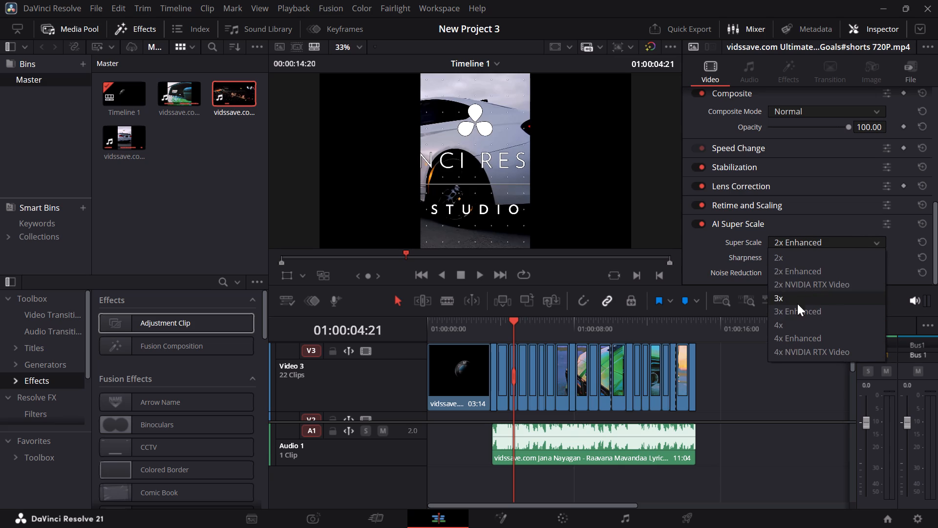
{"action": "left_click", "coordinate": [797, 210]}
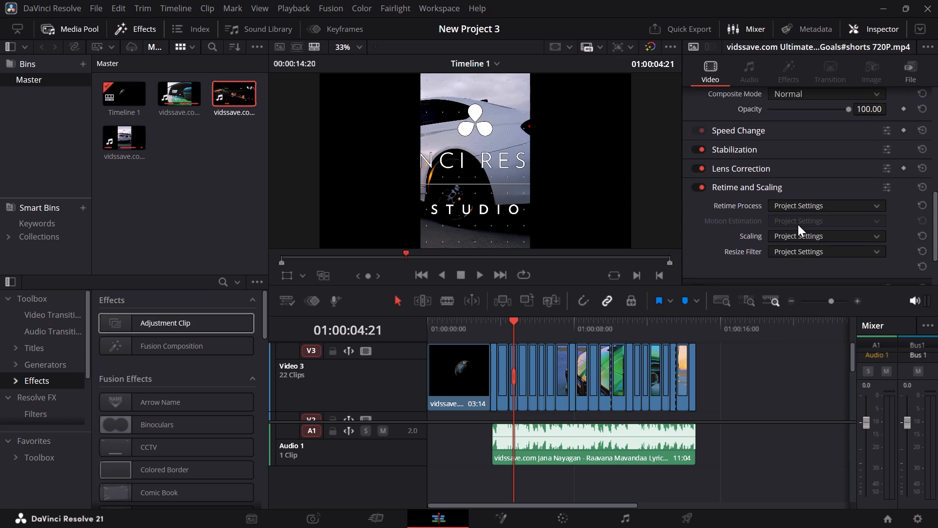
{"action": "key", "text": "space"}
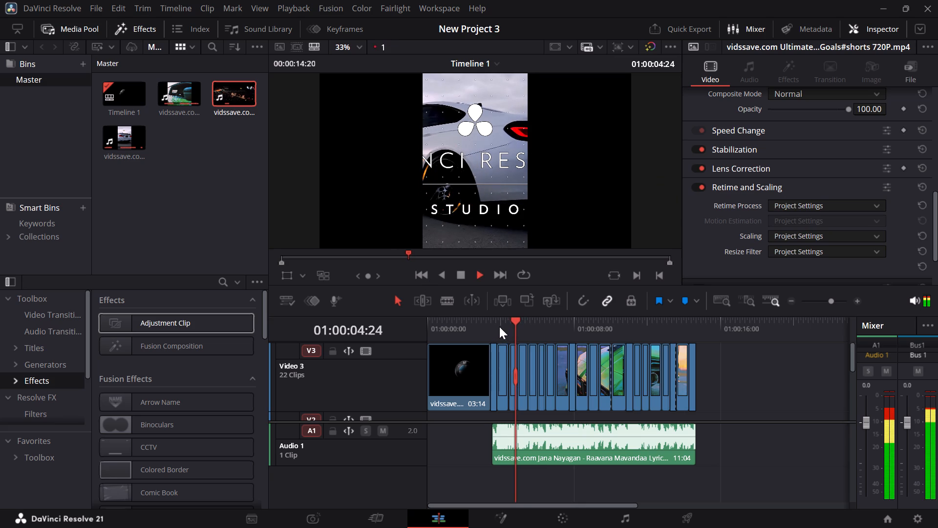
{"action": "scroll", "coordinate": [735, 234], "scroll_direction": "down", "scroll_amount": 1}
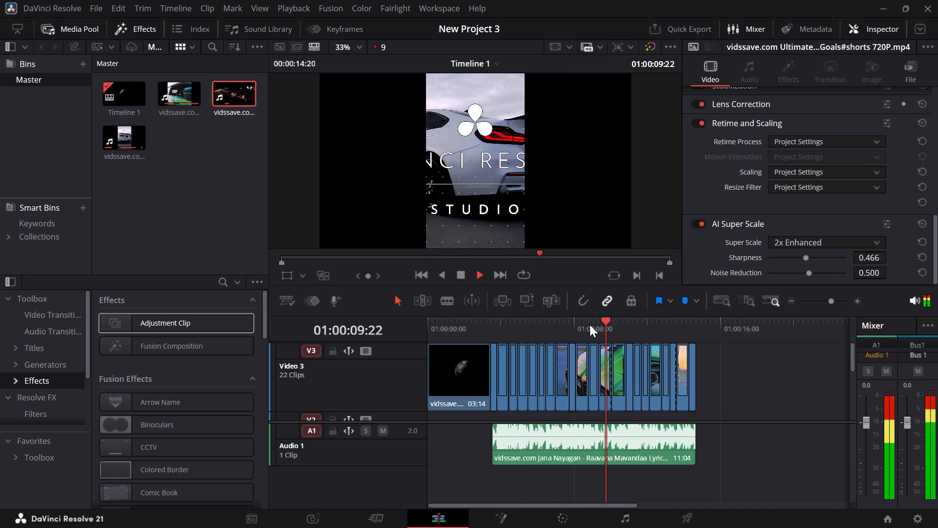
Undo the white car clip's AI Super Scale, Dynamic Zoom and crop changes, back past the gap removal after the opening BMW logo clip.
{"action": "key", "text": "ctrl+z"}
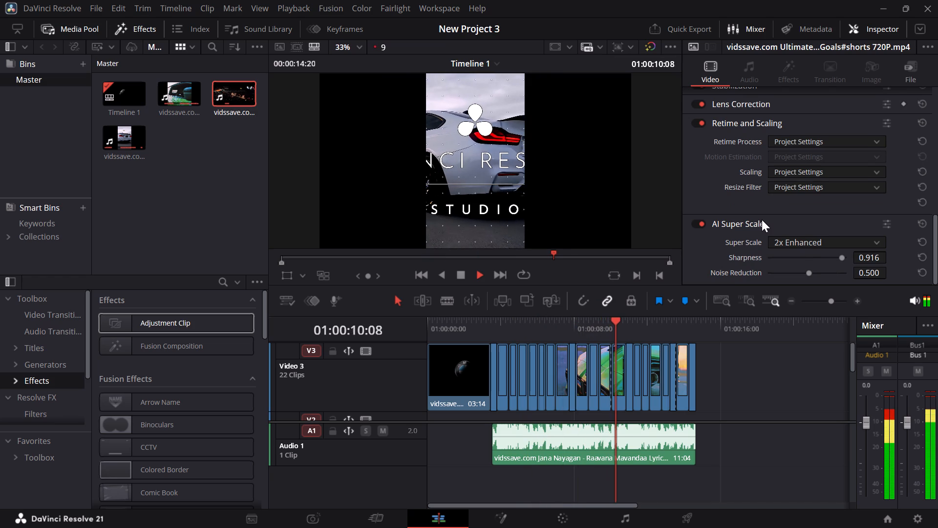
{"action": "key", "text": "ctrl+z"}
{"action": "key", "text": "ctrl+z"}
{"action": "key", "text": "ctrl+z"}
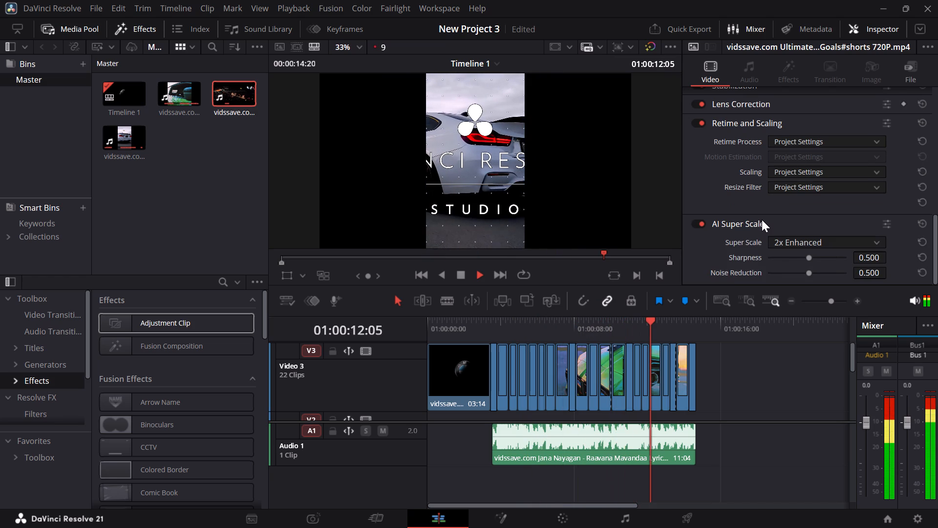
{"action": "key", "text": "ctrl+z"}
{"action": "key", "text": "ctrl+z"}
{"action": "key", "text": "ctrl+z"}
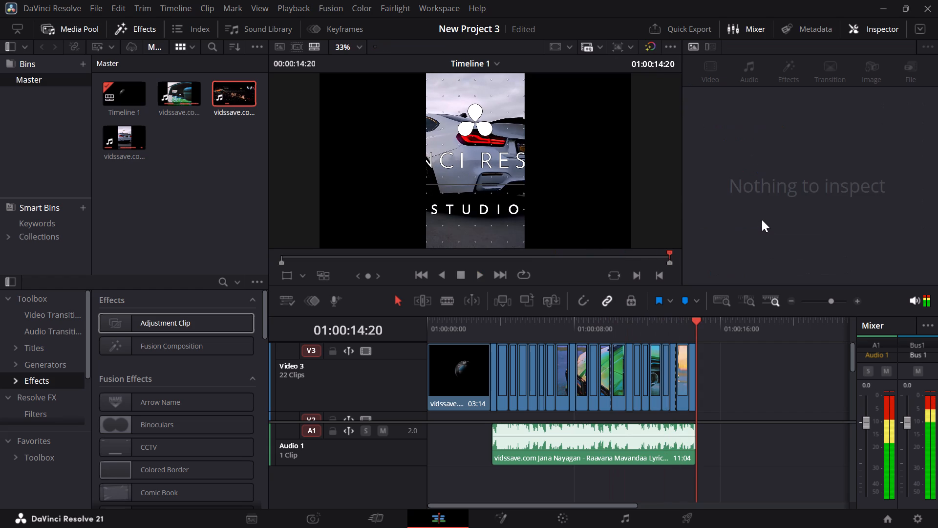
{"action": "key", "text": "ctrl+z"}
{"action": "key", "text": "ctrl+z"}
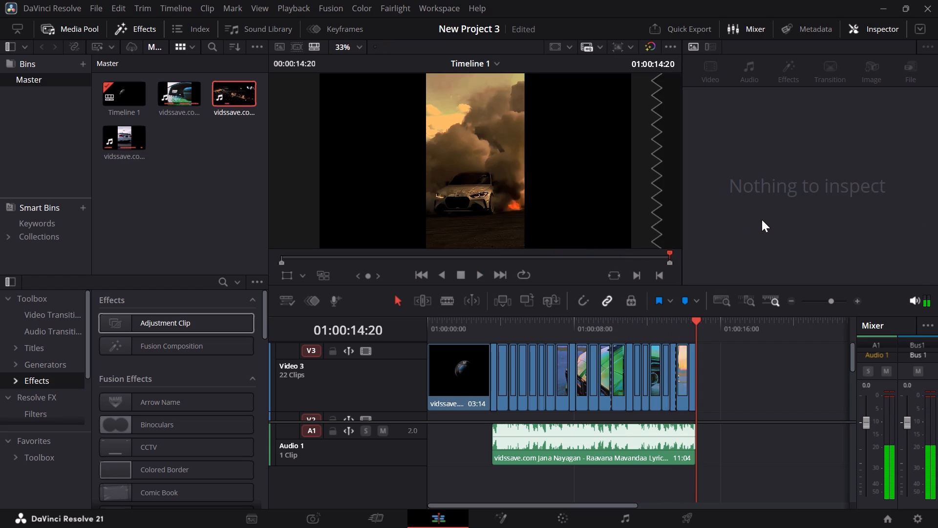
{"action": "key", "text": "ctrl+z"}
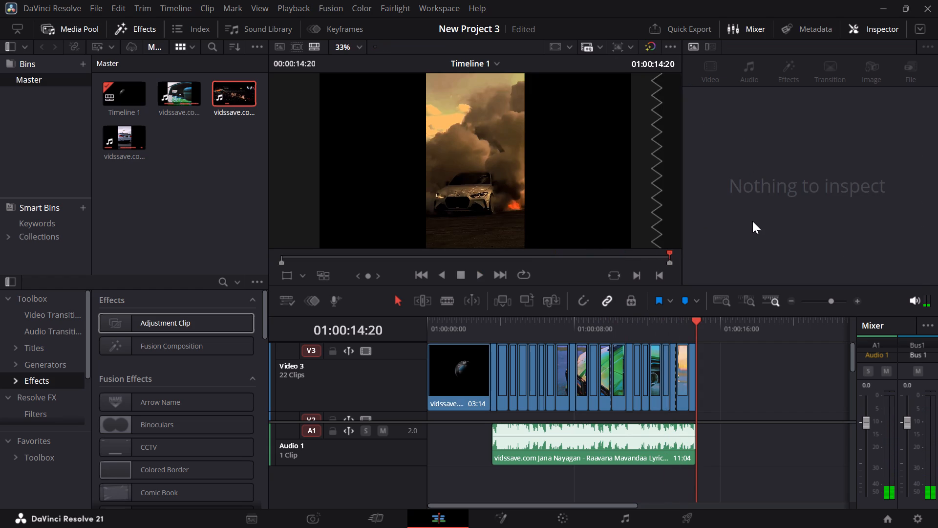
{"action": "key", "text": "ctrl+z"}
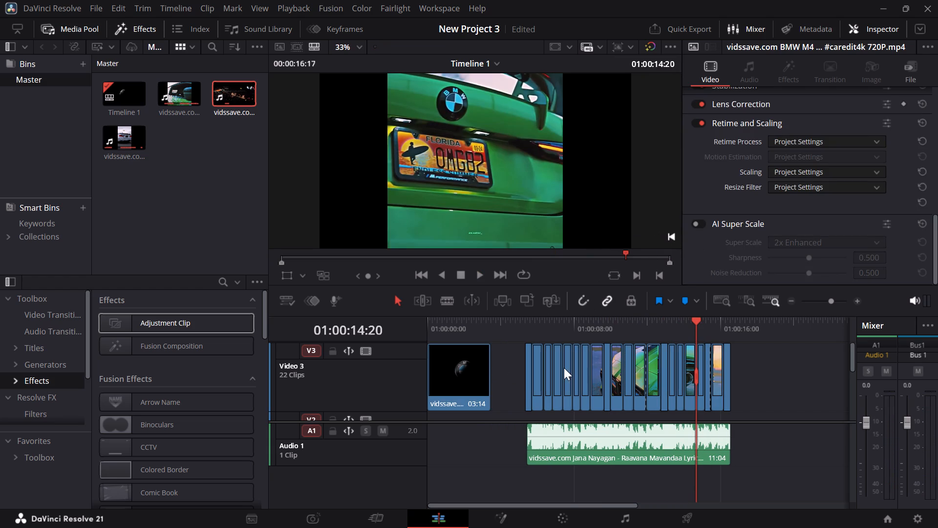
Ripple delete the empty gap on Video 3 after the opening BMW logo clip.
{"action": "left_click", "coordinate": [493, 386]}
{"action": "left_click", "coordinate": [504, 382]}
{"action": "key", "text": "BackSpace"}
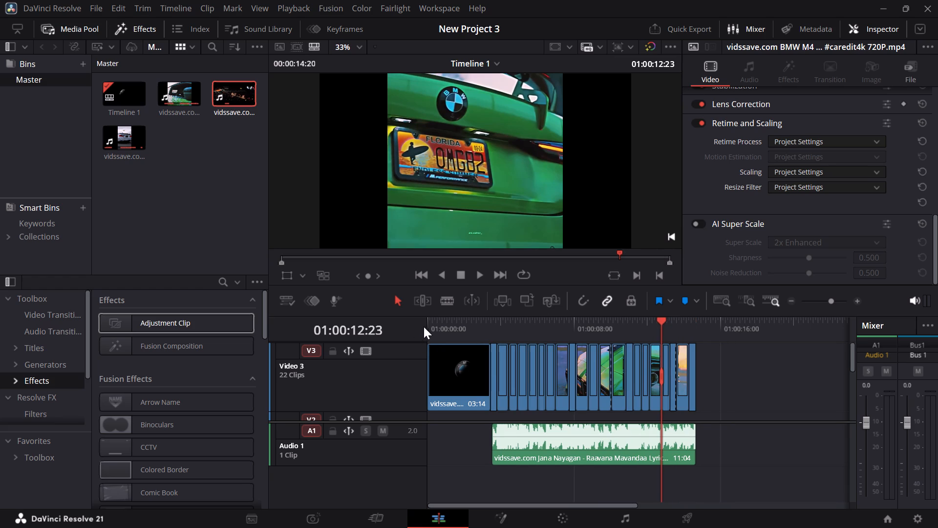
Play the edit from the start, and look through the Titles and Fusion Effects with the opening BMW logo clip selected.
{"action": "left_click", "coordinate": [429, 327]}
{"action": "key", "text": "space"}
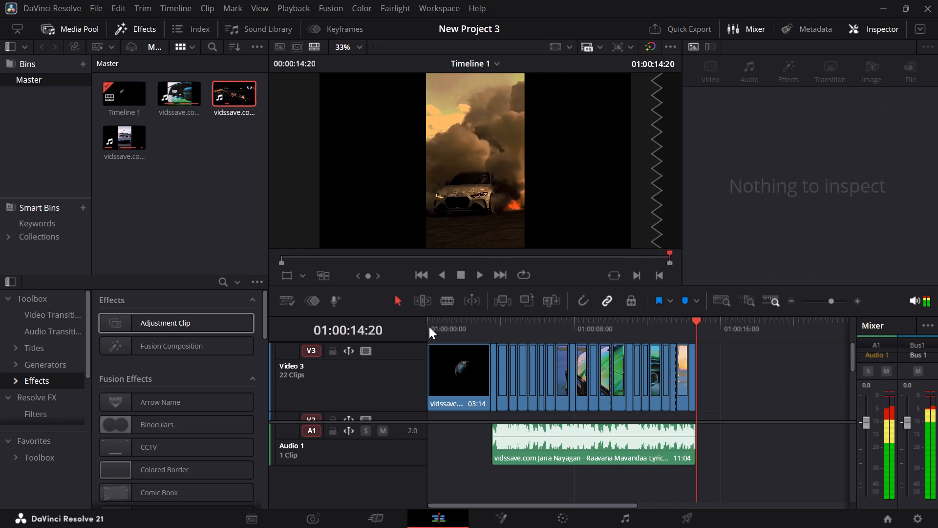
{"action": "left_click", "coordinate": [453, 365]}
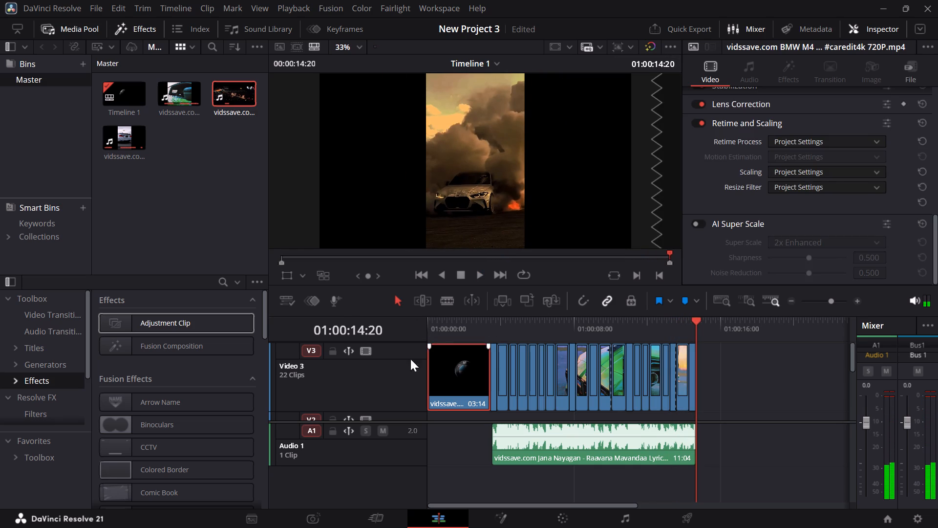
{"action": "left_click", "coordinate": [54, 352]}
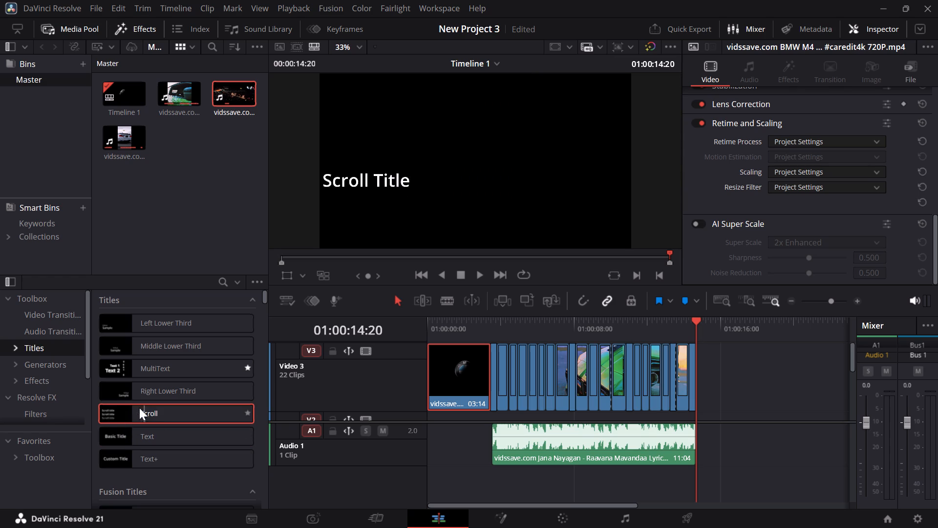
{"action": "left_click", "coordinate": [41, 378]}
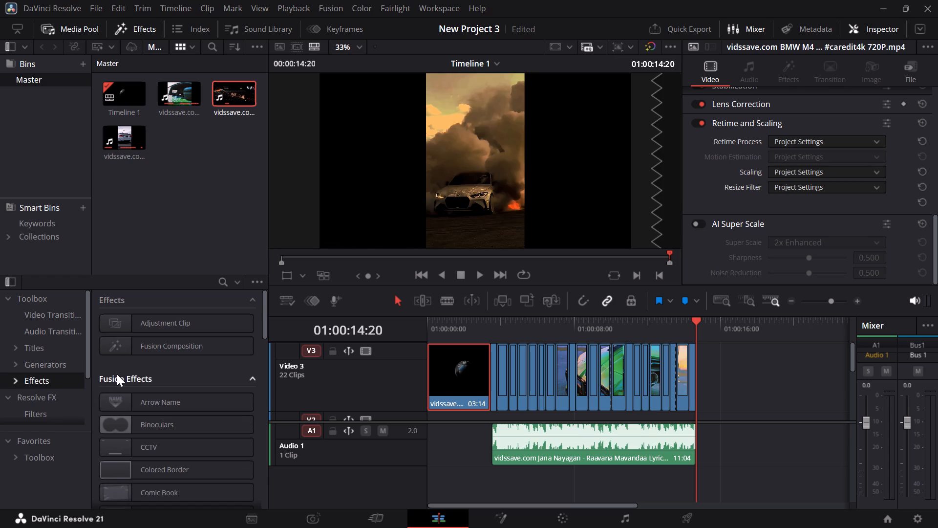
{"action": "scroll", "coordinate": [117, 374], "scroll_direction": "down", "scroll_amount": 1}
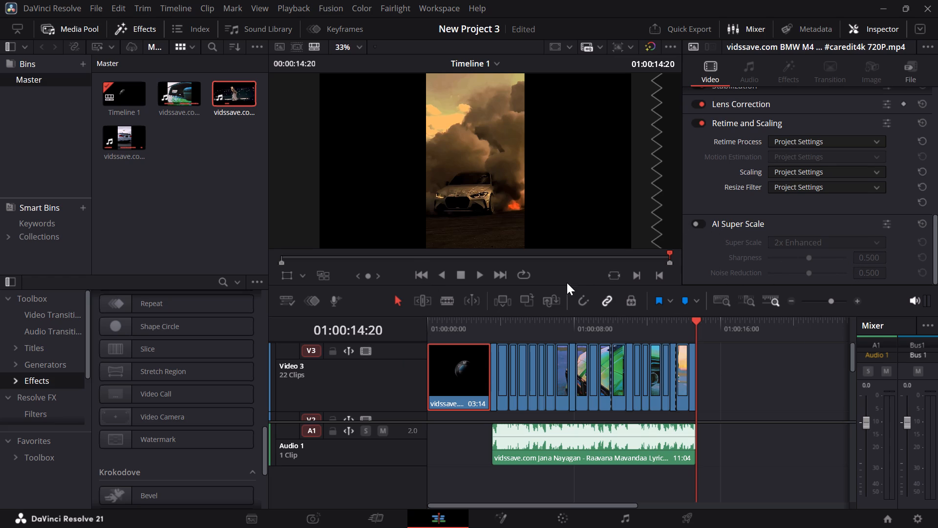
Play and scrub through the opening BMW logo clip to find a cut point, stopping the playhead at 01:00:01:08.
{"action": "left_click_drag", "start_coordinate": [695, 320], "coordinate": [553, 324]}
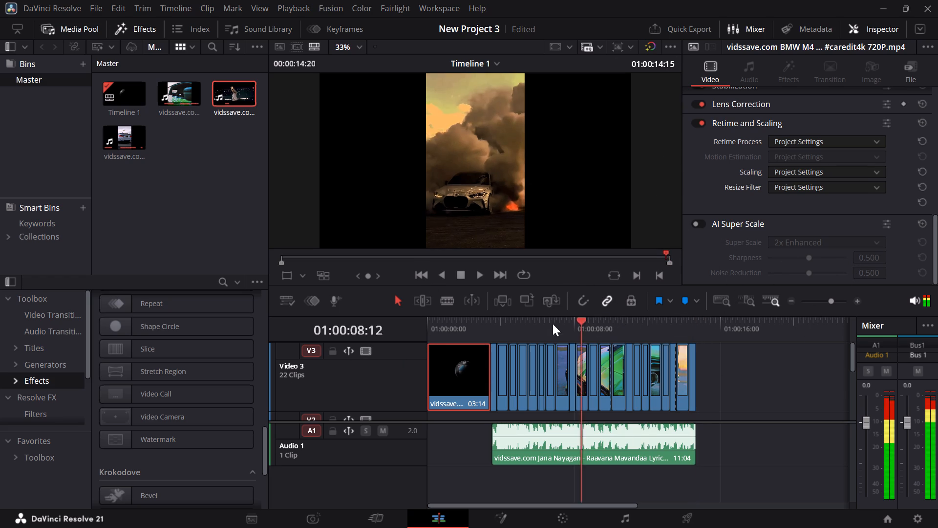
{"action": "left_click_drag", "start_coordinate": [553, 324], "coordinate": [419, 330]}
{"action": "key", "text": "space"}
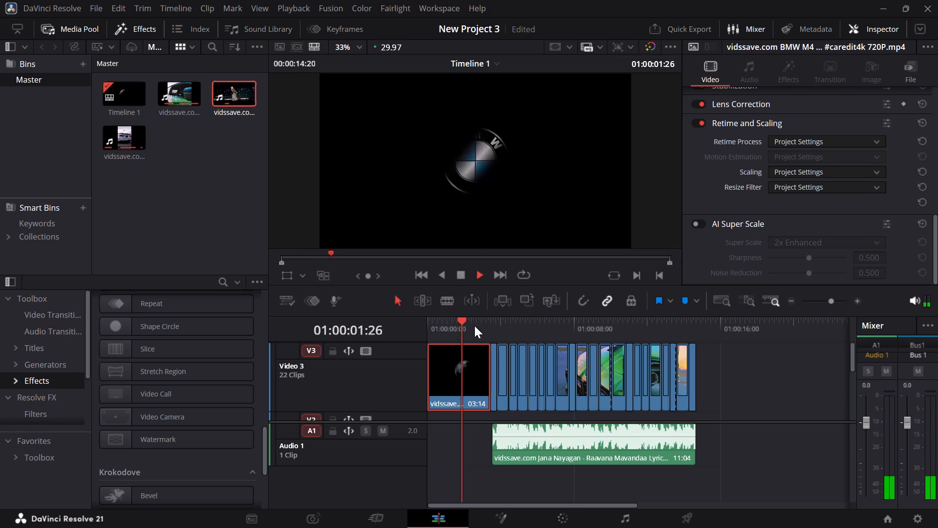
{"action": "left_click_drag", "start_coordinate": [475, 325], "coordinate": [448, 330]}
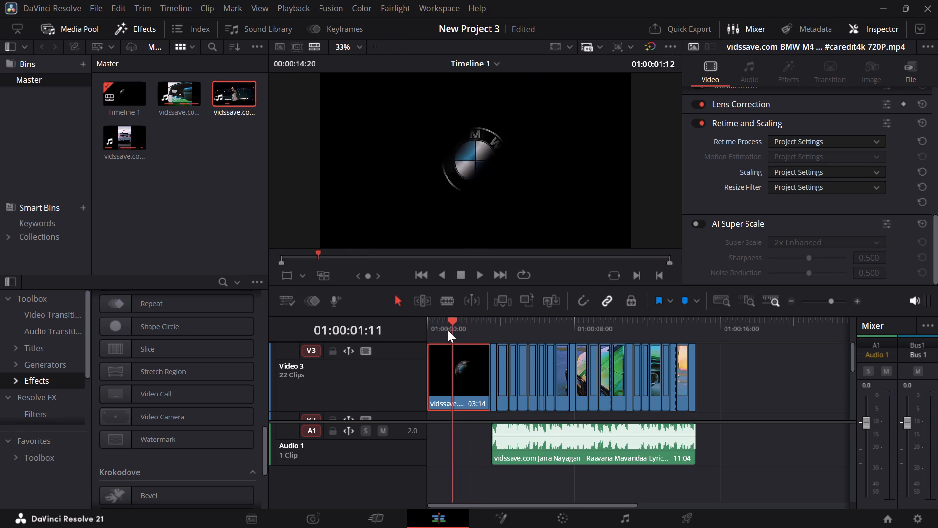
{"action": "left_click_drag", "start_coordinate": [448, 330], "coordinate": [470, 329]}
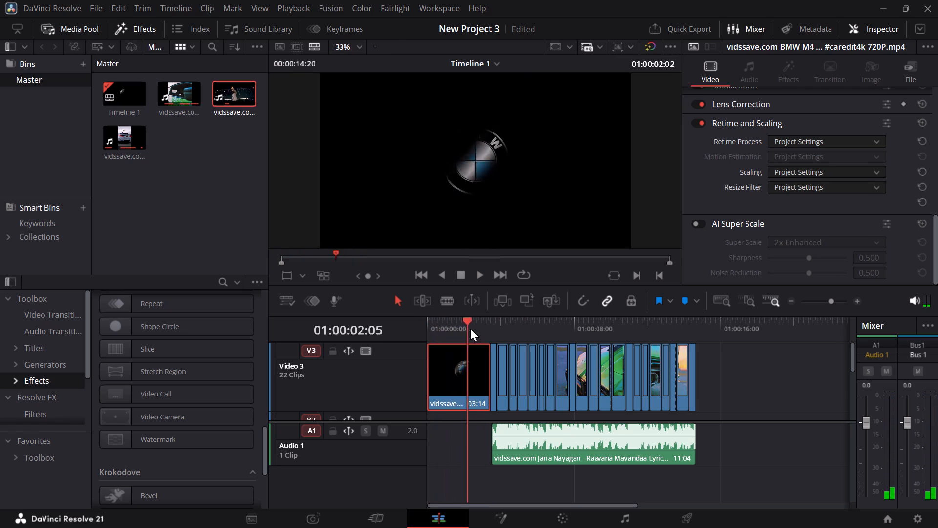
{"action": "left_click_drag", "start_coordinate": [470, 329], "coordinate": [490, 325]}
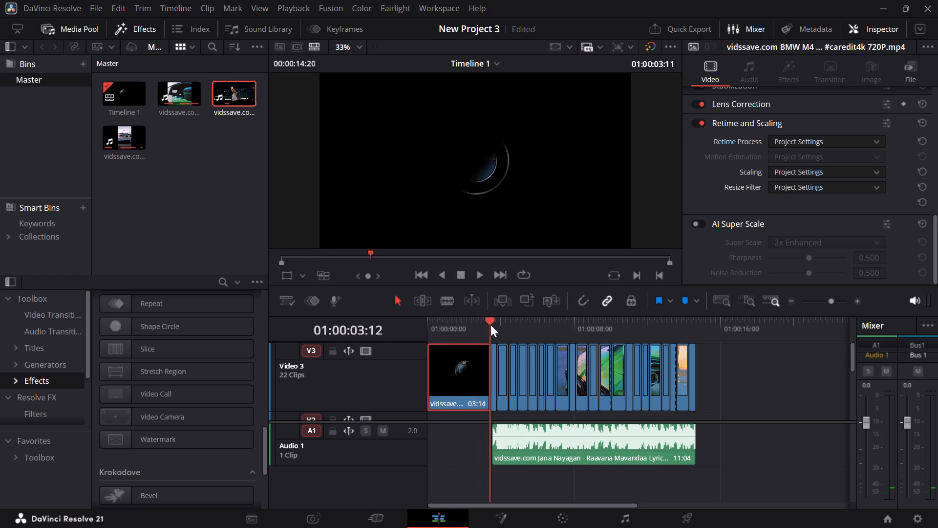
{"action": "left_click_drag", "start_coordinate": [490, 325], "coordinate": [464, 330]}
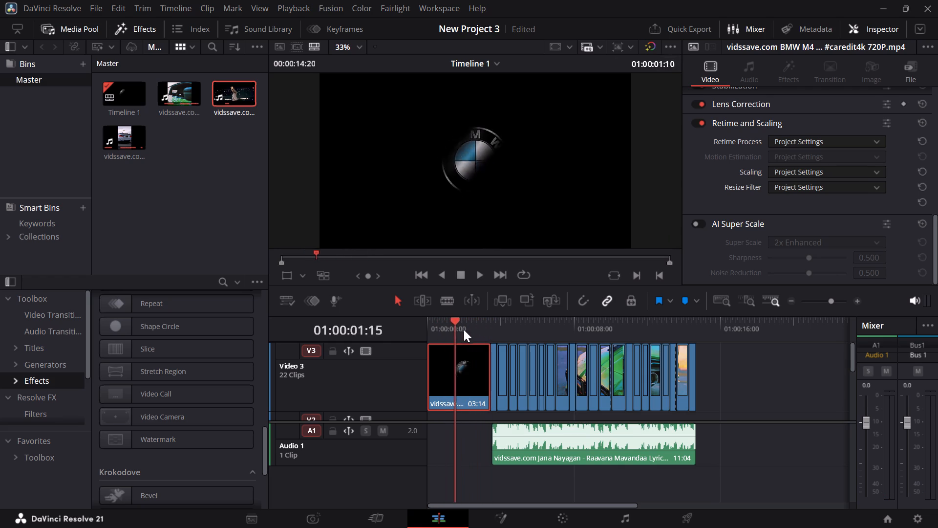
{"action": "left_click_drag", "start_coordinate": [464, 330], "coordinate": [441, 327]}
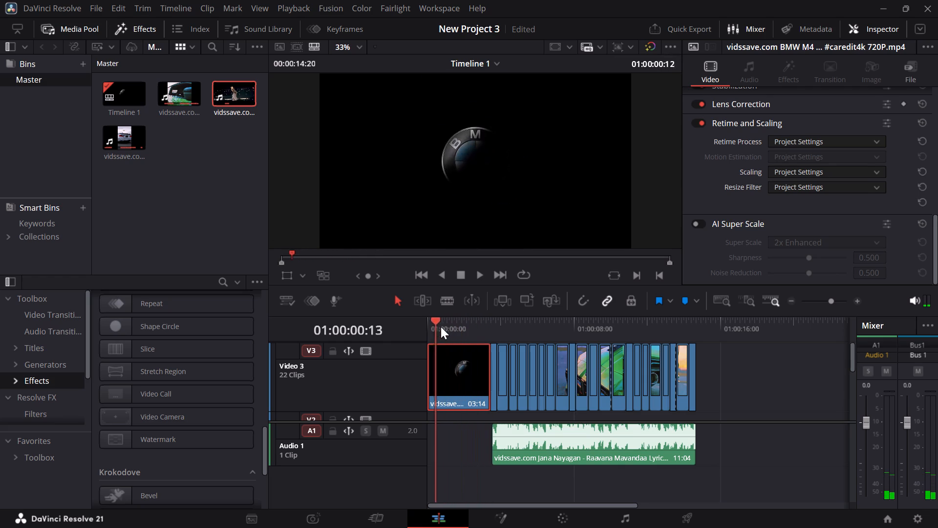
{"action": "left_click_drag", "start_coordinate": [441, 327], "coordinate": [463, 344]}
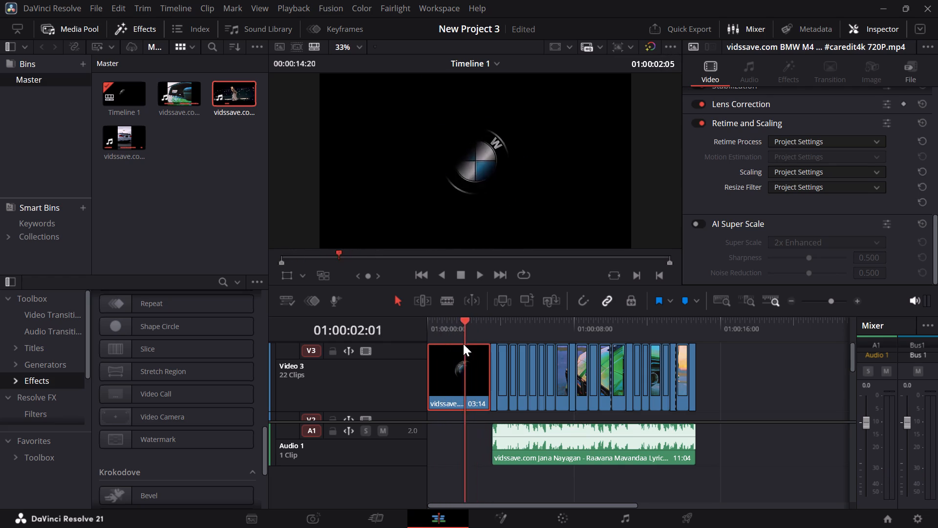
{"action": "left_click_drag", "start_coordinate": [463, 344], "coordinate": [456, 342]}
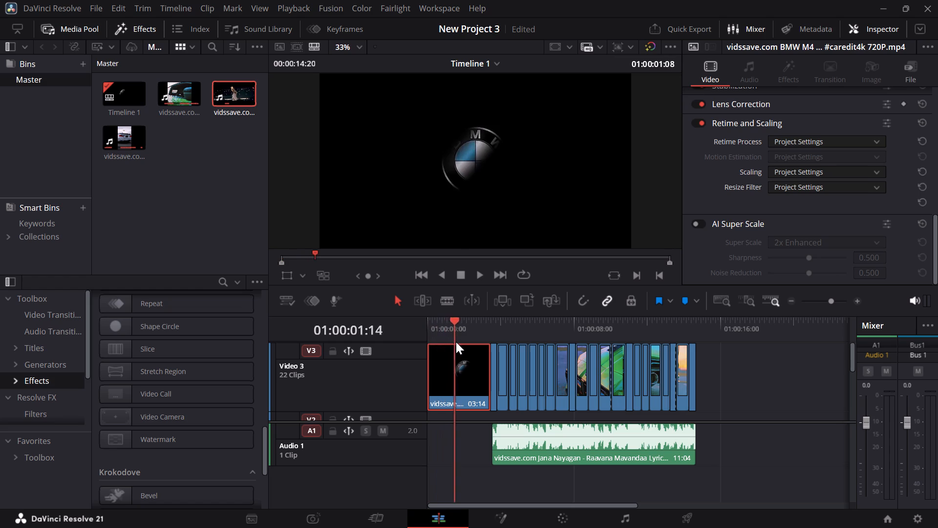
{"action": "left_click_drag", "start_coordinate": [456, 342], "coordinate": [456, 342]}
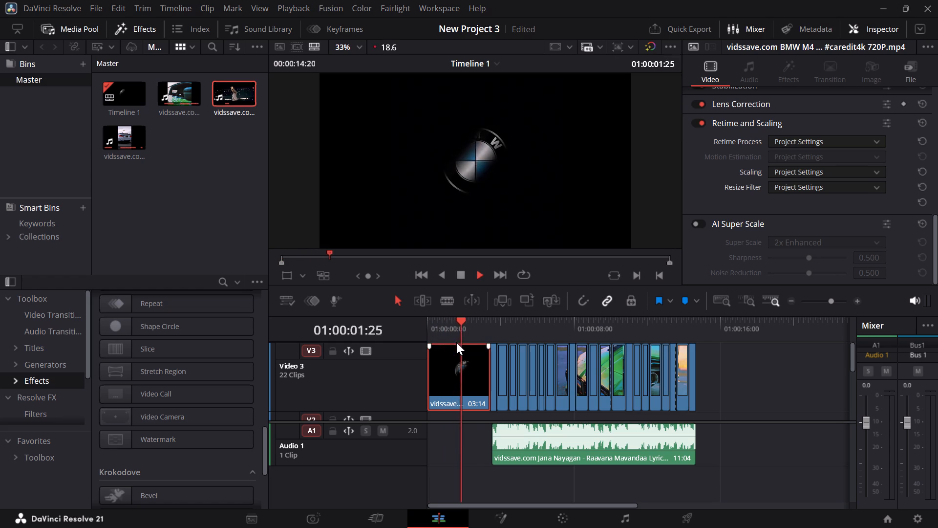
{"action": "left_click", "coordinate": [456, 342]}
{"action": "key", "text": "space"}
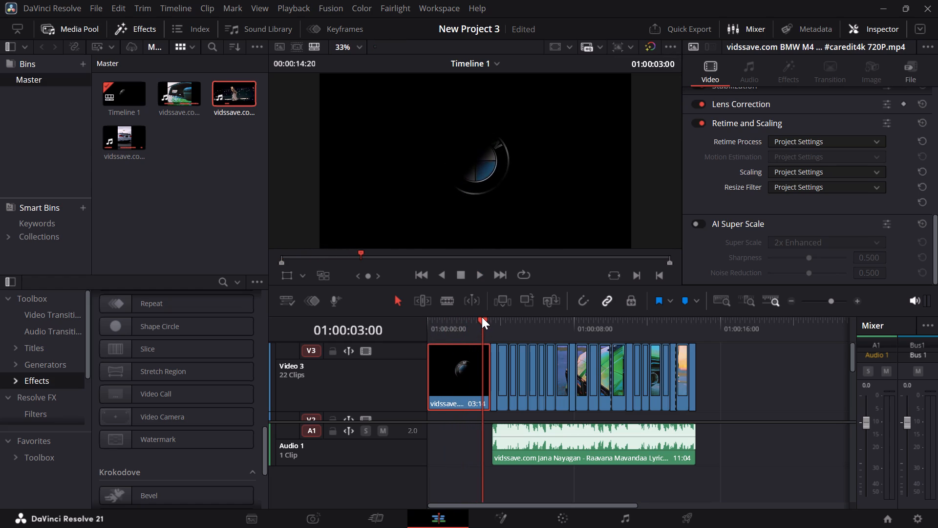
{"action": "left_click_drag", "start_coordinate": [482, 316], "coordinate": [448, 325]}
{"action": "left_click_drag", "start_coordinate": [482, 319], "coordinate": [423, 318]}
{"action": "key", "text": "space"}
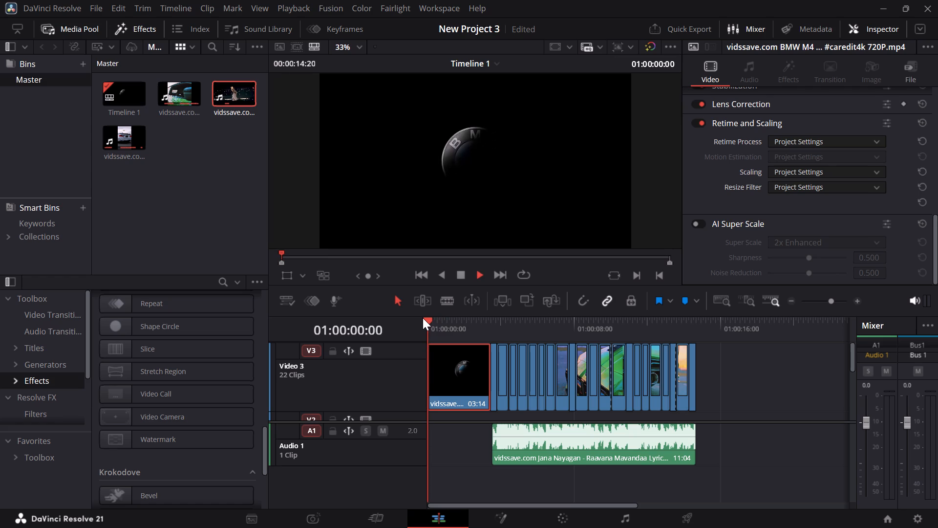
{"action": "key", "text": "space"}
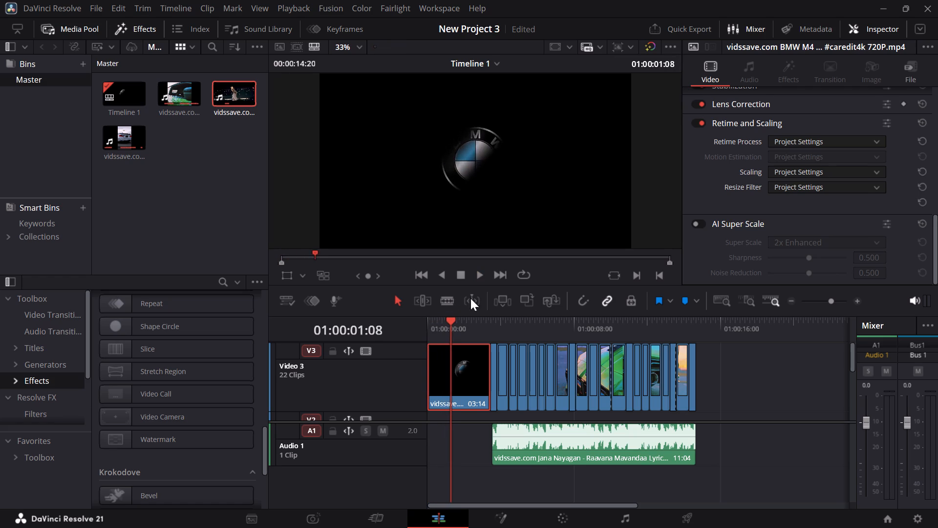
Split the opening BMW logo clip on Video 3 with the Blade tool at about 01:00:01:08.
{"action": "left_click", "coordinate": [450, 301]}
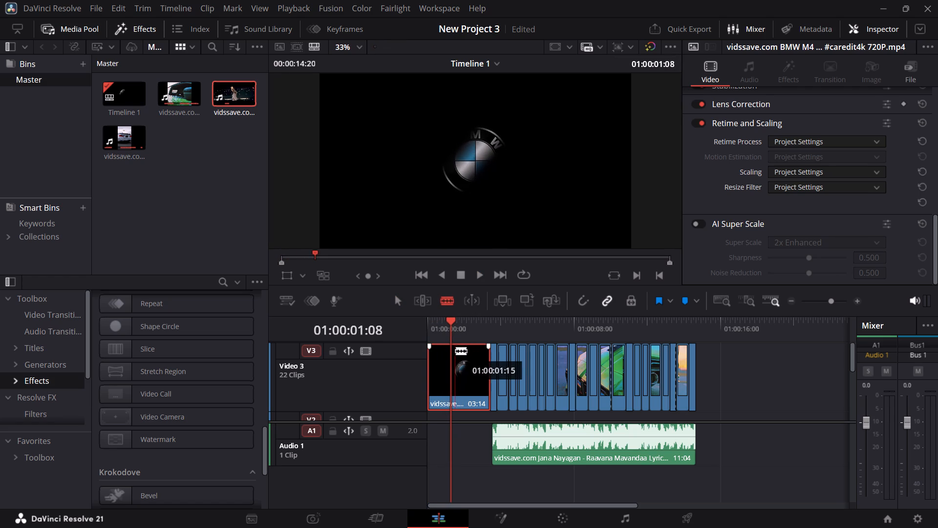
{"action": "left_click", "coordinate": [455, 351]}
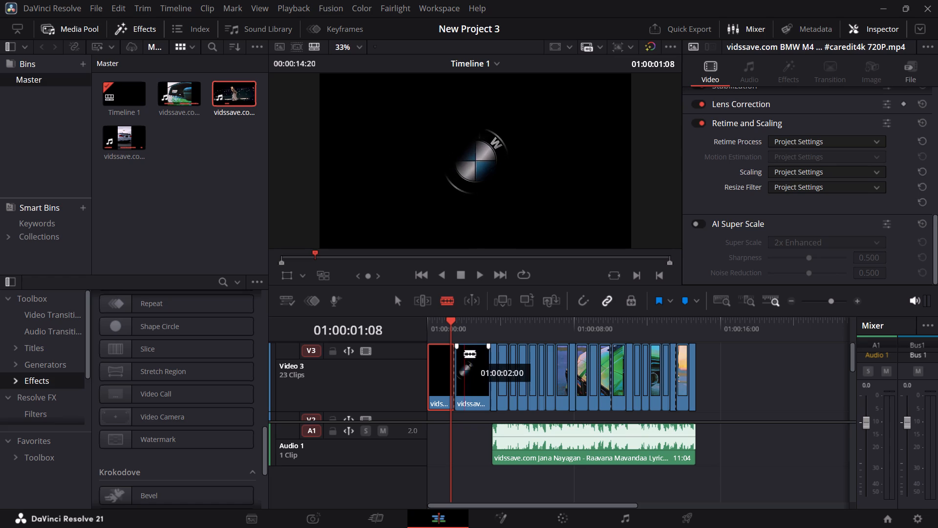
{"action": "key", "text": "ctrl+z"}
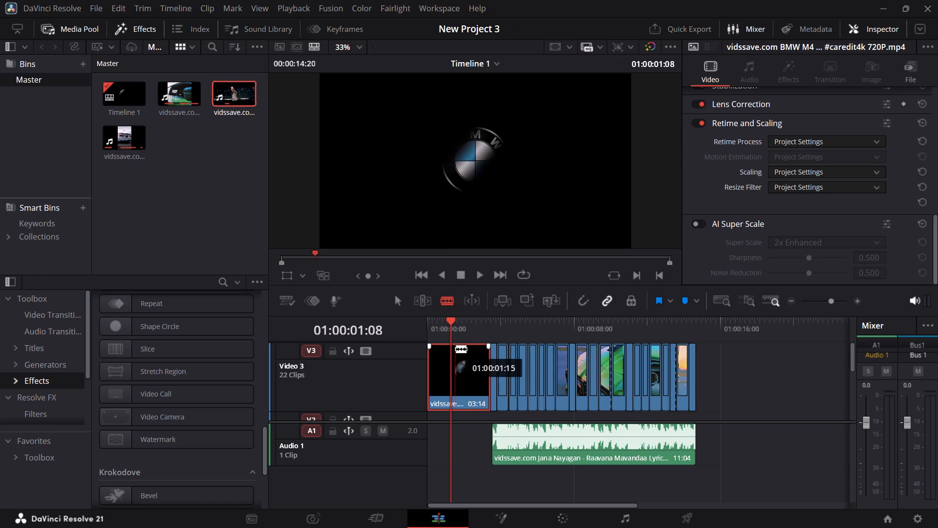
{"action": "left_click", "coordinate": [453, 348]}
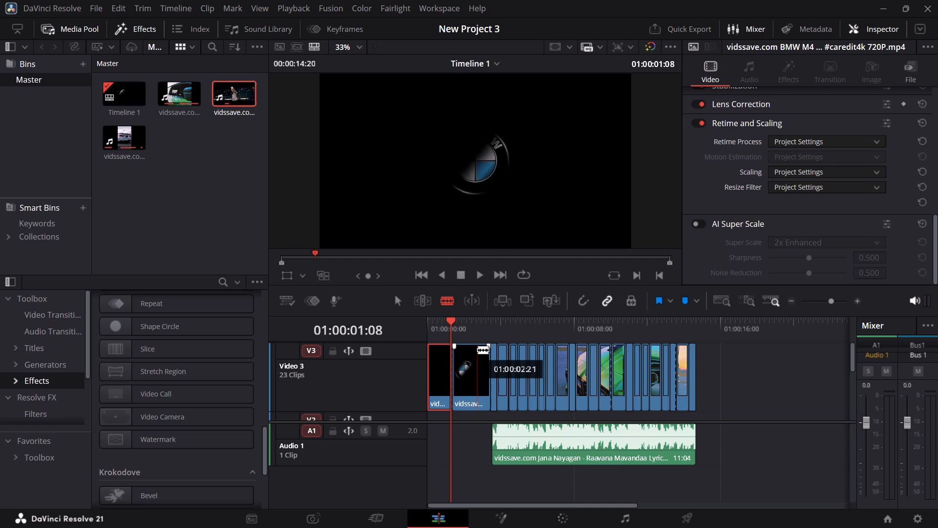
Split the BMW logo clip on Video 3 a second time with the Blade tool at about 01:00:02:21.
{"action": "left_click", "coordinate": [476, 350]}
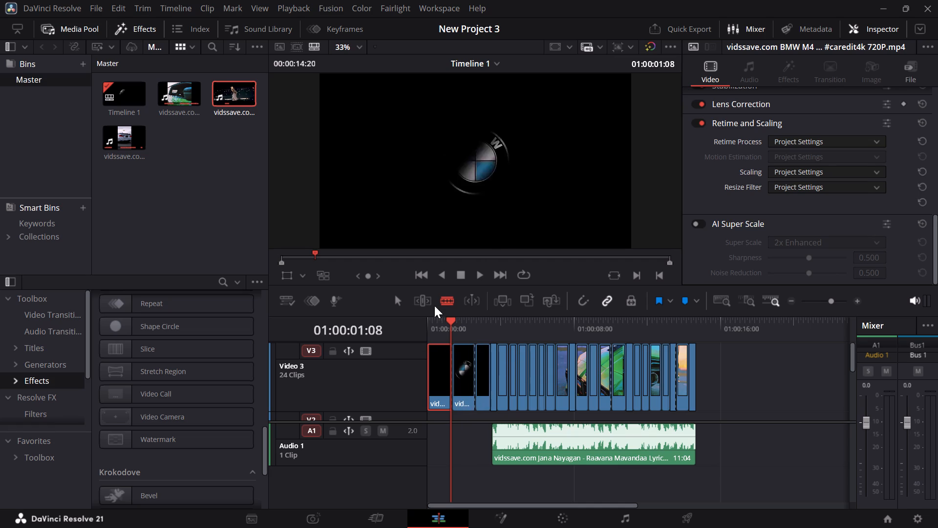
Delete the first and last pieces of the split BMW logo clip on Video 3, keeping the middle piece.
{"action": "left_click", "coordinate": [398, 300]}
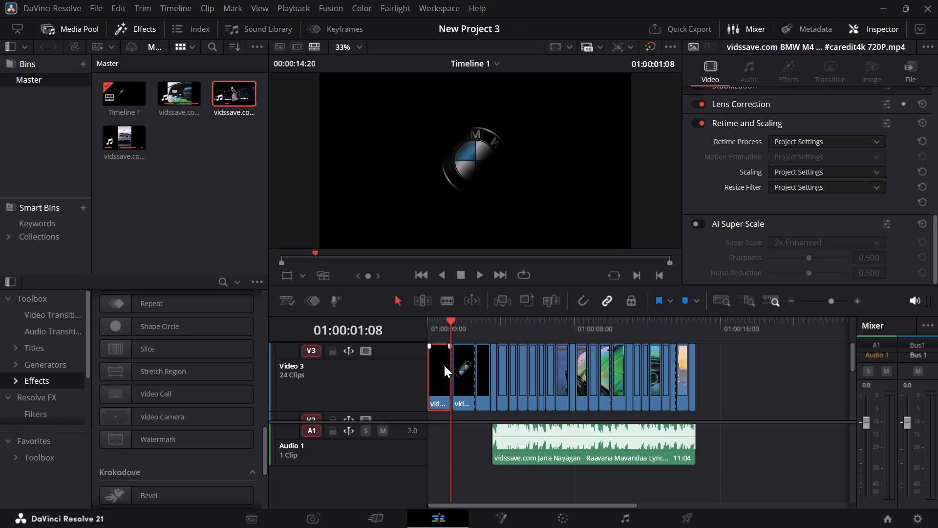
{"action": "left_click", "coordinate": [444, 365]}
{"action": "key", "text": "BackSpace"}
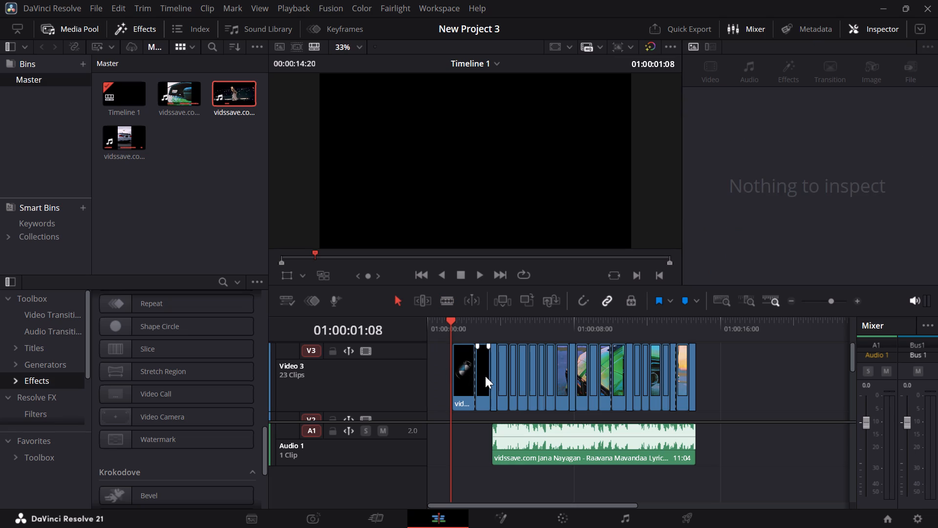
{"action": "left_click", "coordinate": [485, 375]}
{"action": "key", "text": "BackSpace"}
Ripple delete the empty gaps after and before the remaining BMW logo piece so the edit starts at 01:00:00:00.
{"action": "left_click", "coordinate": [485, 375]}
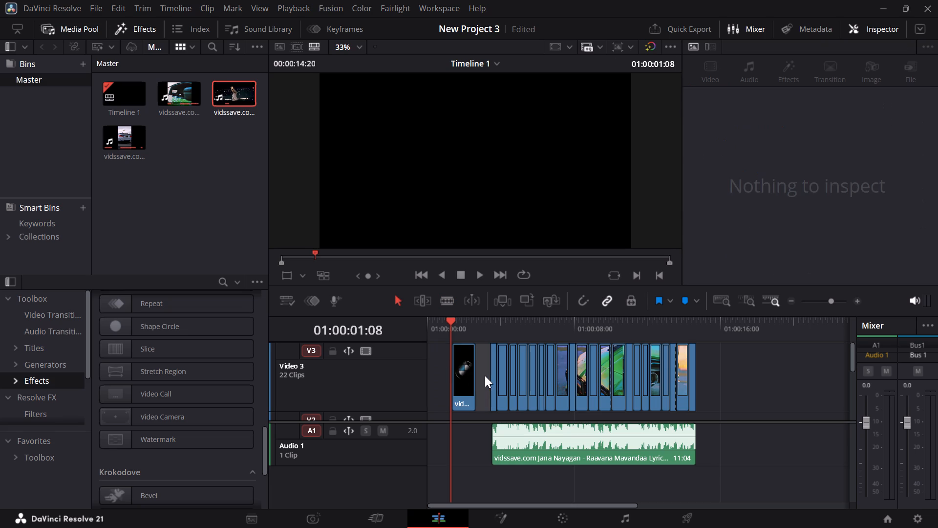
{"action": "key", "text": "BackSpace"}
{"action": "left_click", "coordinate": [446, 375]}
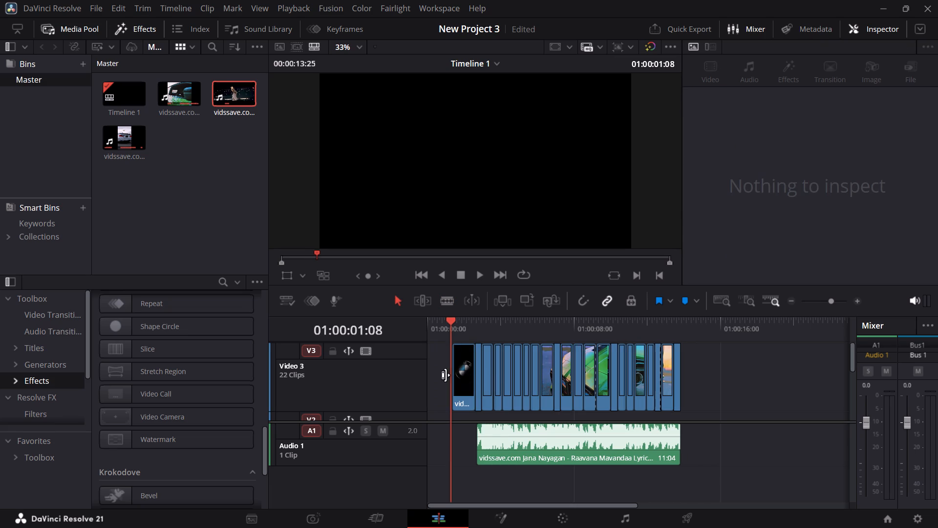
{"action": "left_click", "coordinate": [436, 373]}
{"action": "key", "text": "BackSpace"}
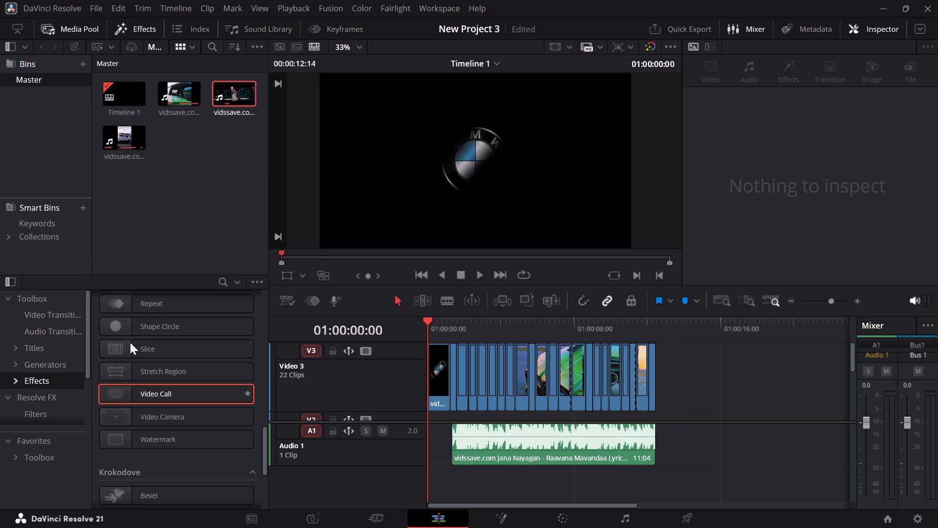
Look through the Fusion Effects from Slice to Krokodove's Generate, and play the edit from the start to its end.
{"action": "left_click", "coordinate": [159, 344]}
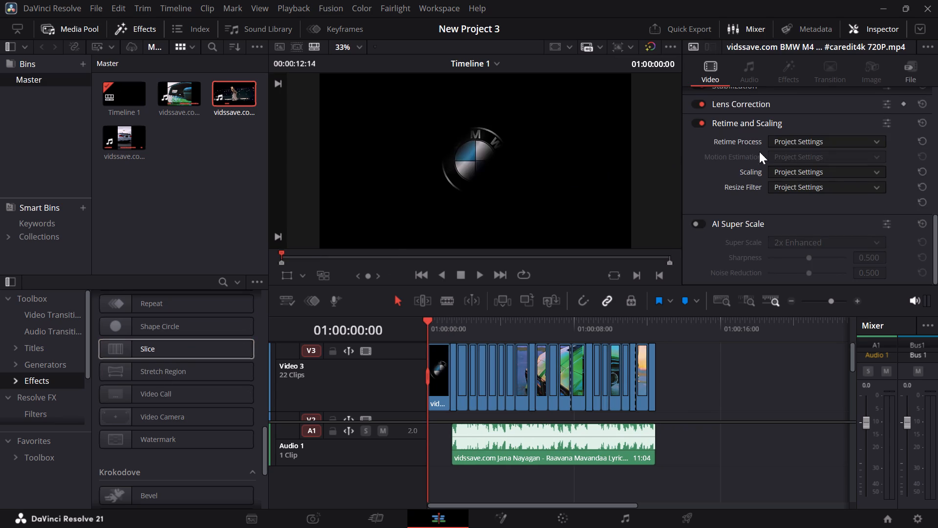
{"action": "scroll", "coordinate": [758, 242], "scroll_direction": "down", "scroll_amount": 1}
{"action": "scroll", "coordinate": [744, 160], "scroll_direction": "down", "scroll_amount": 1}
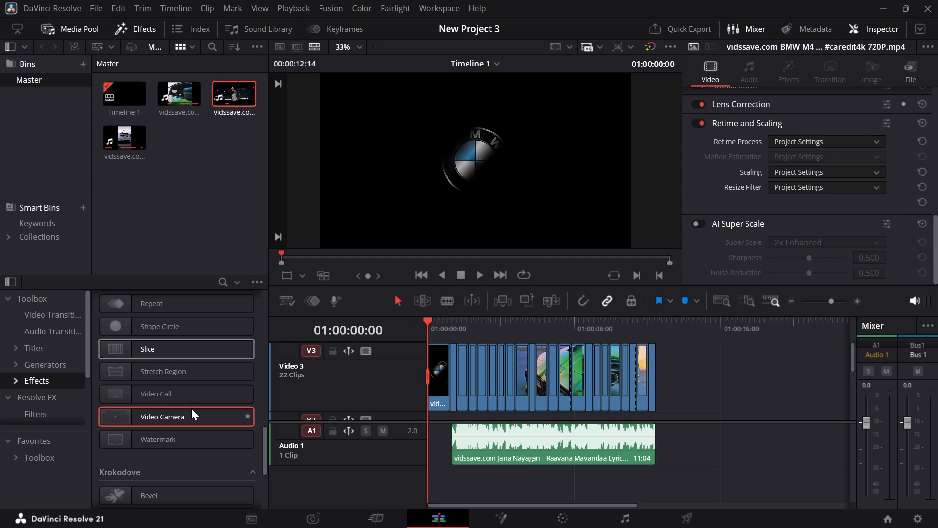
{"action": "scroll", "coordinate": [191, 408], "scroll_direction": "down", "scroll_amount": 1}
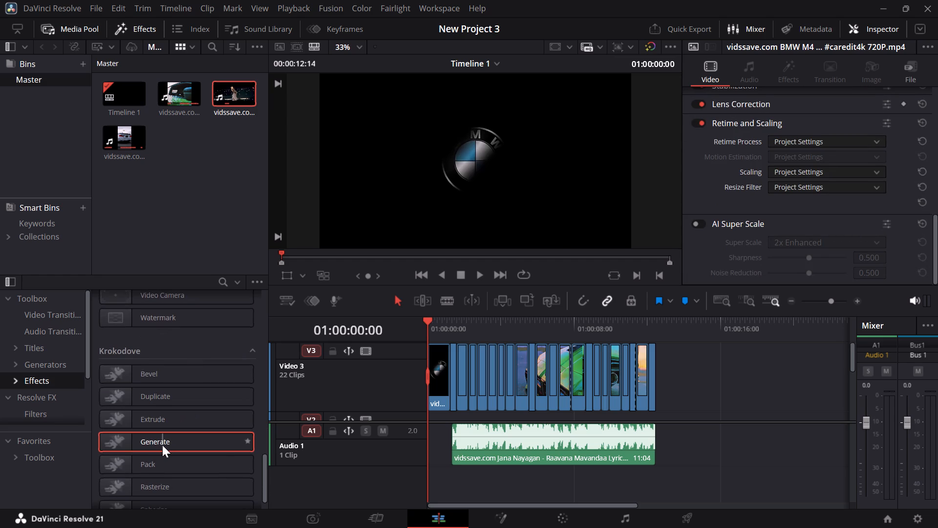
{"action": "left_click", "coordinate": [162, 445]}
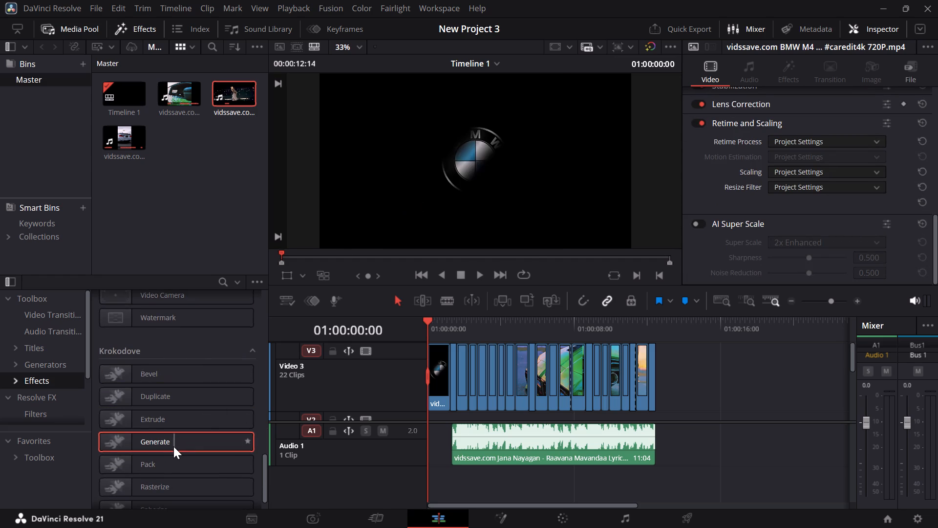
{"action": "left_click", "coordinate": [173, 446]}
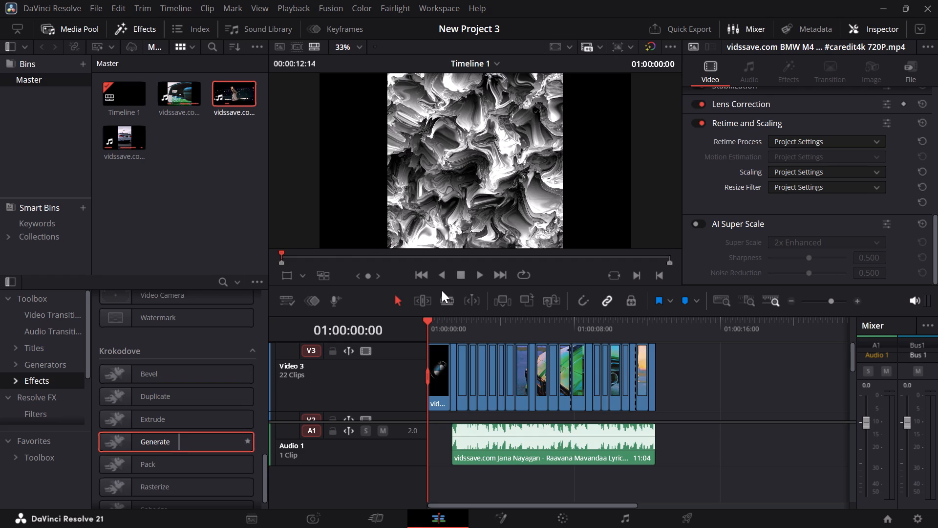
{"action": "key", "text": "space"}
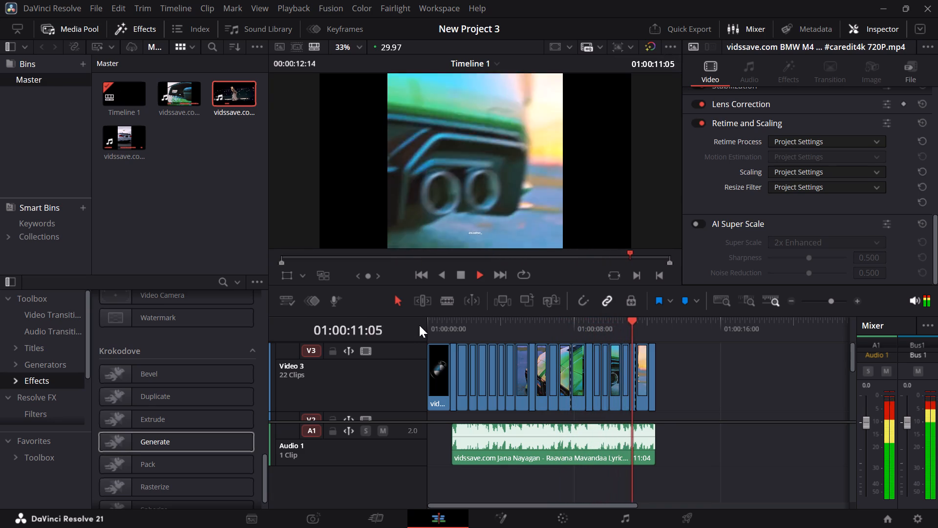
{"action": "key", "text": "space"}
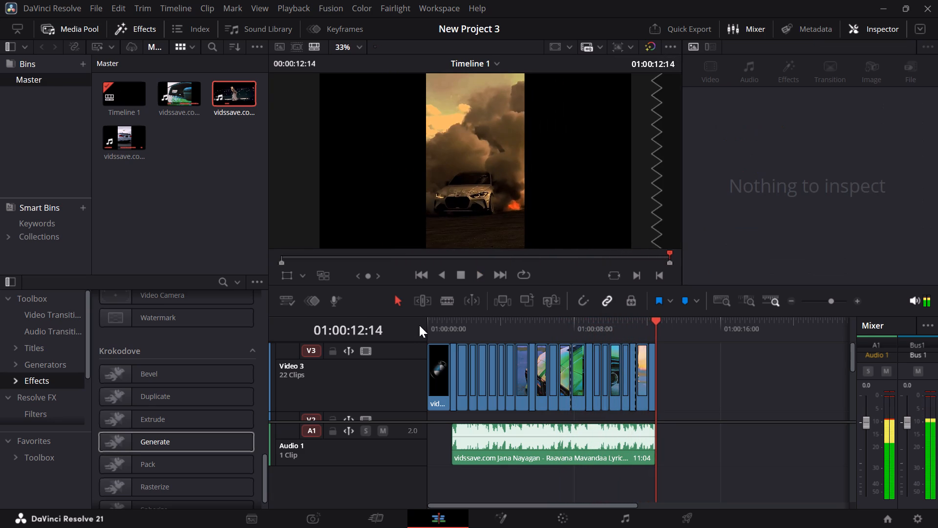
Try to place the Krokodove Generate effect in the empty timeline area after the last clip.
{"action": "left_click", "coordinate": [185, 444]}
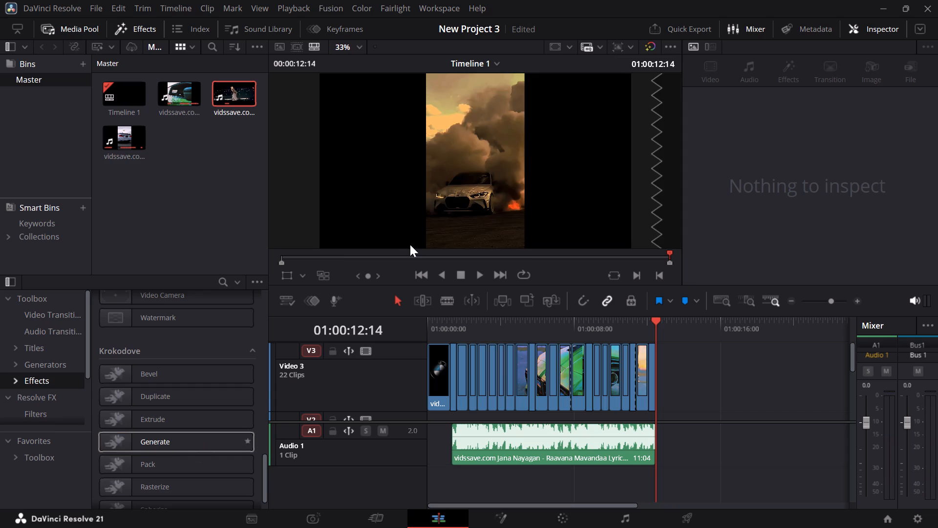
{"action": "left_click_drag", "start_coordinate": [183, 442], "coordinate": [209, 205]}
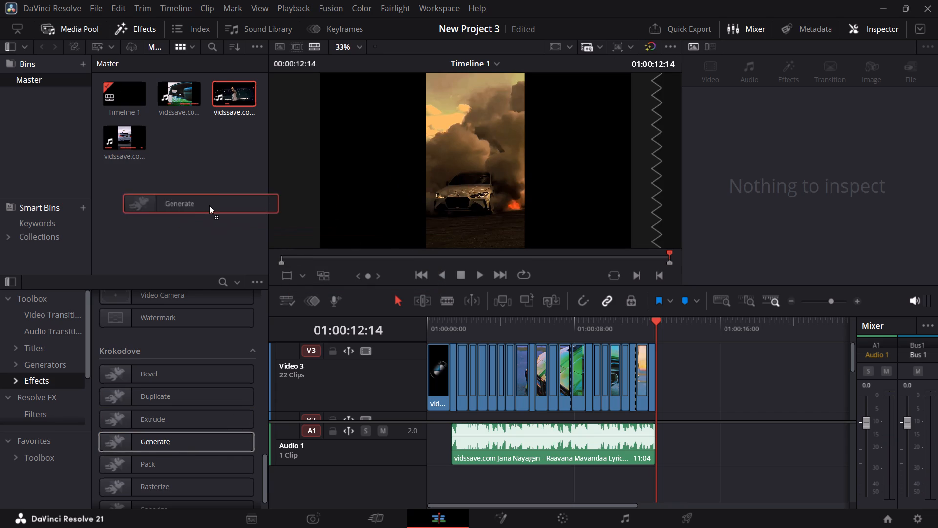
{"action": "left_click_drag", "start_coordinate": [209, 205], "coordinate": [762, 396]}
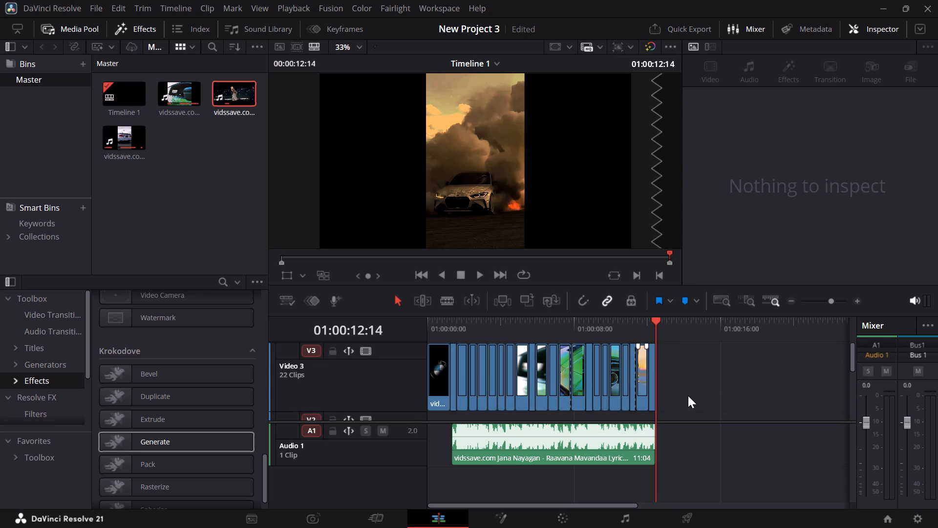
Move all the clips on Video 3 down to Video 1, keeping their timing.
{"action": "left_click_drag", "start_coordinate": [688, 395], "coordinate": [425, 350]}
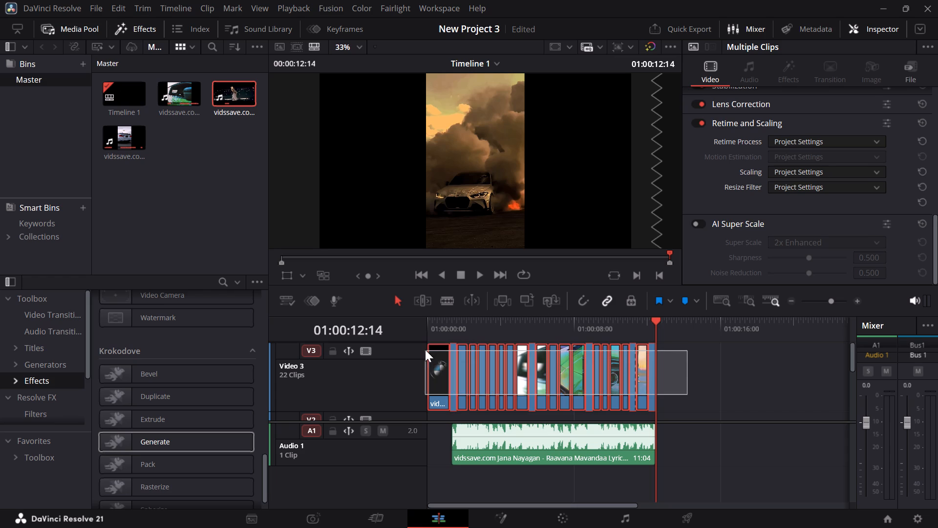
{"action": "left_click_drag", "start_coordinate": [607, 369], "coordinate": [597, 426]}
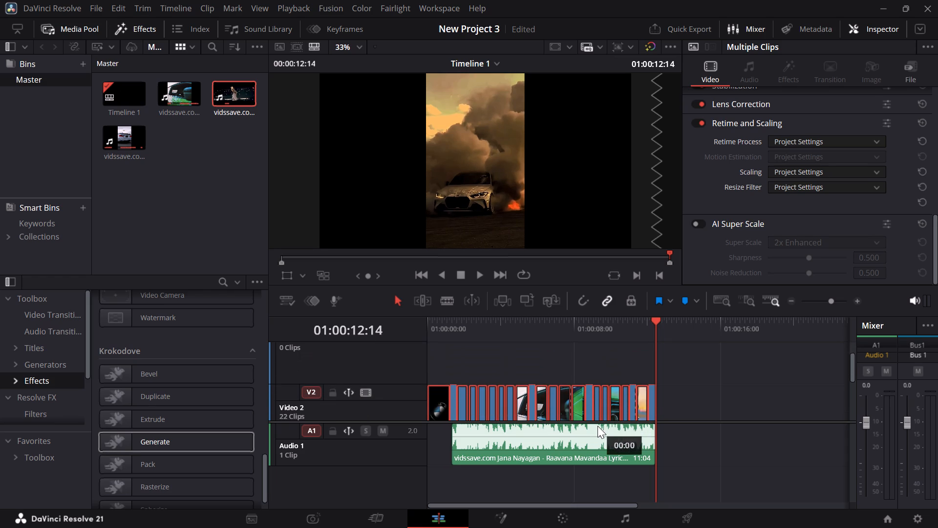
{"action": "left_click_drag", "start_coordinate": [597, 426], "coordinate": [588, 446]}
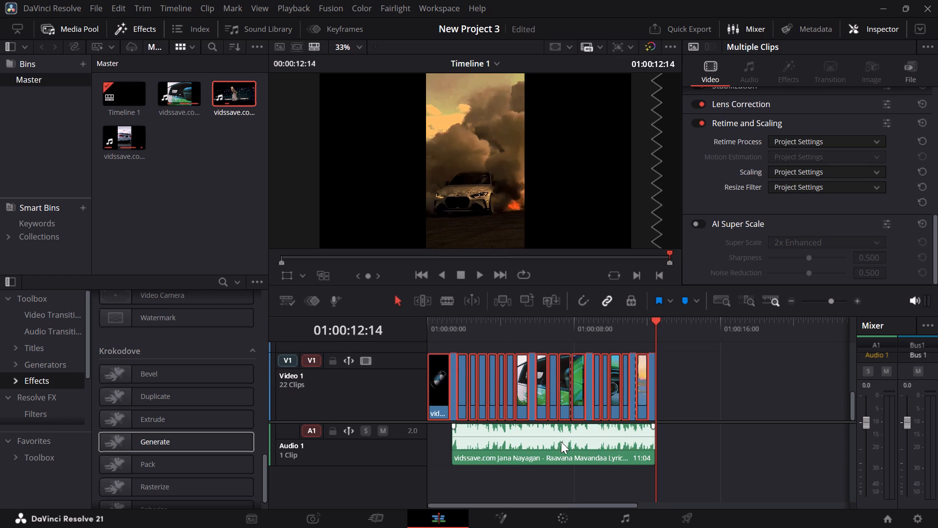
Shift the Raavana Mavandaa audio clip slightly earlier on Audio 1.
{"action": "left_click_drag", "start_coordinate": [552, 440], "coordinate": [548, 447]}
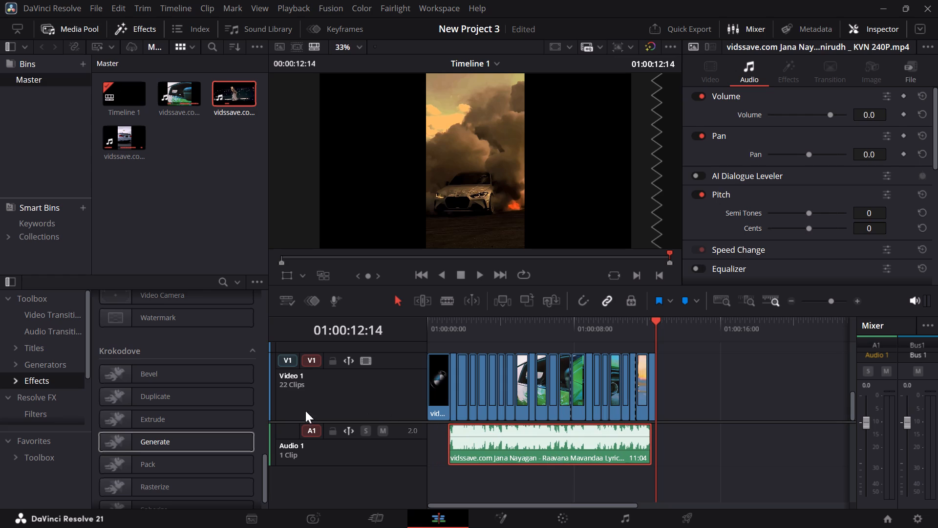
Select the opening BMW logo clip, return the playhead to the start, and preview the Krokodove Pack, Generate, Extrude and Duplicate effects.
{"action": "left_click", "coordinate": [446, 385]}
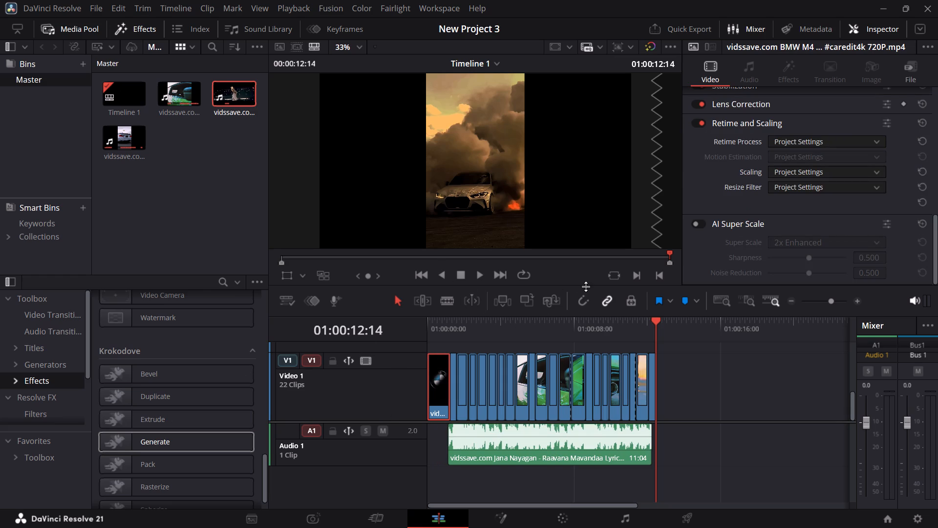
{"action": "left_click_drag", "start_coordinate": [659, 322], "coordinate": [400, 339]}
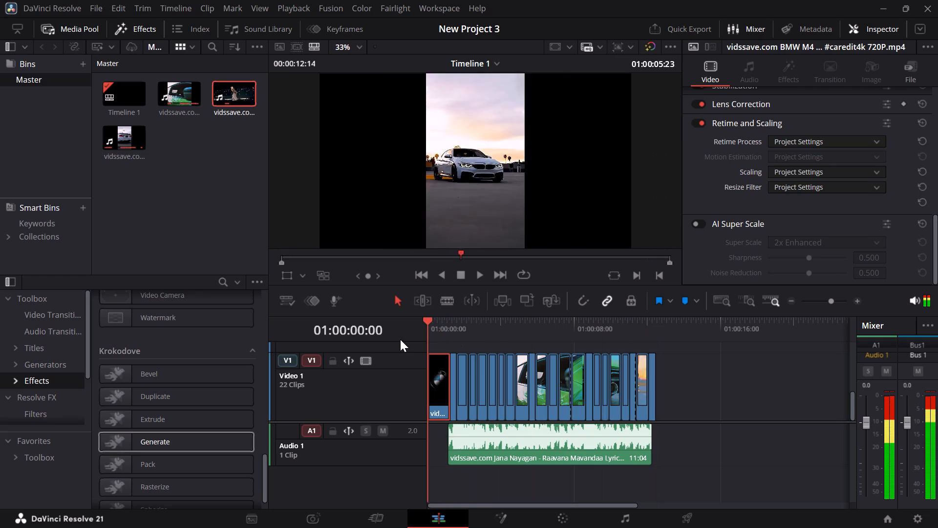
{"action": "left_click_drag", "start_coordinate": [400, 339], "coordinate": [399, 340]}
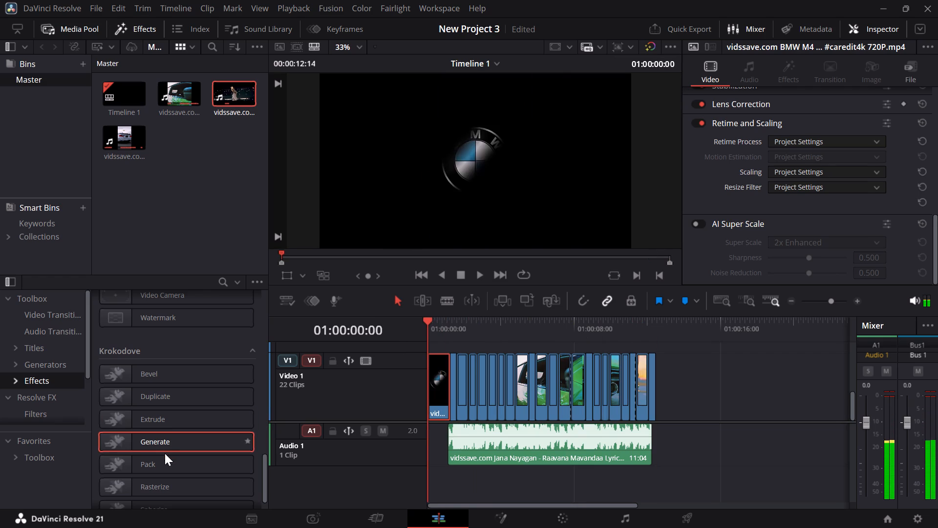
{"action": "left_click", "coordinate": [164, 455]}
{"action": "left_click", "coordinate": [173, 460]}
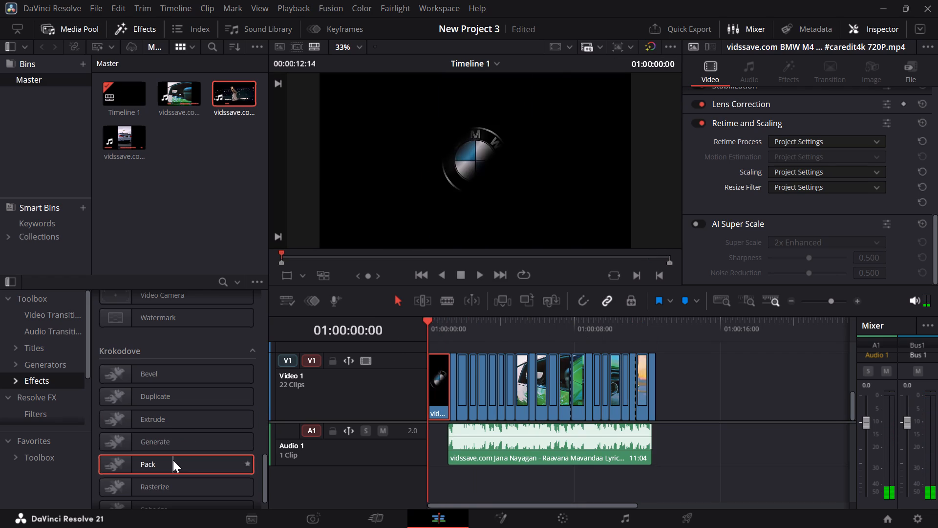
{"action": "left_click", "coordinate": [179, 443]}
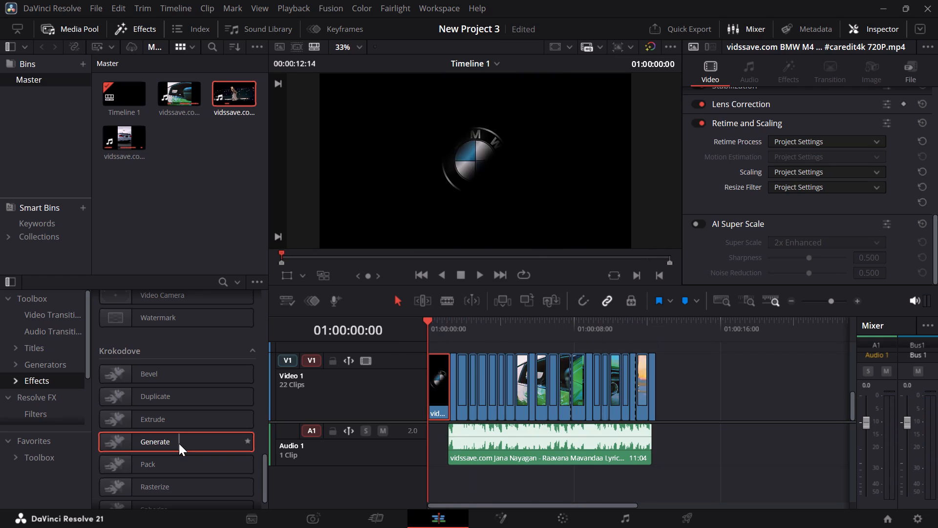
{"action": "left_click", "coordinate": [194, 416]}
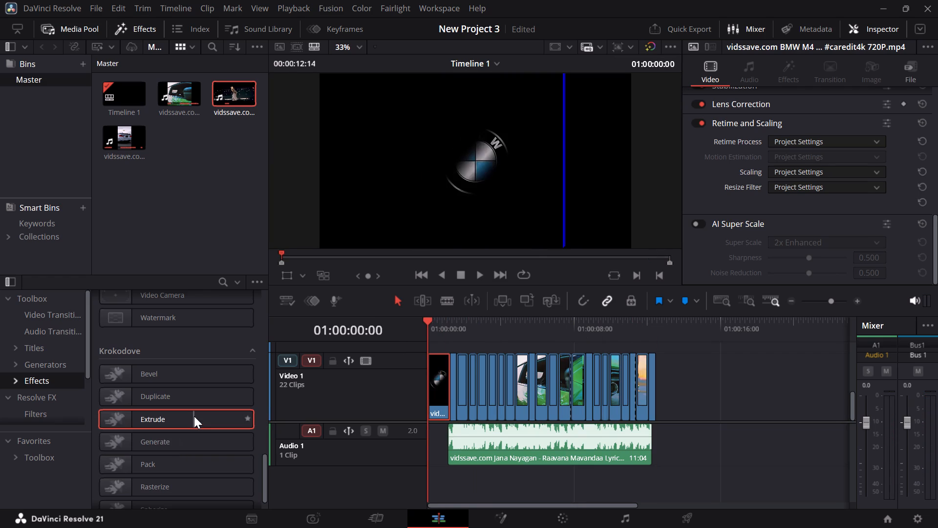
{"action": "left_click", "coordinate": [196, 402]}
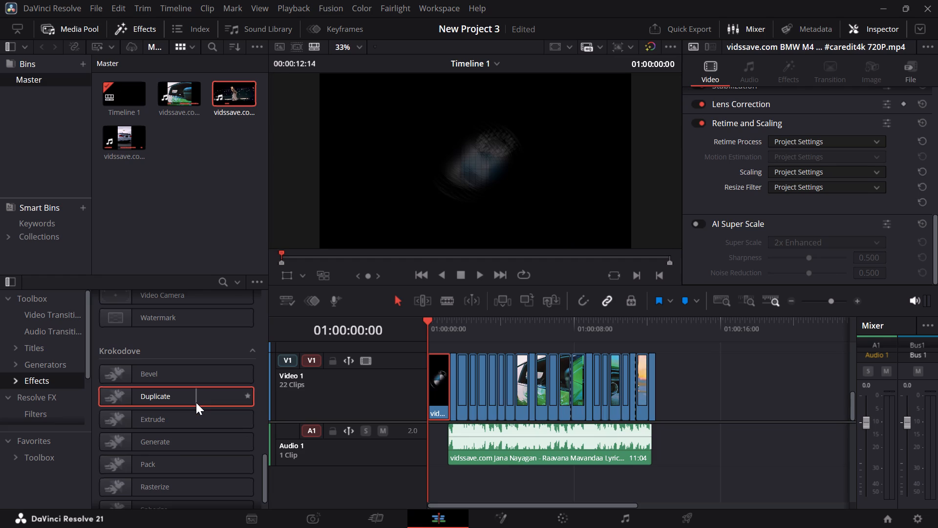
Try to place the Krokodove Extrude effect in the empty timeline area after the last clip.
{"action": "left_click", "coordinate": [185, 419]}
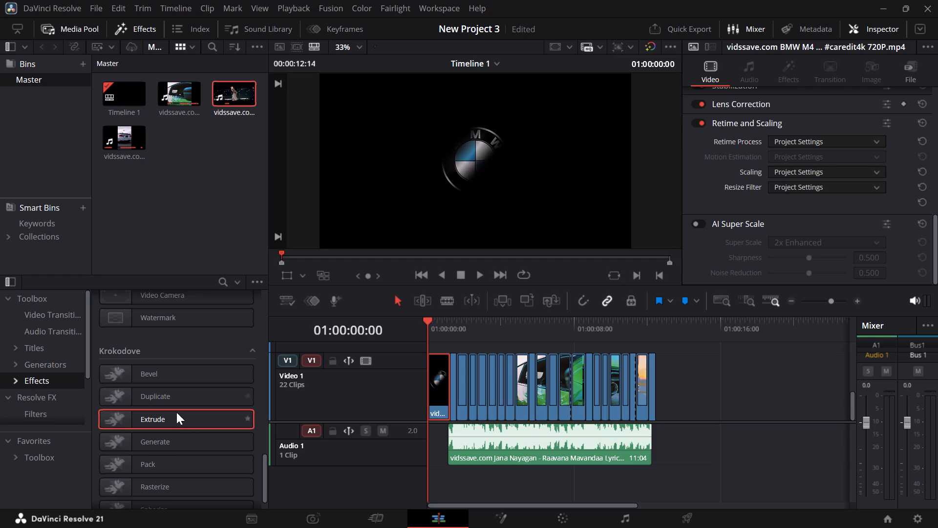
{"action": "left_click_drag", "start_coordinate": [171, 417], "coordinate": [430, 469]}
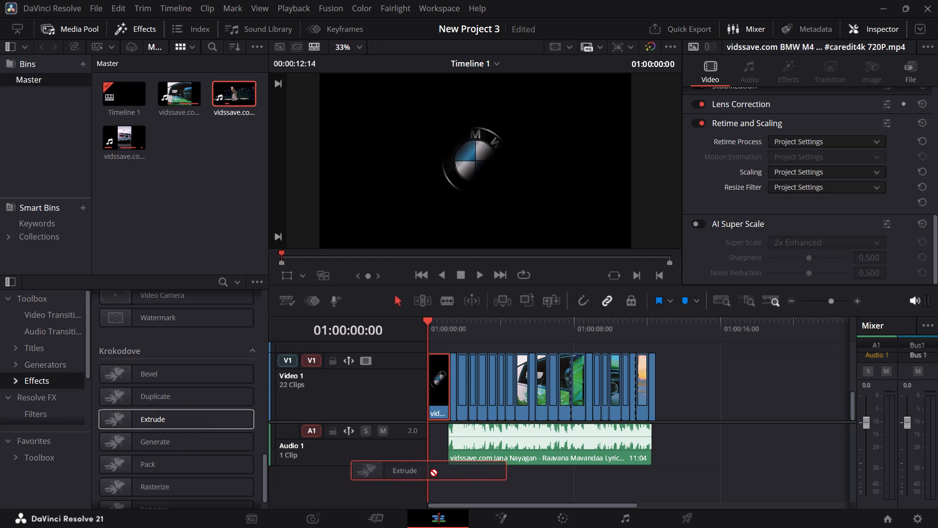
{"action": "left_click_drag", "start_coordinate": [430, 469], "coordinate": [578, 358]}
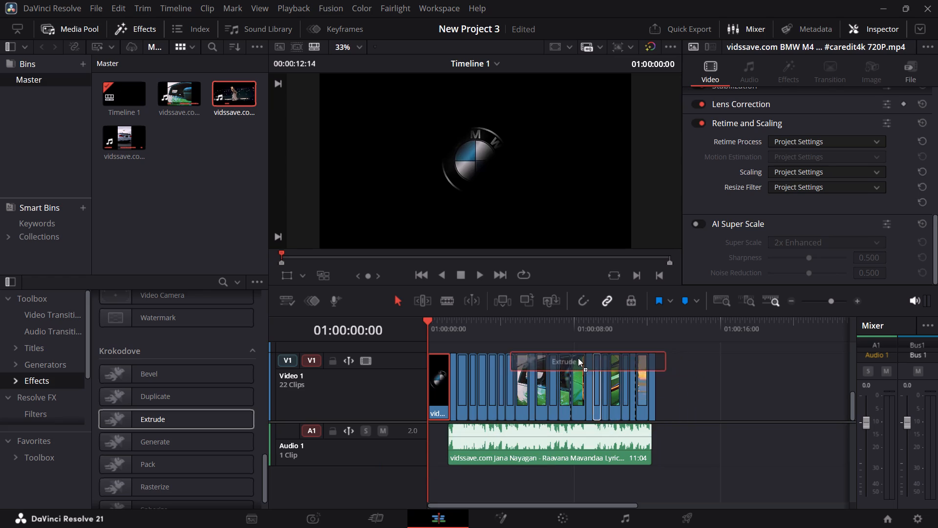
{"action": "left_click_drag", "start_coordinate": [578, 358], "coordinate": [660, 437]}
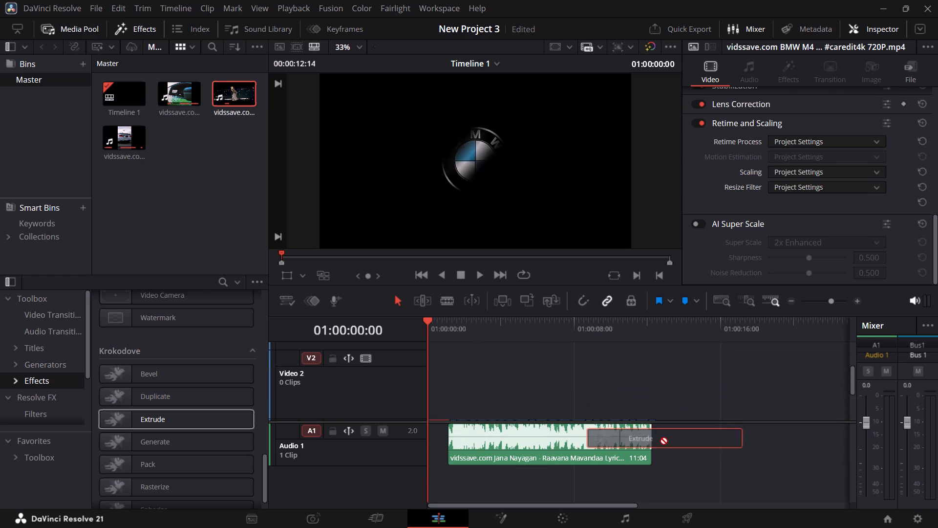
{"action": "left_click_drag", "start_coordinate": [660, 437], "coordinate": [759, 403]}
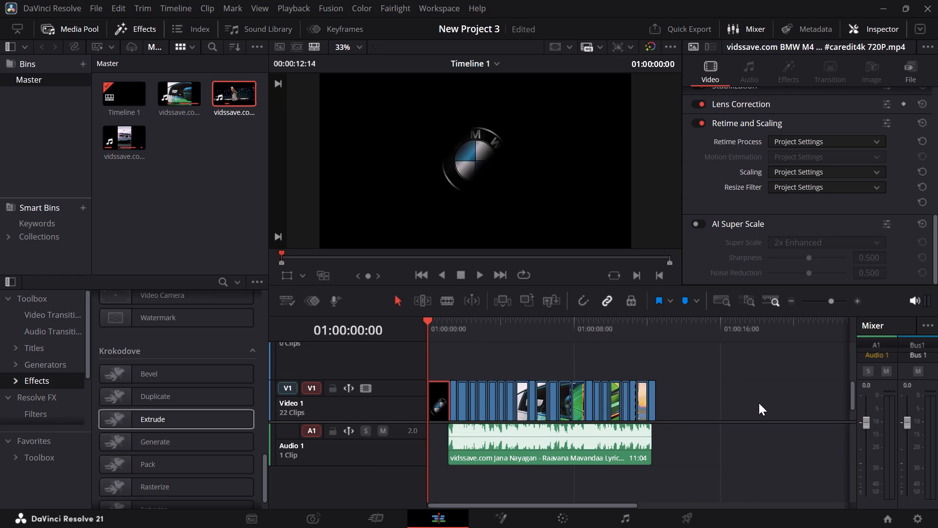
Browse the title templates and preview Drop In, Draw On 2 Lines Lower Third and Digital Glitch Right Side.
{"action": "scroll", "coordinate": [143, 393], "scroll_direction": "down", "scroll_amount": 1}
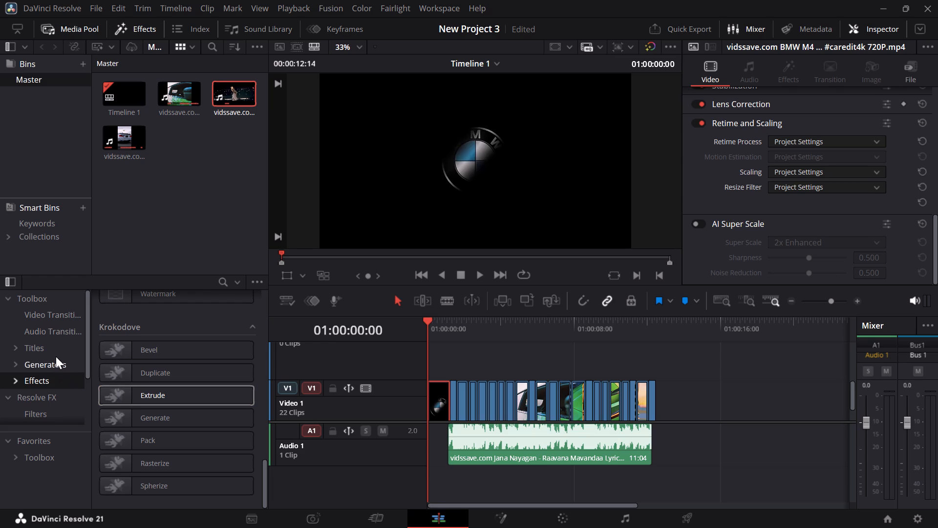
{"action": "left_click", "coordinate": [56, 353]}
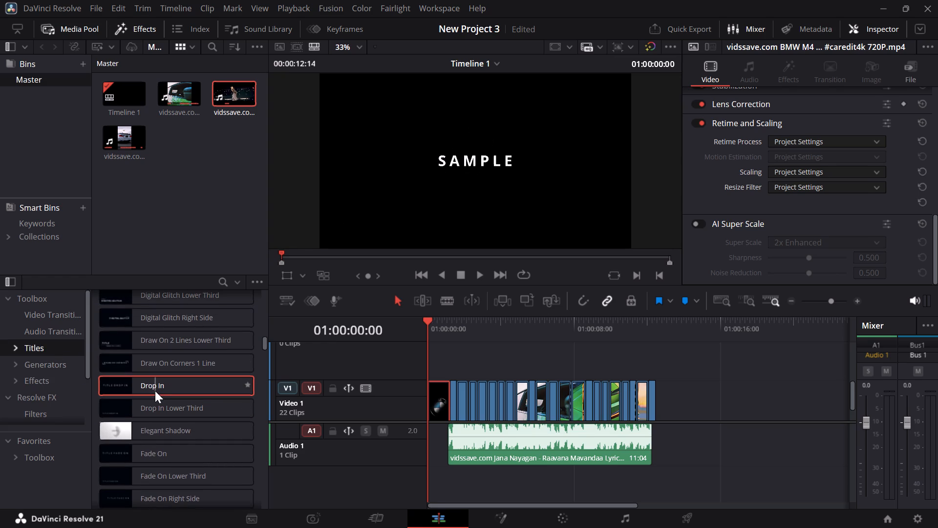
{"action": "left_click", "coordinate": [154, 390]}
{"action": "left_click", "coordinate": [163, 381]}
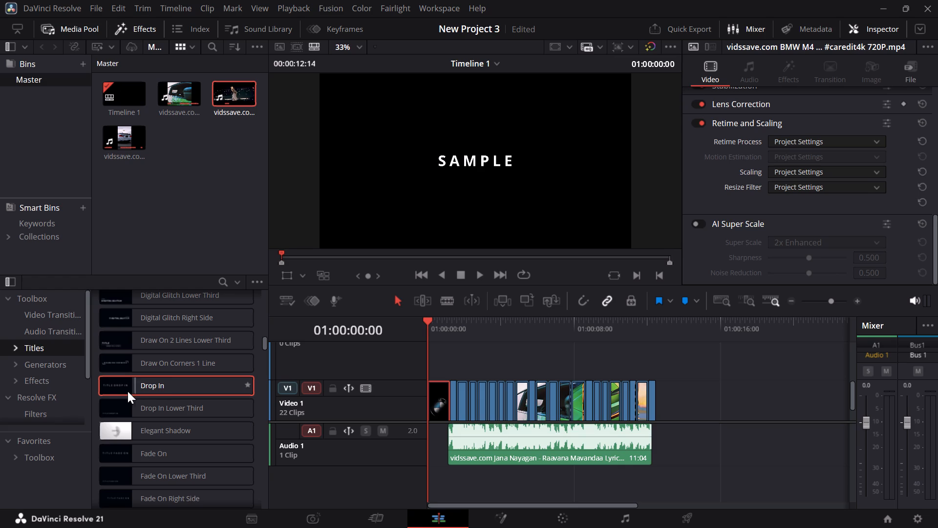
{"action": "left_click", "coordinate": [120, 385]}
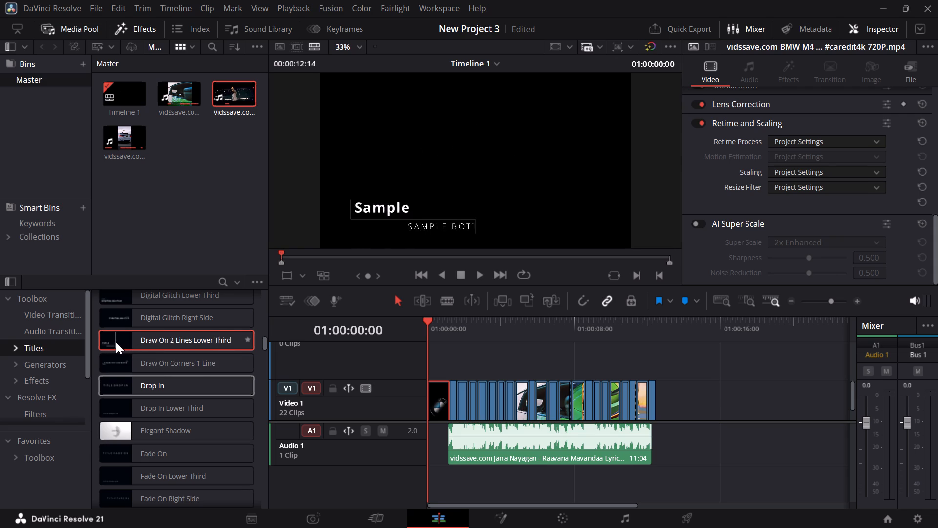
{"action": "scroll", "coordinate": [121, 342], "scroll_direction": "up", "scroll_amount": 1}
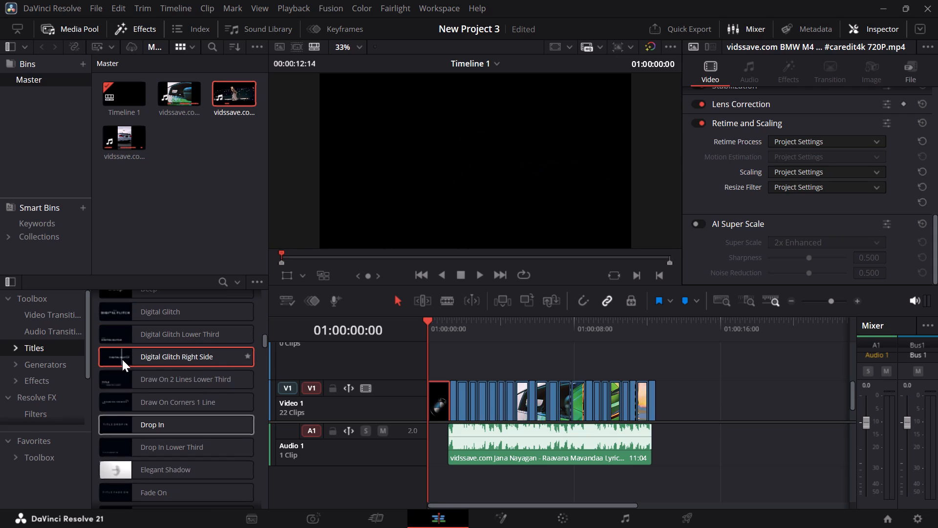
{"action": "scroll", "coordinate": [143, 461], "scroll_direction": "down", "scroll_amount": 1}
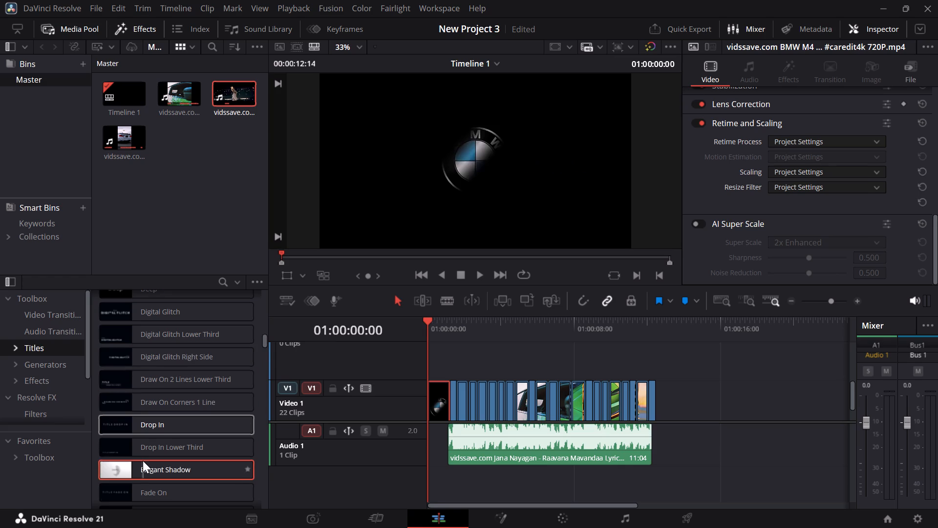
{"action": "scroll", "coordinate": [143, 461], "scroll_direction": "down", "scroll_amount": 1}
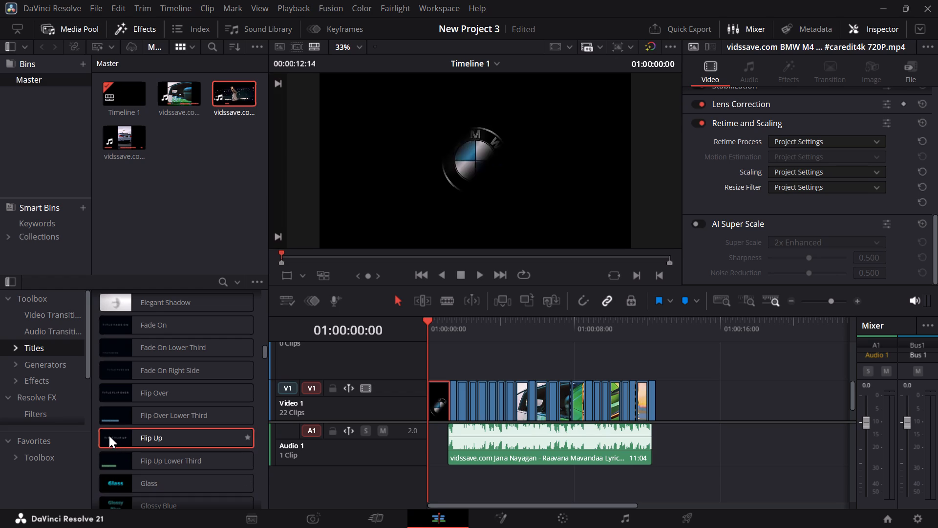
Add a Flip Over title above the BMW logo clip at the timeline start and trim it to match that clip's length.
{"action": "left_click", "coordinate": [107, 396]}
{"action": "left_click_drag", "start_coordinate": [107, 396], "coordinate": [441, 368]}
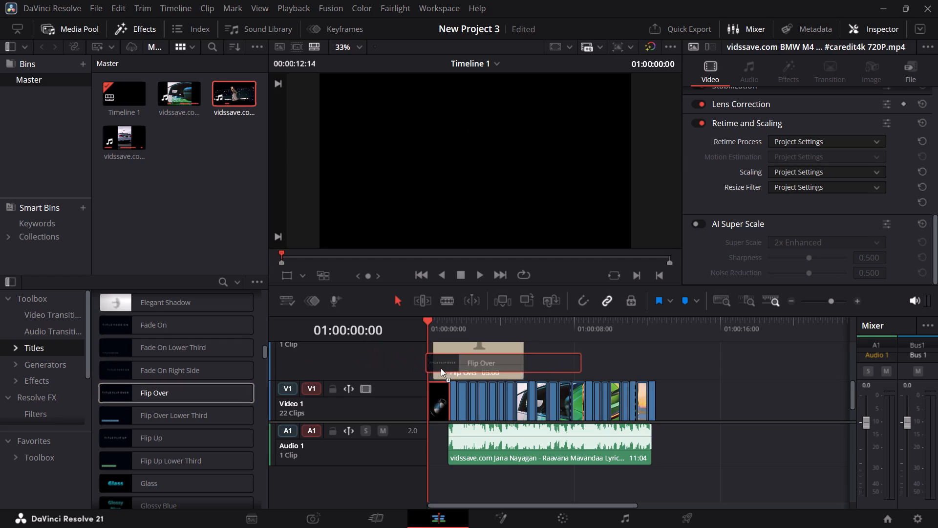
{"action": "left_click_drag", "start_coordinate": [441, 368], "coordinate": [430, 368]}
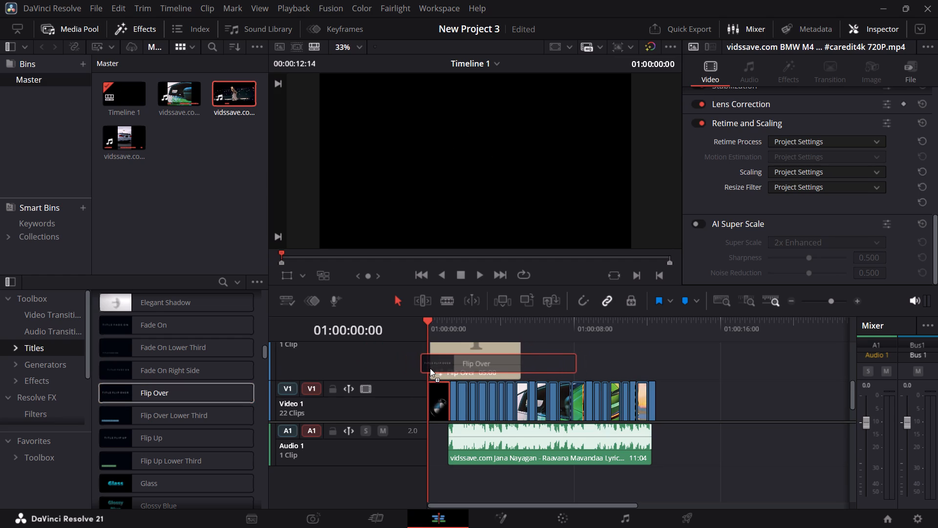
{"action": "left_click_drag", "start_coordinate": [430, 368], "coordinate": [428, 368]}
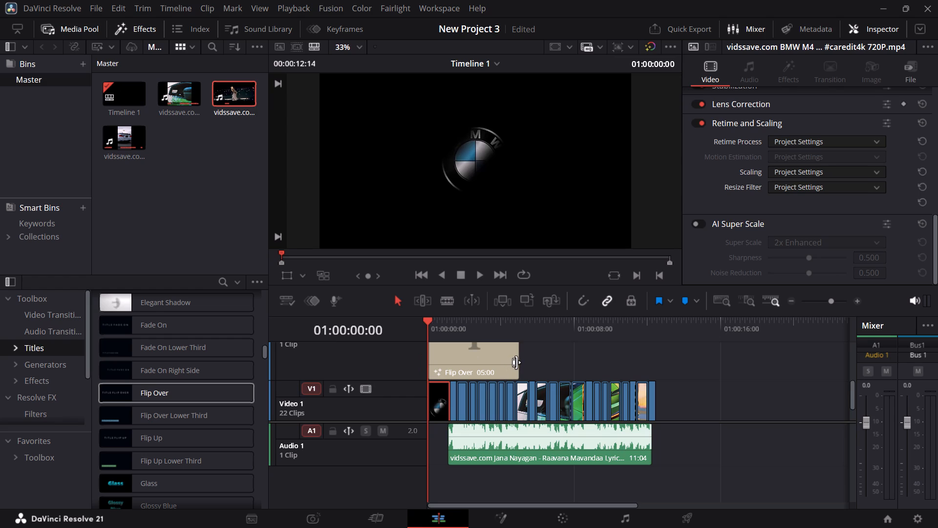
{"action": "left_click_drag", "start_coordinate": [516, 362], "coordinate": [451, 362]}
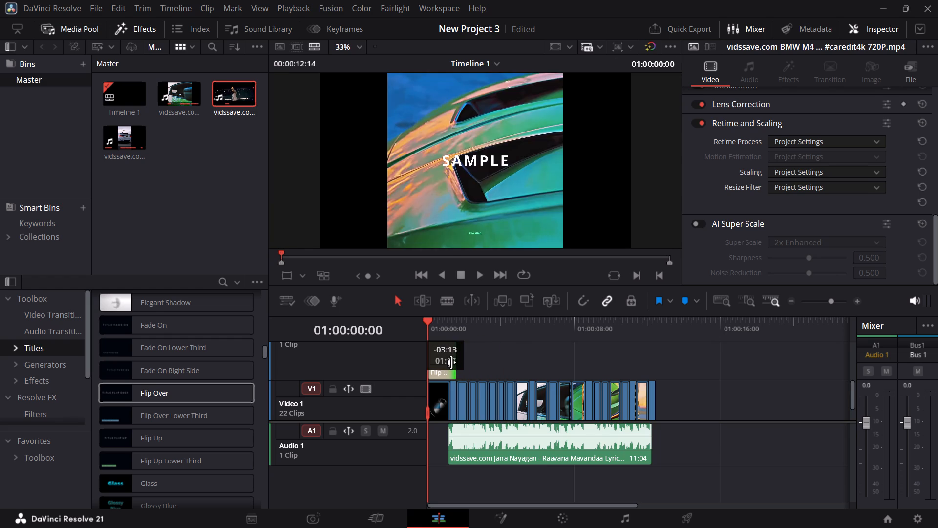
{"action": "left_click_drag", "start_coordinate": [451, 362], "coordinate": [448, 364]}
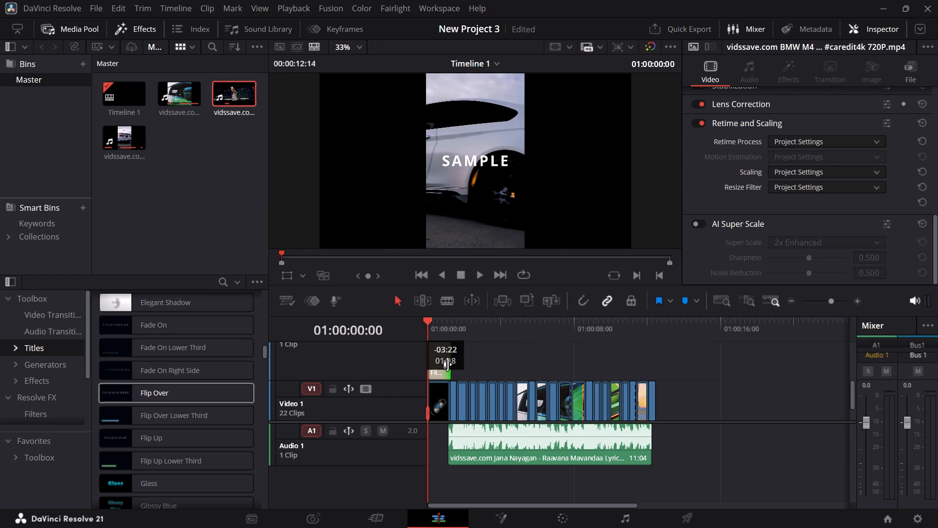
{"action": "left_click_drag", "start_coordinate": [448, 364], "coordinate": [446, 364]}
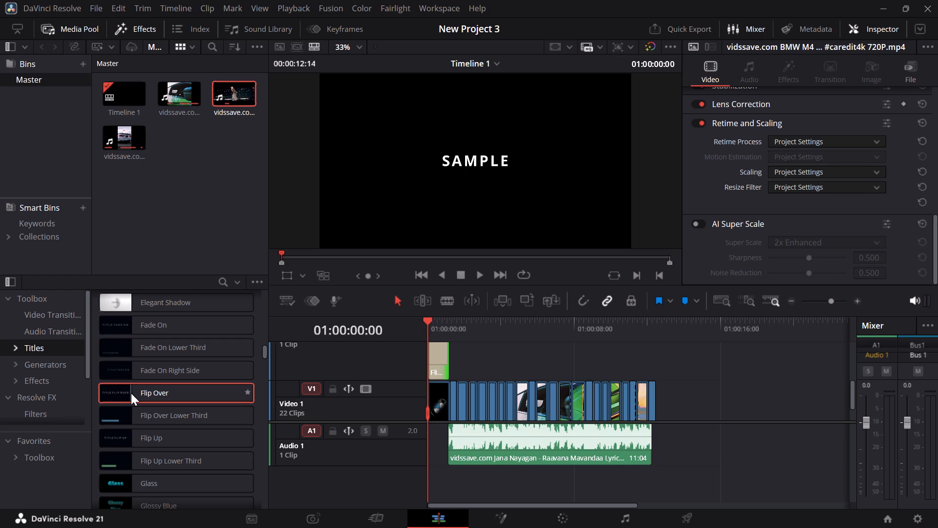
Replace the Flip Over title's sample text with BMW.
{"action": "left_click", "coordinate": [436, 359]}
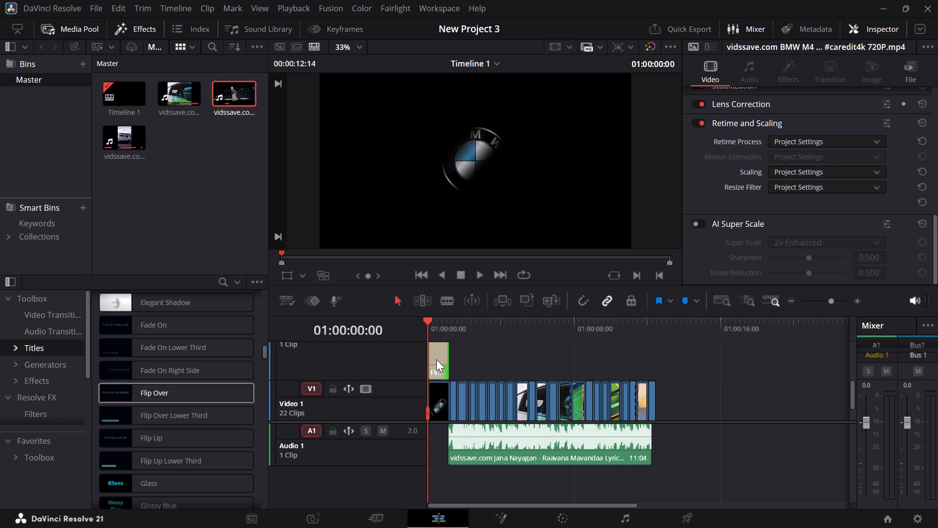
{"action": "left_click", "coordinate": [436, 359]}
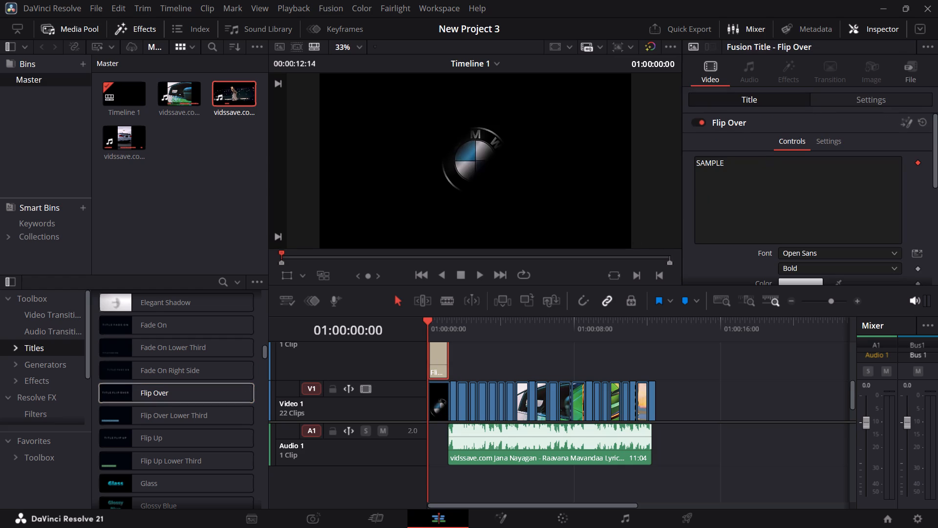
{"action": "left_click_drag", "start_coordinate": [739, 166], "coordinate": [696, 166]}
{"action": "key", "text": "BackSpace"}
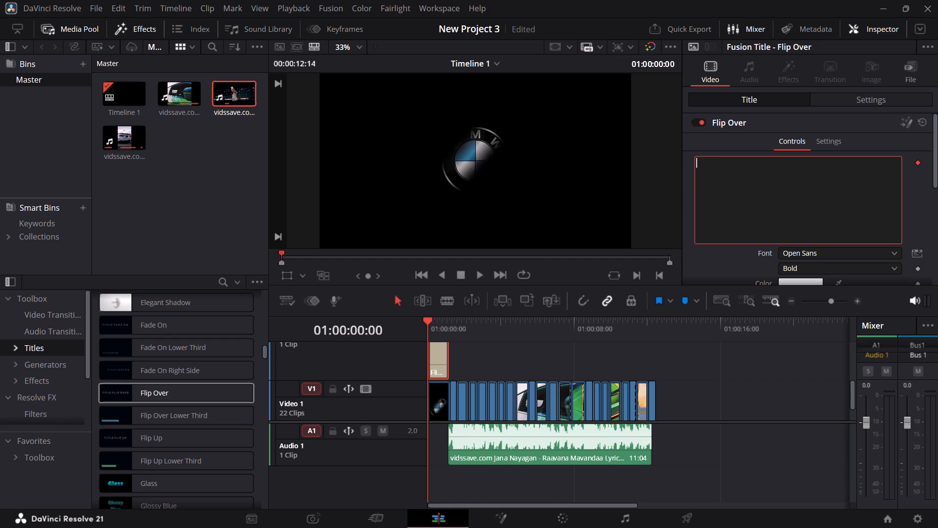
{"action": "type", "text": "BMW"}
Play the edit from the opener to the last clip to review the title over the logo and the cuts against the music.
{"action": "scroll", "coordinate": [815, 208], "scroll_direction": "down", "scroll_amount": 1}
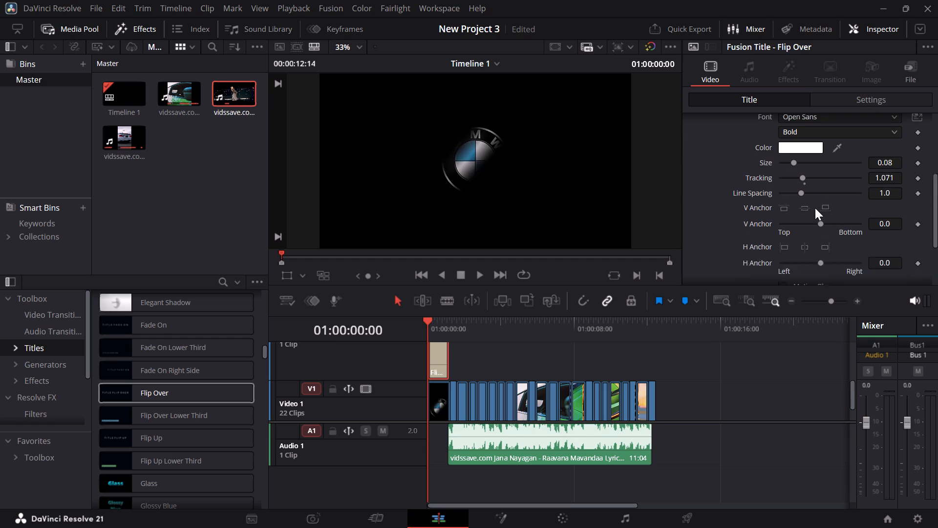
{"action": "scroll", "coordinate": [815, 208], "scroll_direction": "down", "scroll_amount": 1}
{"action": "key", "text": "space"}
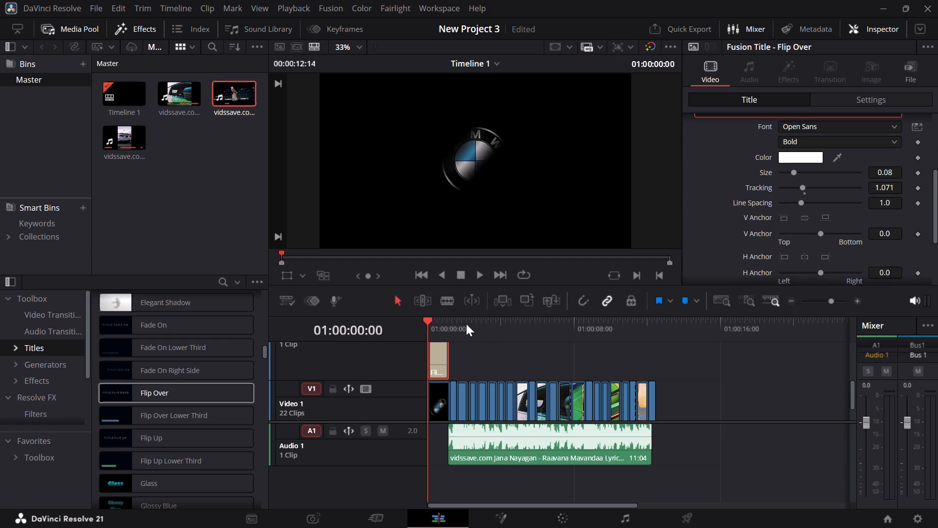
{"action": "key", "text": "space"}
{"action": "left_click", "coordinate": [394, 299]}
{"action": "key", "text": "space"}
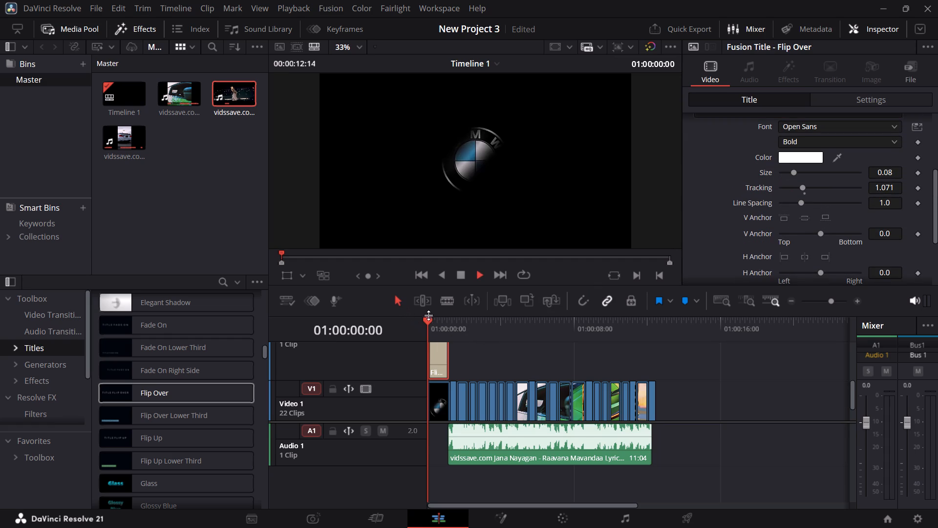
{"action": "left_click", "coordinate": [431, 321]}
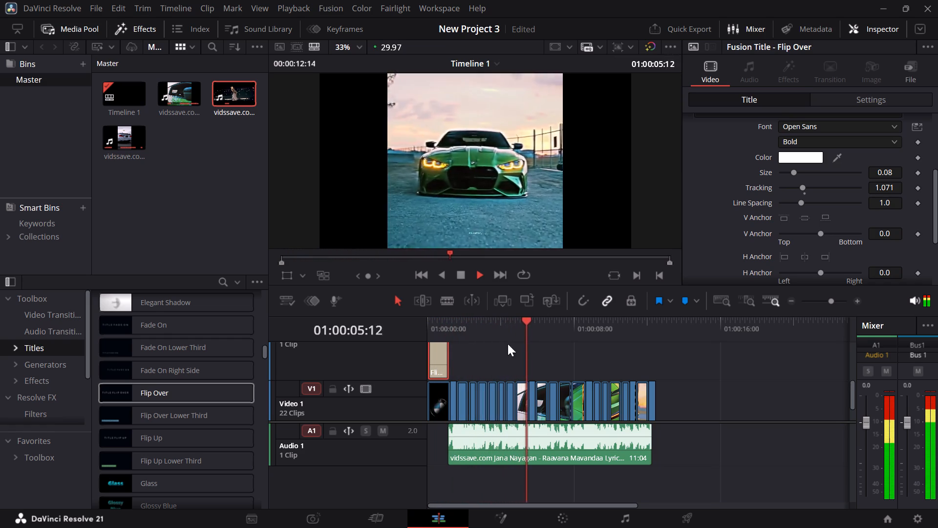
{"action": "left_click_drag", "start_coordinate": [557, 319], "coordinate": [523, 319]}
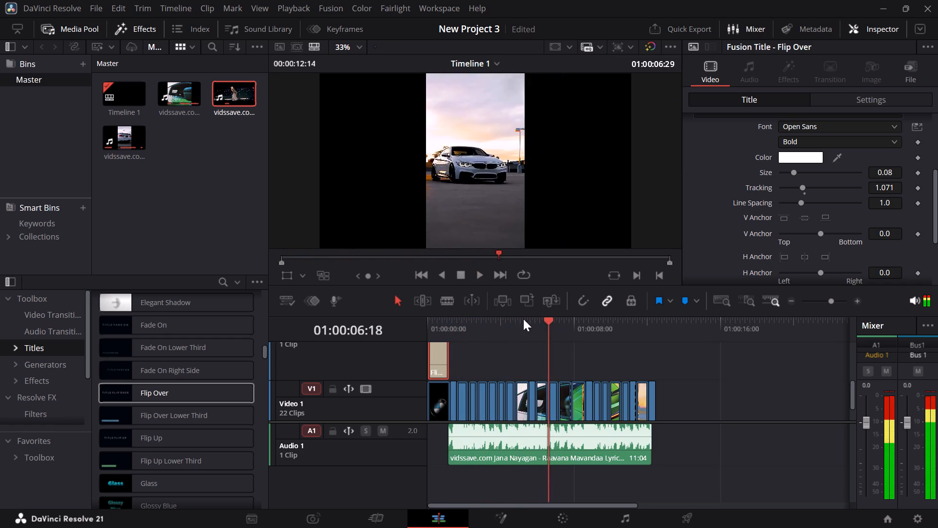
{"action": "left_click_drag", "start_coordinate": [523, 319], "coordinate": [417, 319]}
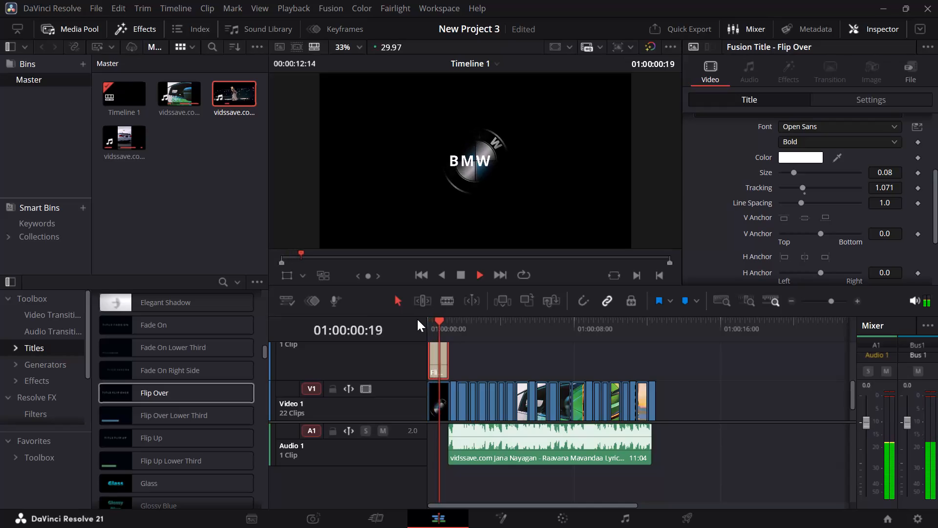
{"action": "key", "text": "space"}
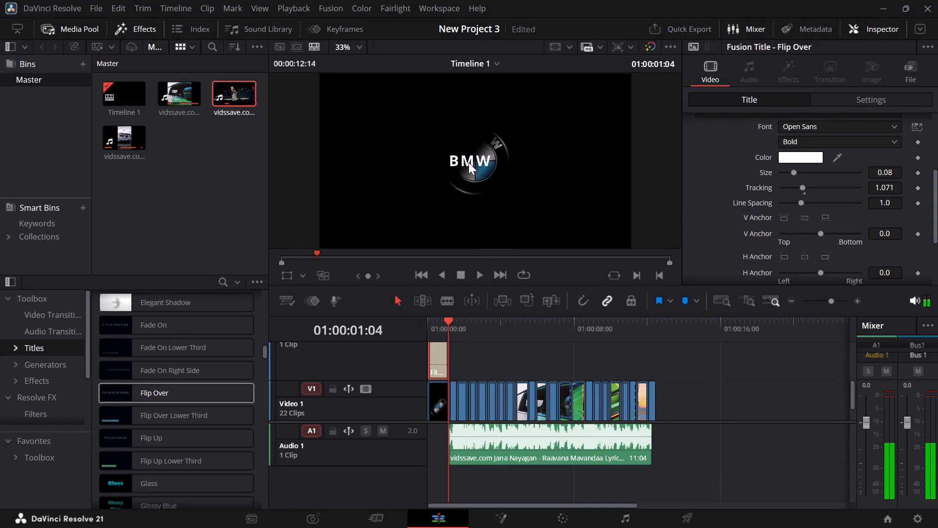
{"action": "left_click_drag", "start_coordinate": [449, 320], "coordinate": [417, 326]}
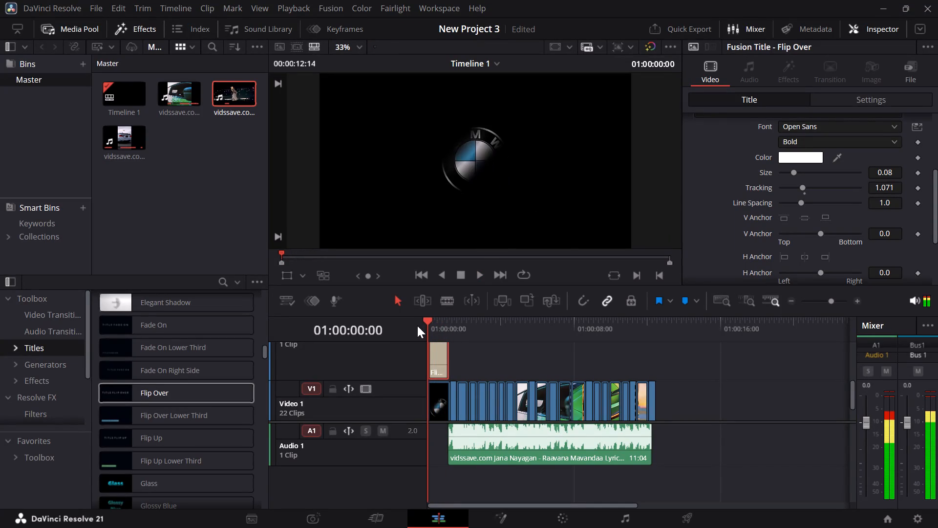
{"action": "key", "text": "space"}
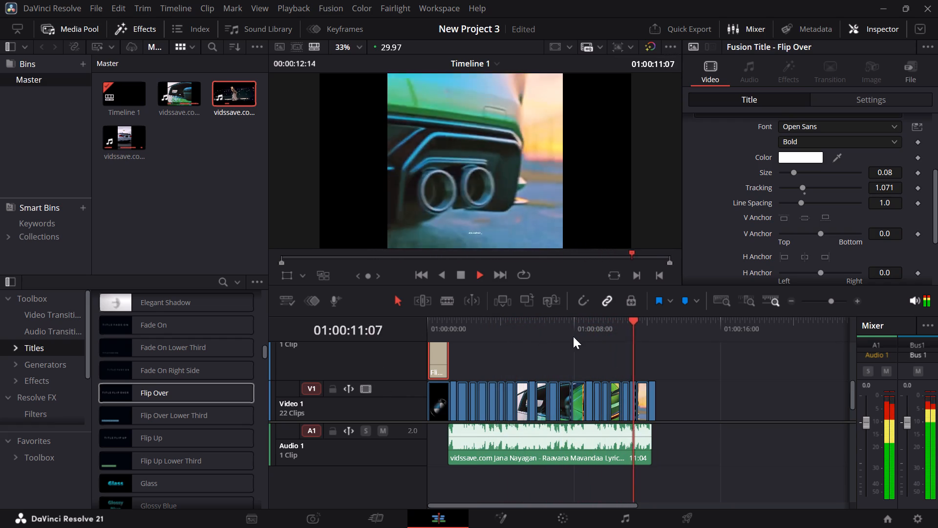
{"action": "key", "text": "space"}
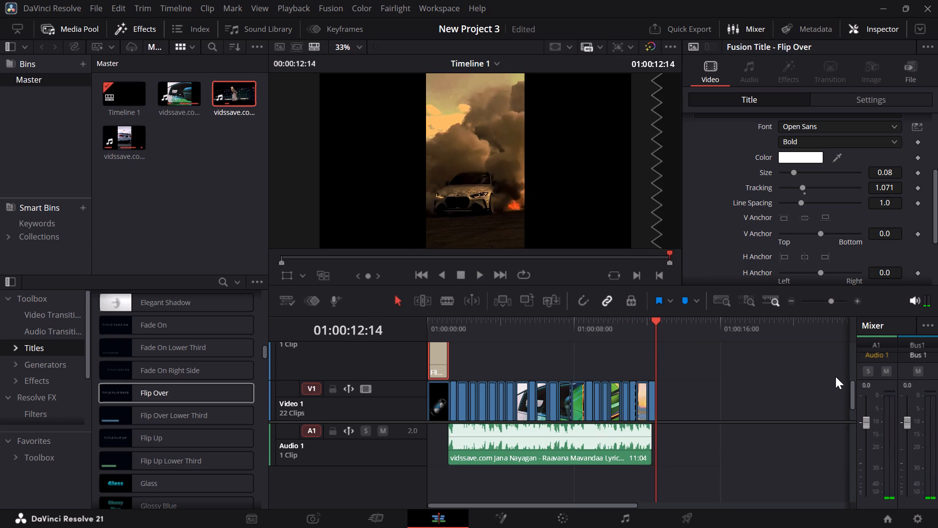
{"action": "left_click_drag", "start_coordinate": [659, 318], "coordinate": [541, 331]}
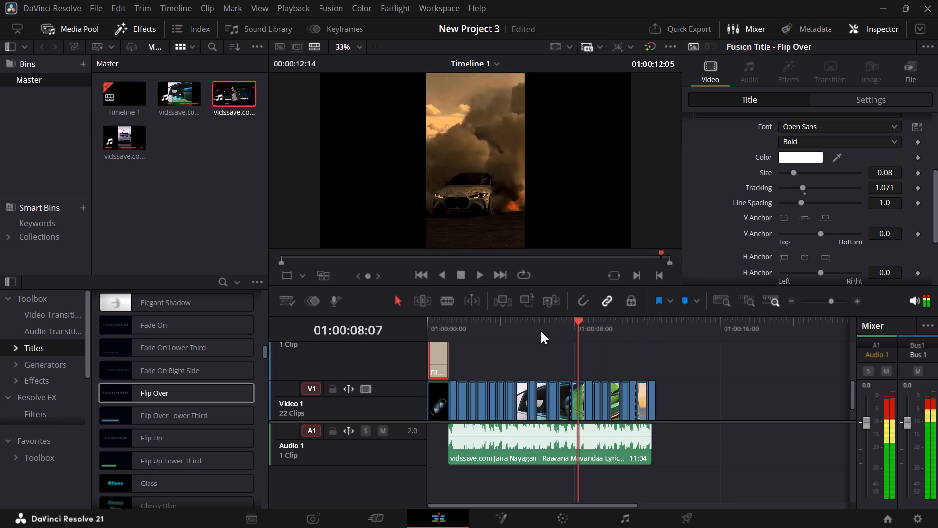
{"action": "left_click_drag", "start_coordinate": [541, 331], "coordinate": [452, 337]}
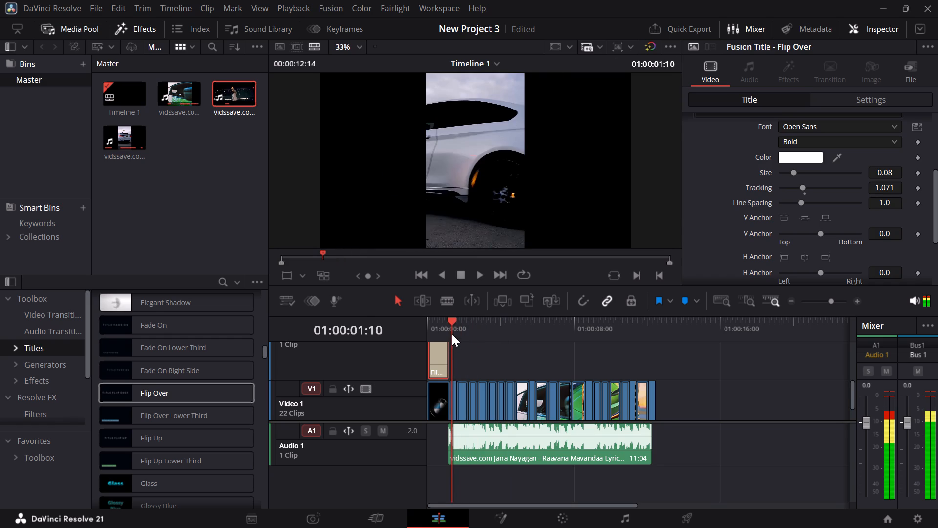
{"action": "key", "text": "space"}
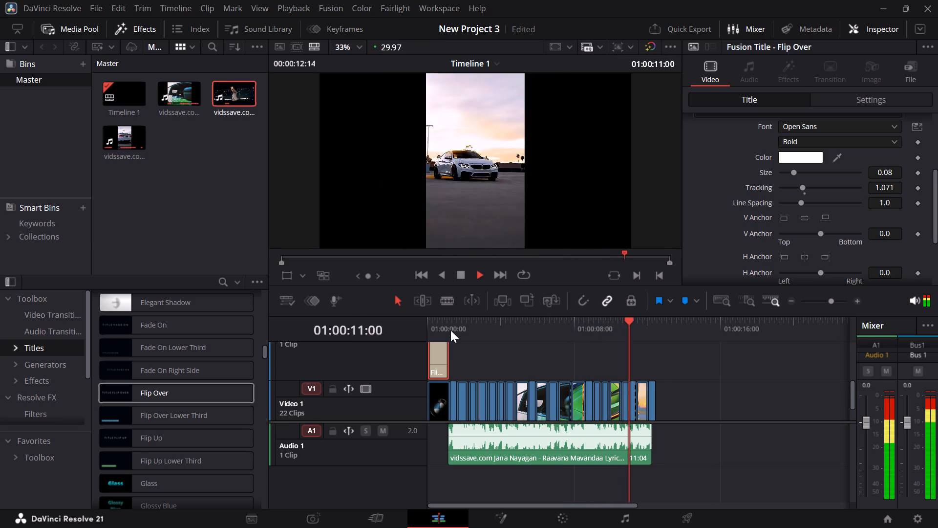
{"action": "key", "text": "space"}
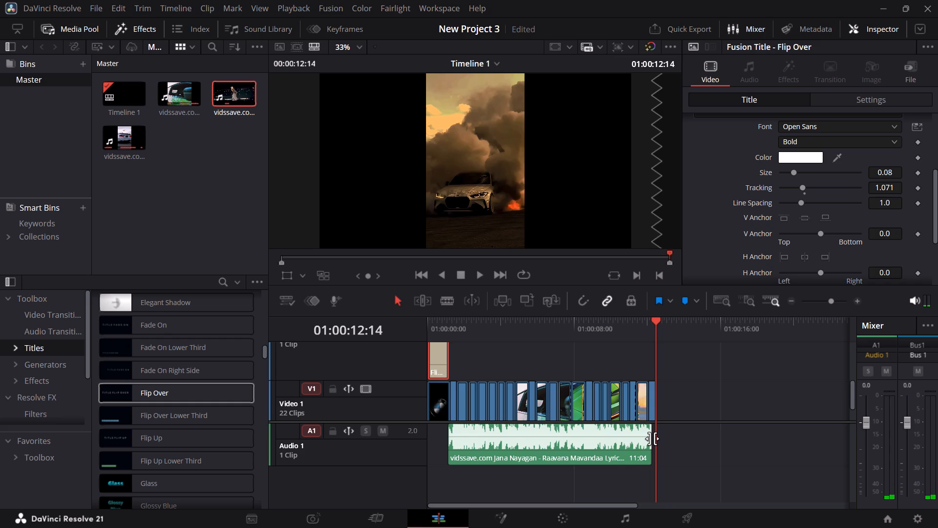
Extend the end of the Raavana Mavandaa audio clip to the end of the last video clip, for a duration of 11:10.
{"action": "left_click_drag", "start_coordinate": [652, 439], "coordinate": [659, 439]}
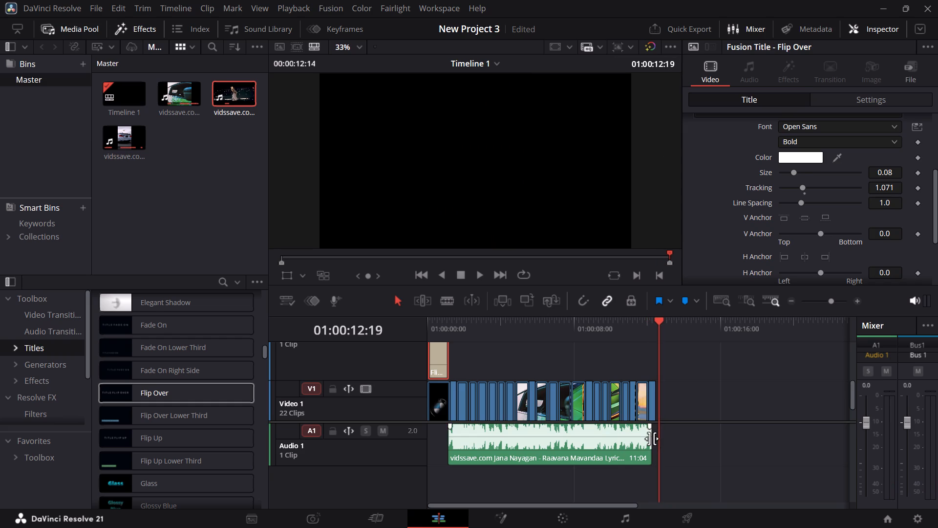
{"action": "left_click", "coordinate": [652, 439]}
{"action": "left_click", "coordinate": [647, 439]}
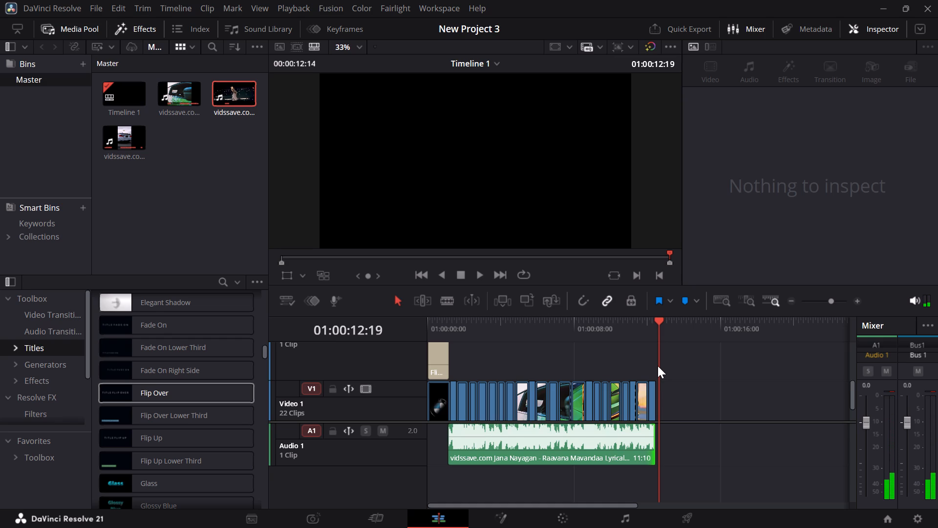
Play the finished edit from the timeline start through the last clip to review the BMW title, cuts and music.
{"action": "left_click", "coordinate": [438, 370]}
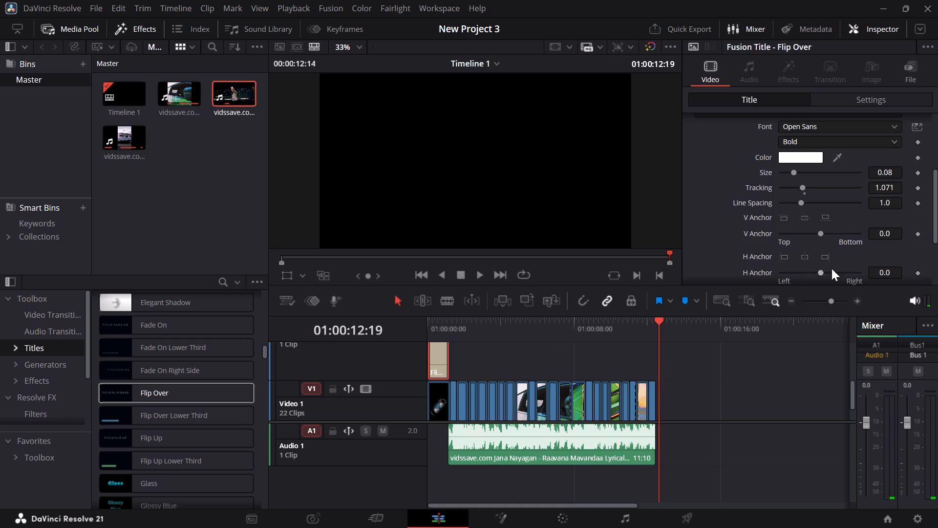
{"action": "scroll", "coordinate": [808, 228], "scroll_direction": "down", "scroll_amount": 1}
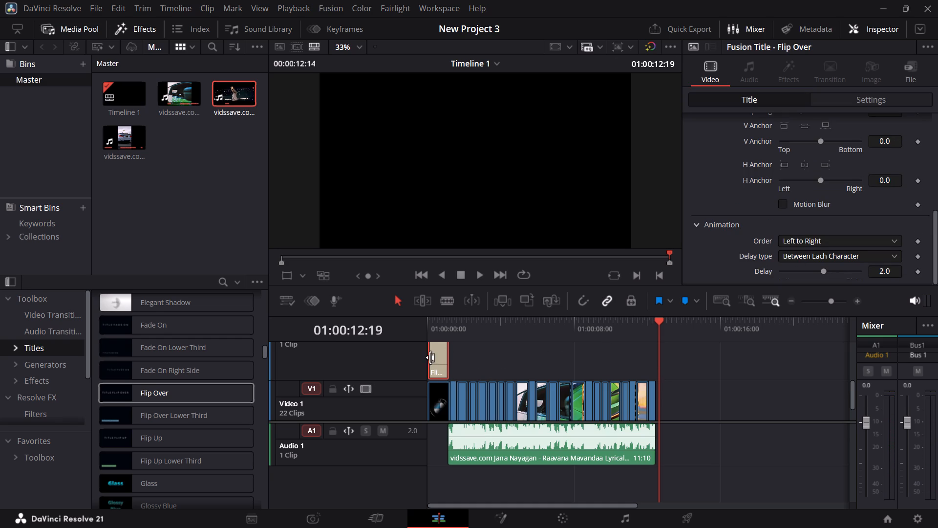
{"action": "left_click", "coordinate": [437, 363]}
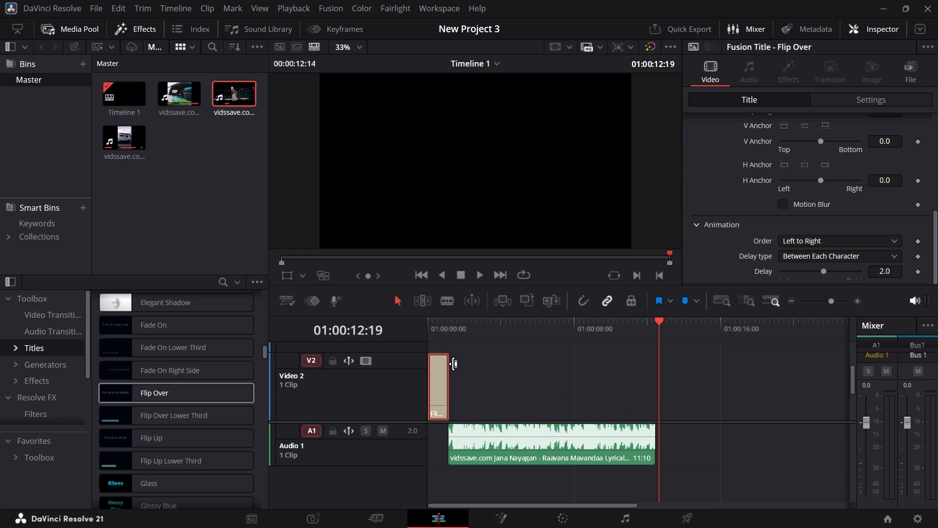
{"action": "left_click", "coordinate": [440, 371]}
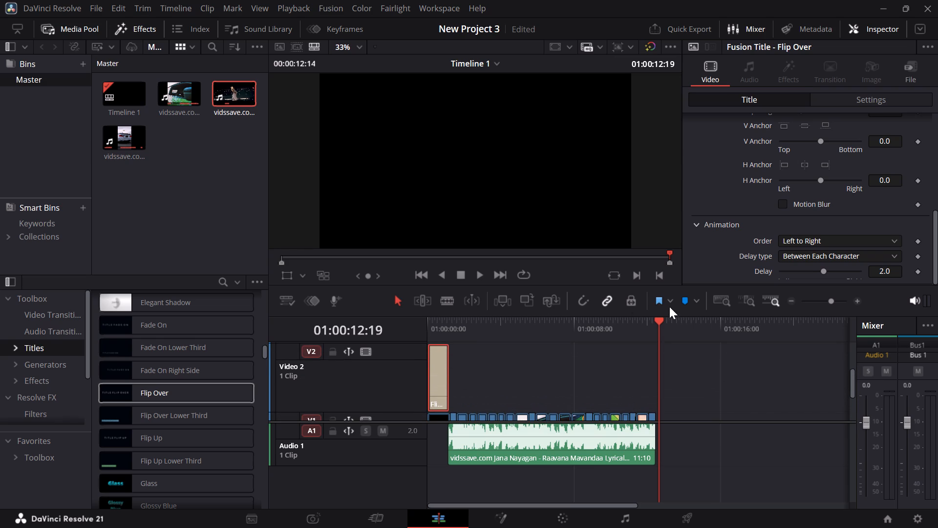
{"action": "left_click_drag", "start_coordinate": [660, 318], "coordinate": [432, 347]}
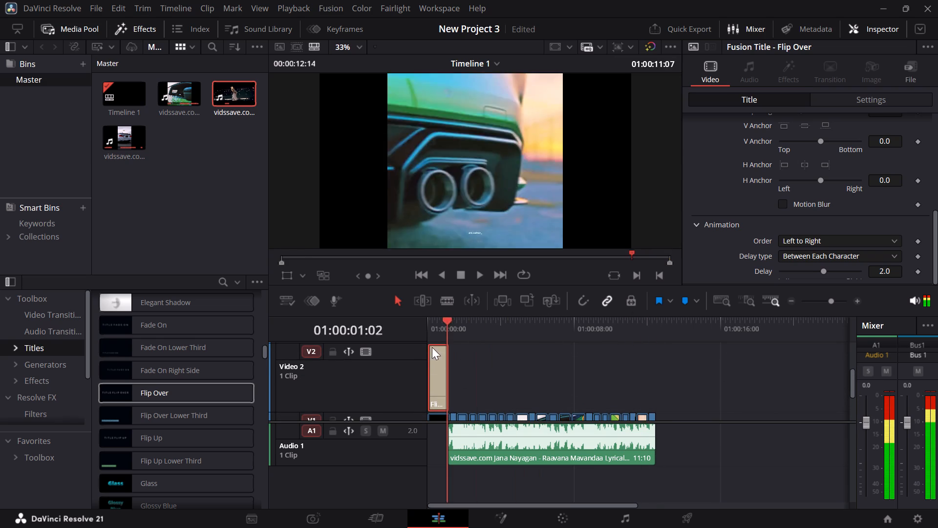
{"action": "left_click_drag", "start_coordinate": [432, 347], "coordinate": [417, 347]}
{"action": "key", "text": "space"}
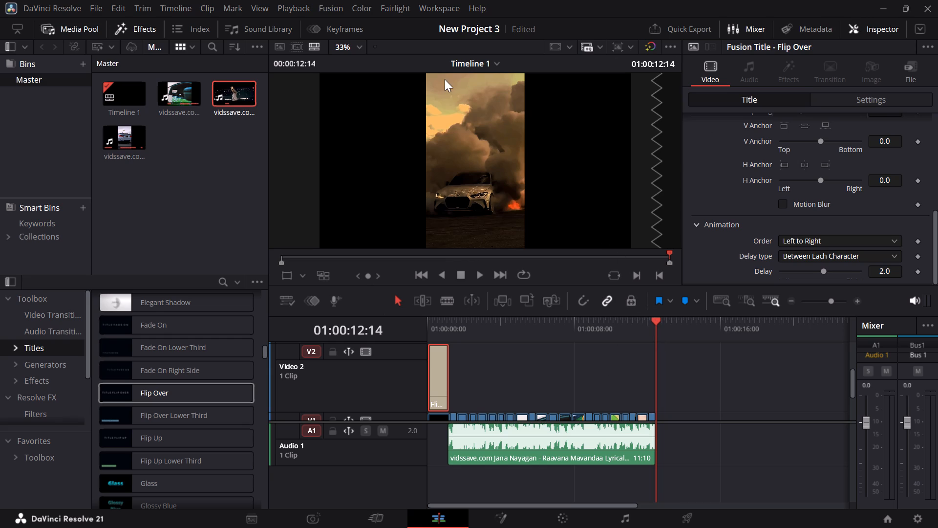
Save the project New Project 3.
{"action": "left_click", "coordinate": [96, 13]}
{"action": "left_click", "coordinate": [97, 9]}
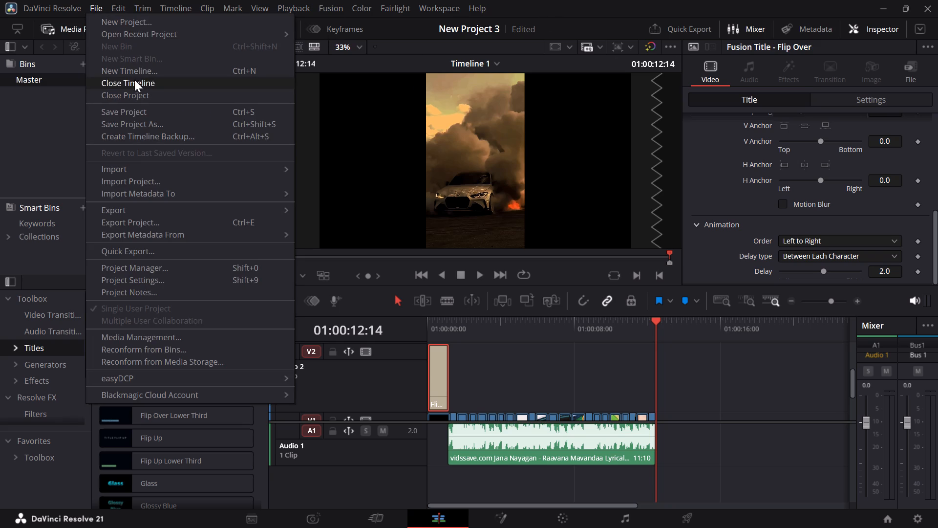
{"action": "left_click", "coordinate": [127, 109]}
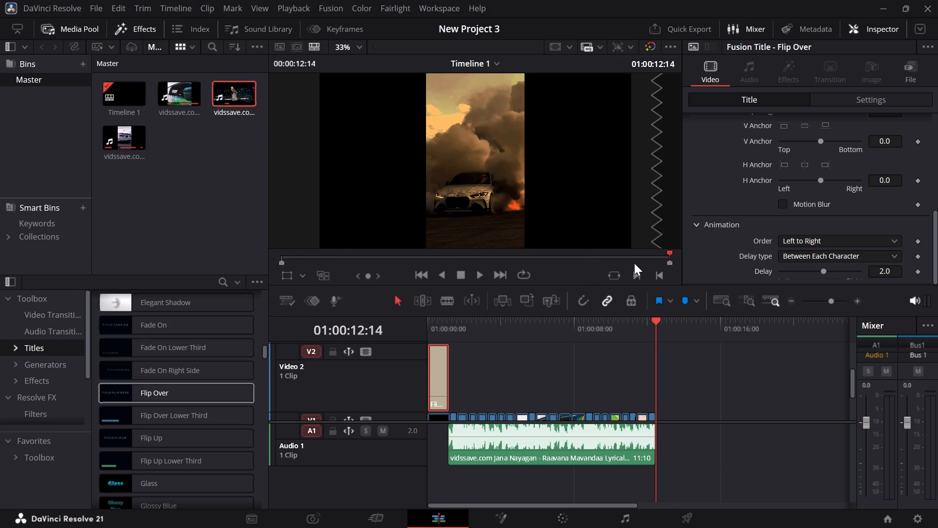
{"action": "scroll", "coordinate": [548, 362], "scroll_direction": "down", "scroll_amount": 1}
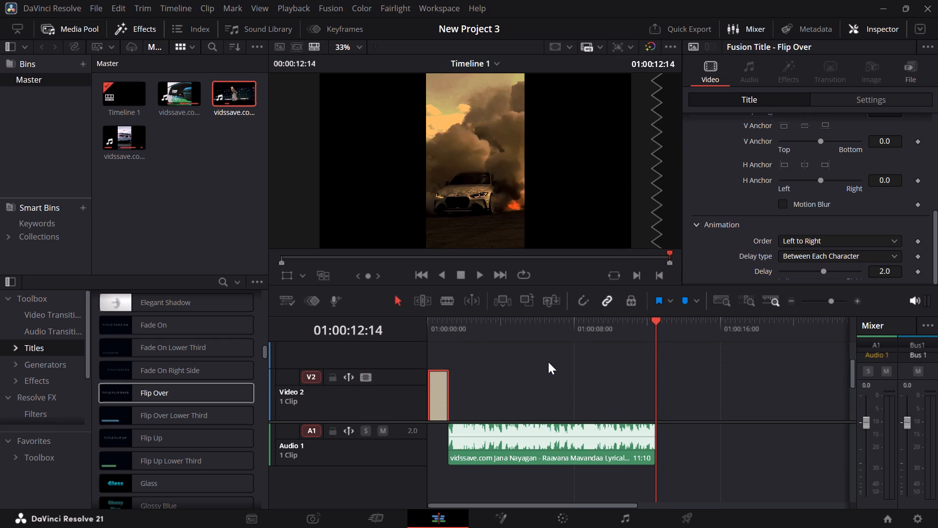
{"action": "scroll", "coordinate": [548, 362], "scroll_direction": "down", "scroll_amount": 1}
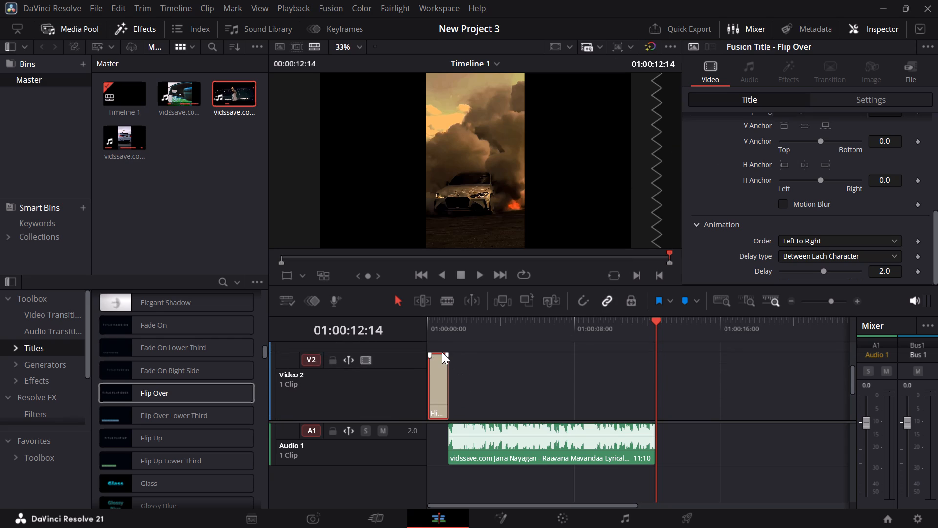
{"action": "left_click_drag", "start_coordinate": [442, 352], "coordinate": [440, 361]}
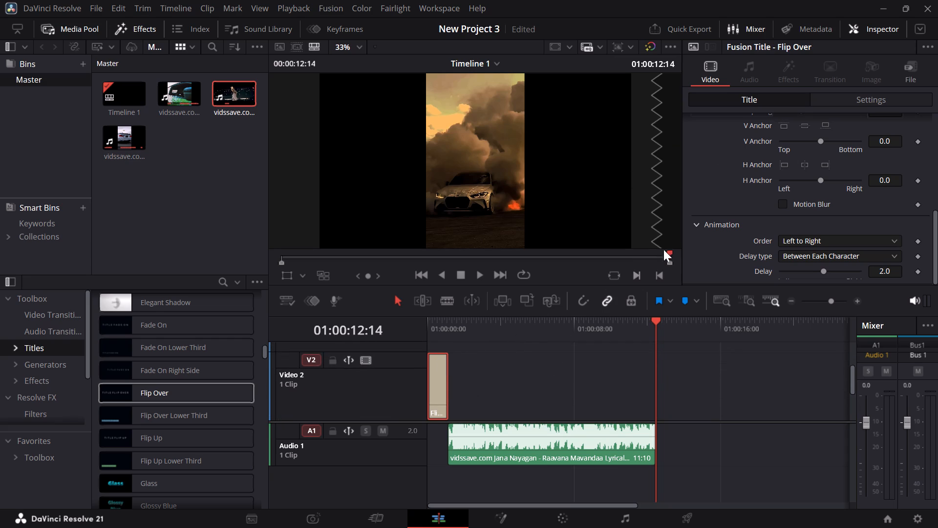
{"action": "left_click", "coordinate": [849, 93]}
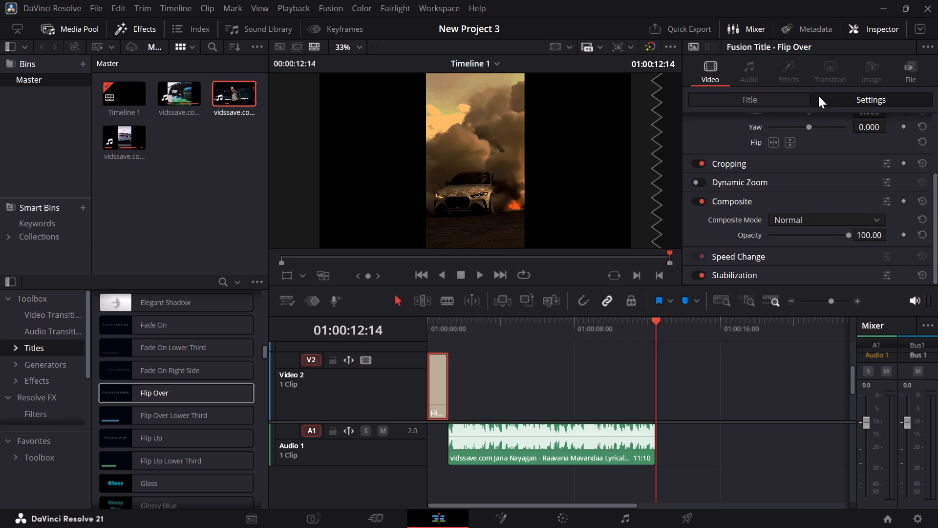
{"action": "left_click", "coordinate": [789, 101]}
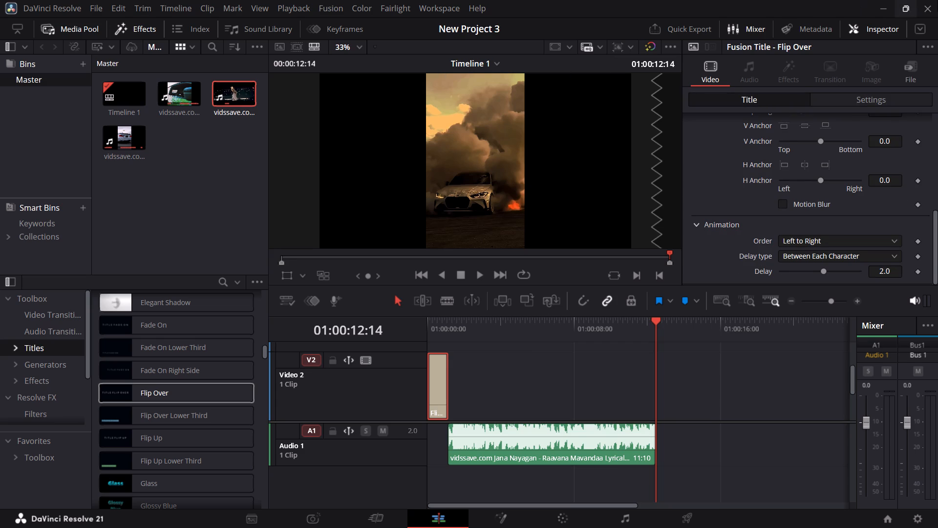
Close DaVinci Resolve and the Steam window behind it.
{"action": "left_click", "coordinate": [937, 0]}
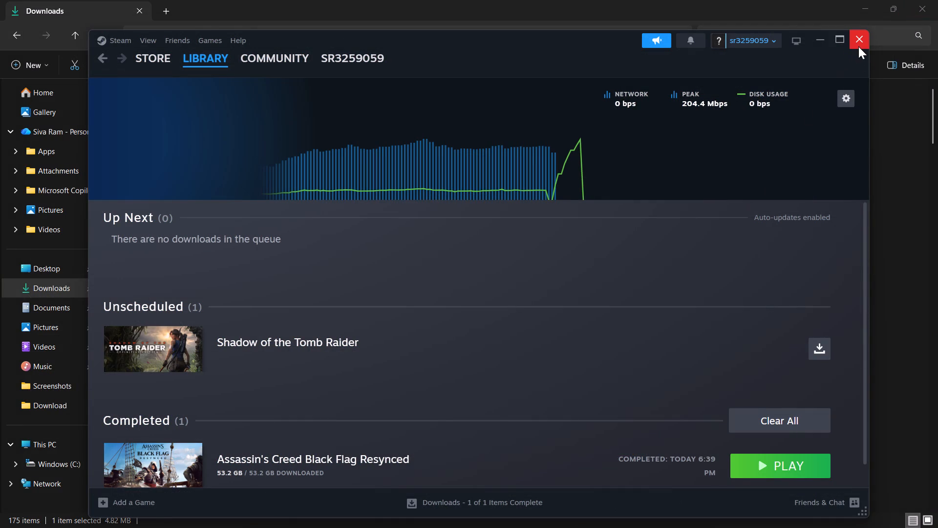
{"action": "left_click", "coordinate": [858, 46]}
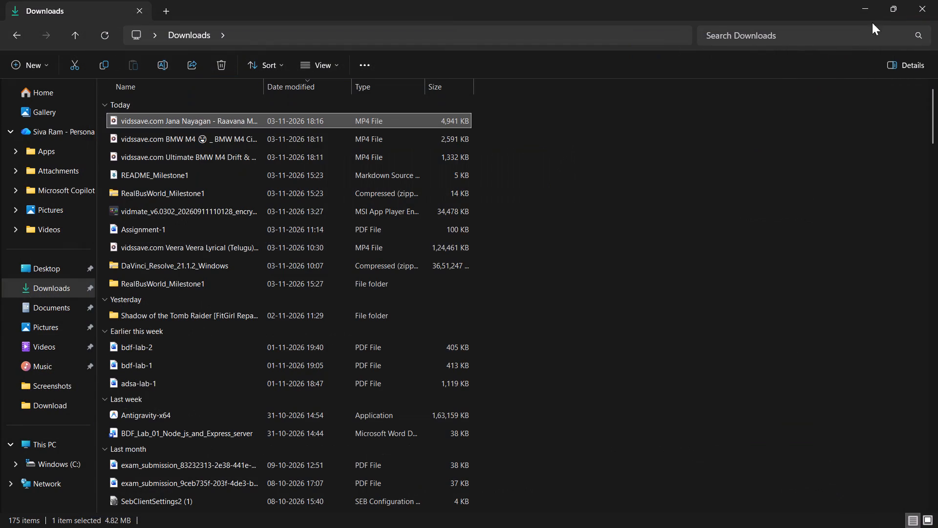
Delete the Ultimate BMW M4 Drift and BMW M4 Cinematic source videos from Downloads, and minimize the folder window.
{"action": "left_click", "coordinate": [261, 167]}
{"action": "left_click", "coordinate": [244, 164]}
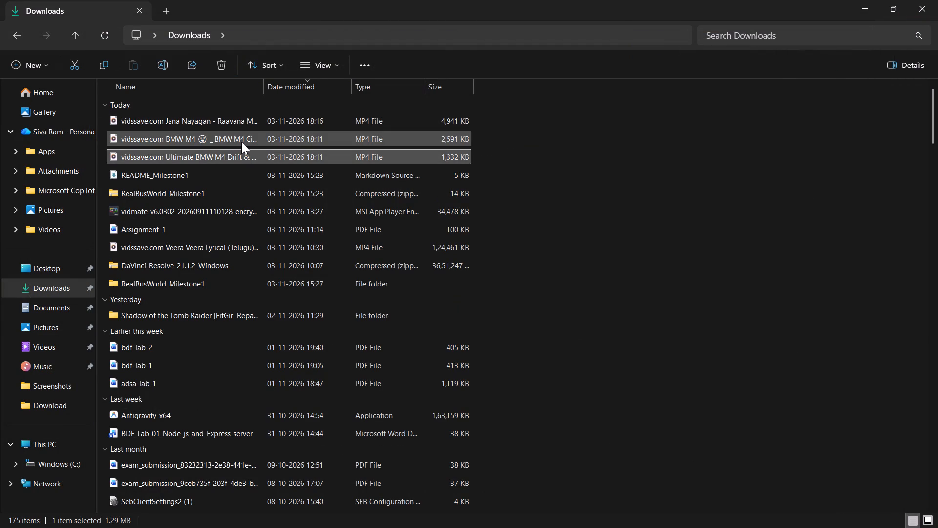
{"action": "left_click", "coordinate": [241, 142]}
{"action": "left_click", "coordinate": [222, 158]}
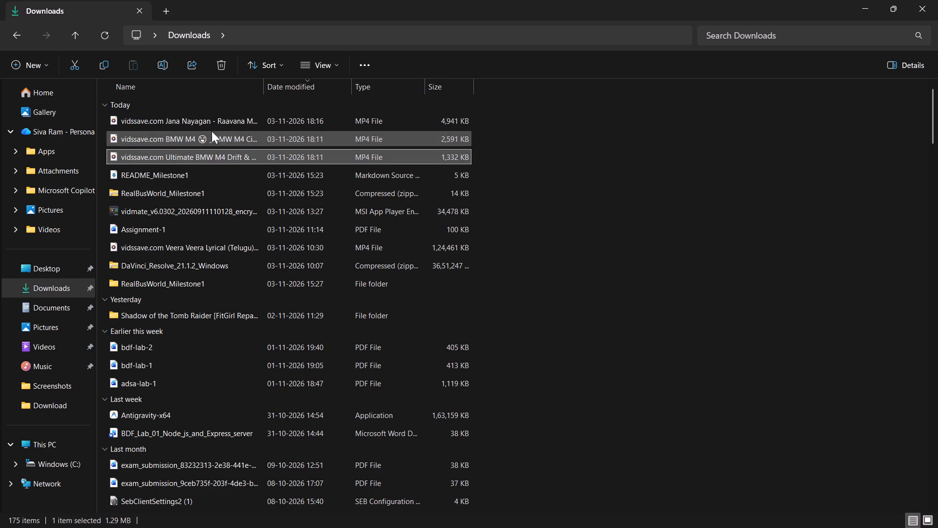
{"action": "left_click", "coordinate": [215, 71]}
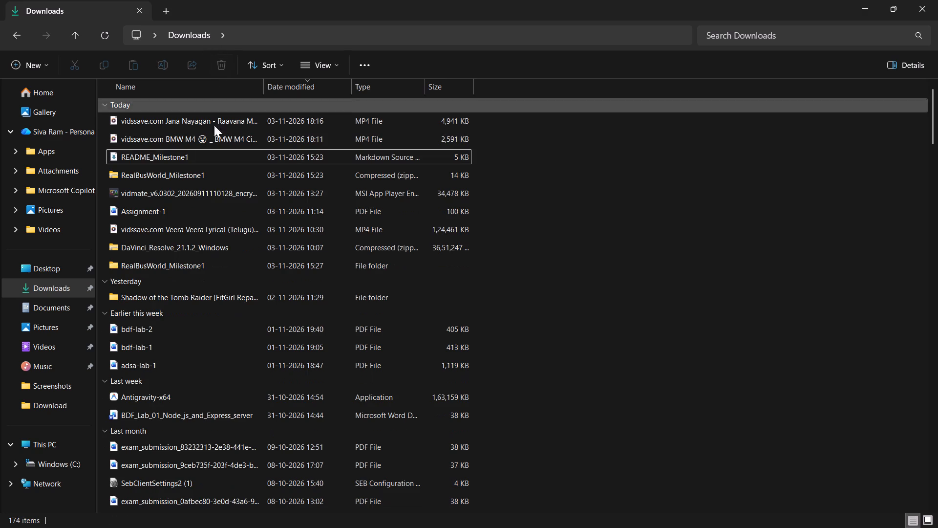
{"action": "left_click", "coordinate": [214, 134]}
{"action": "left_click", "coordinate": [218, 69]}
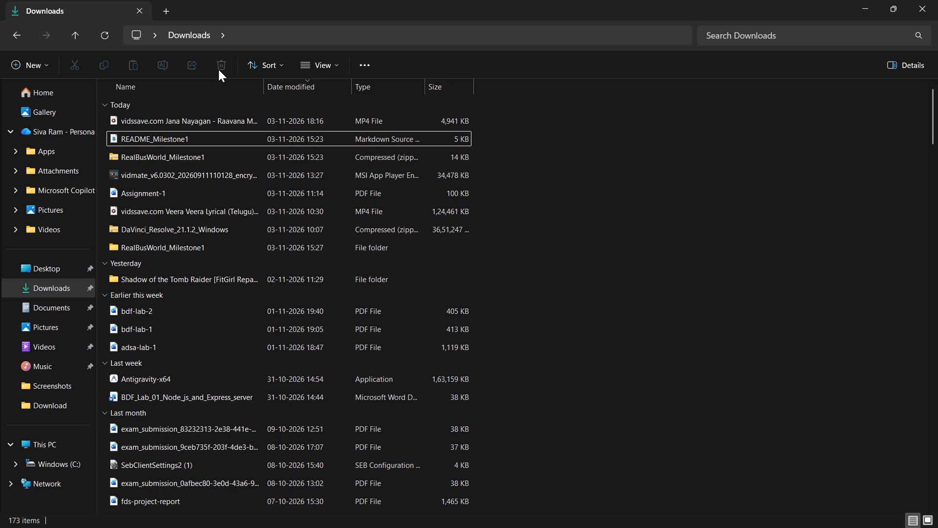
{"action": "left_click", "coordinate": [171, 179]}
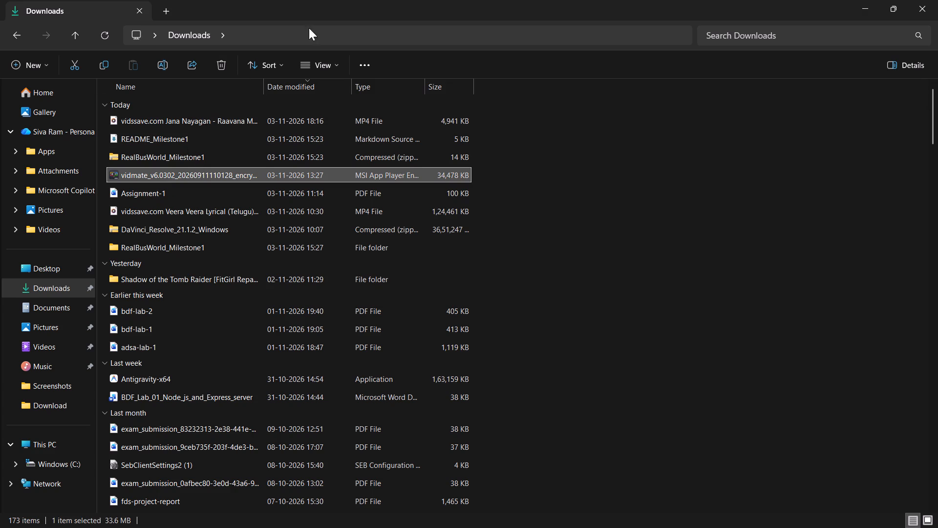
{"action": "left_click", "coordinate": [867, 2]}
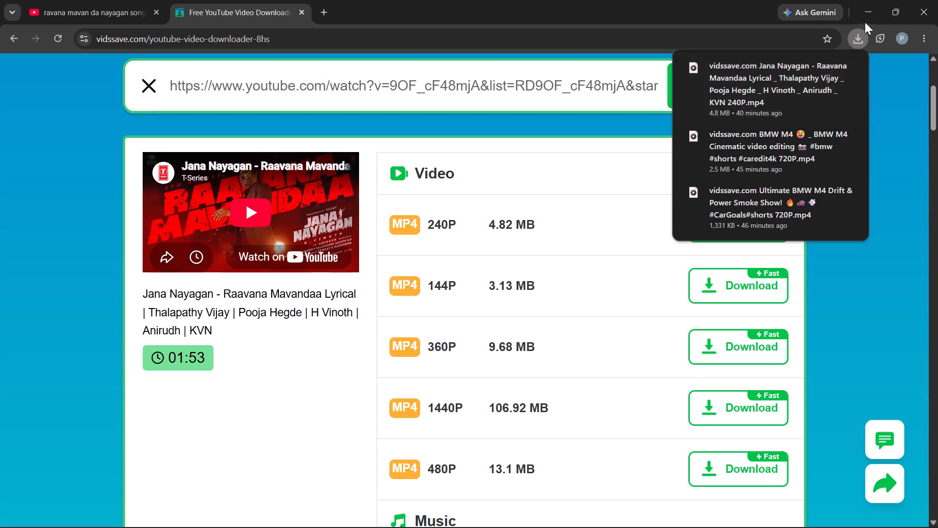